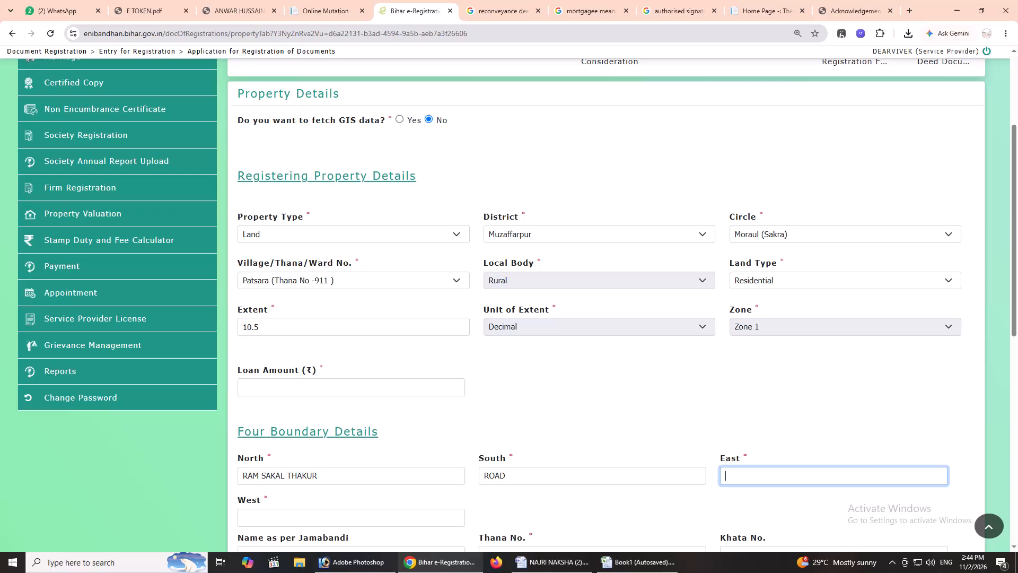
Enter the adjoining owner's name as the East boundary in the Four Boundary Details.
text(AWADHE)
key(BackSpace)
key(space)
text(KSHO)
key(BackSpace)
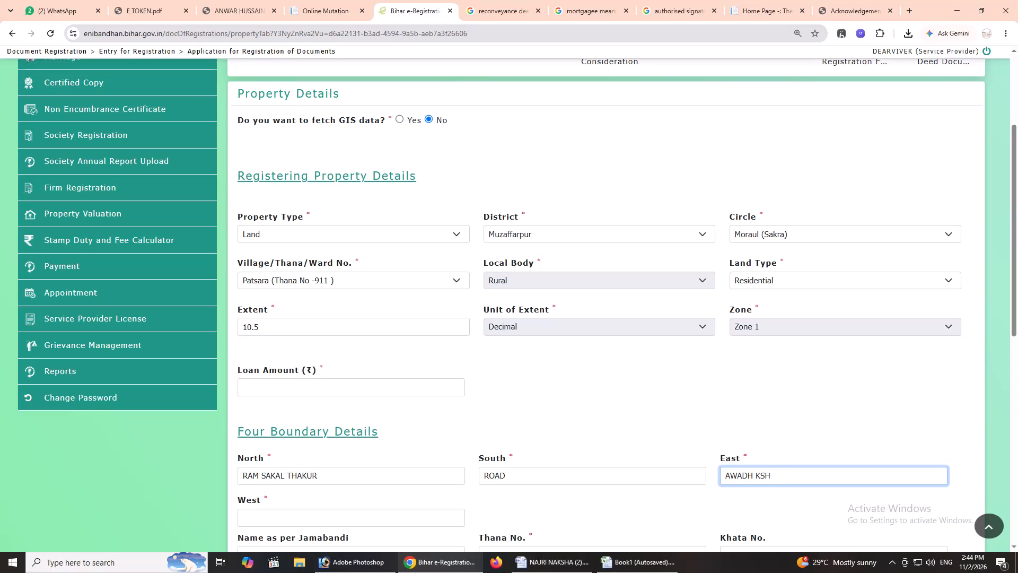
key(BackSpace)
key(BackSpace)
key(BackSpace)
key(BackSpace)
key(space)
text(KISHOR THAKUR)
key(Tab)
Enter the adjoining owner's name as the West boundary in the Four Boundary Details.
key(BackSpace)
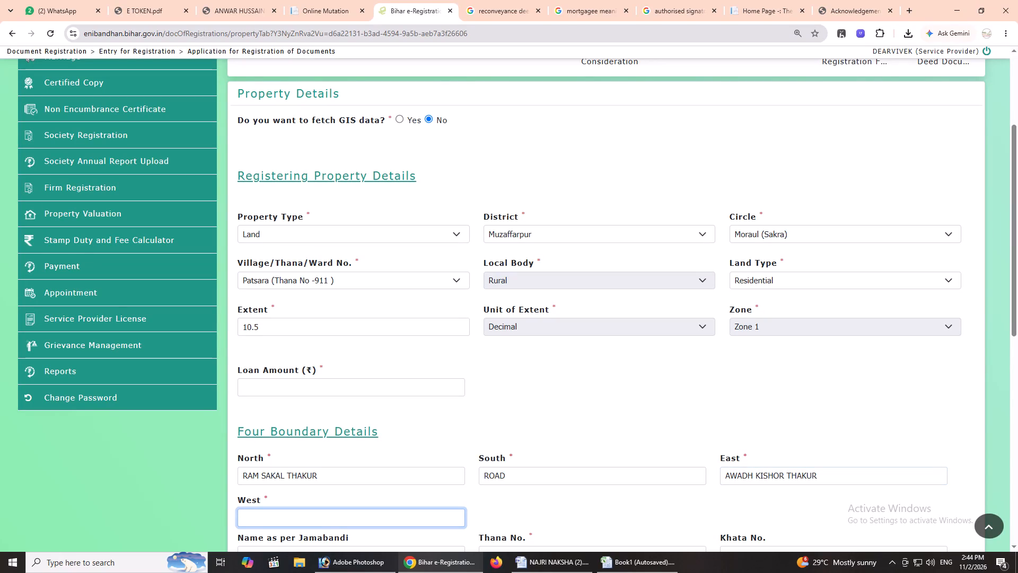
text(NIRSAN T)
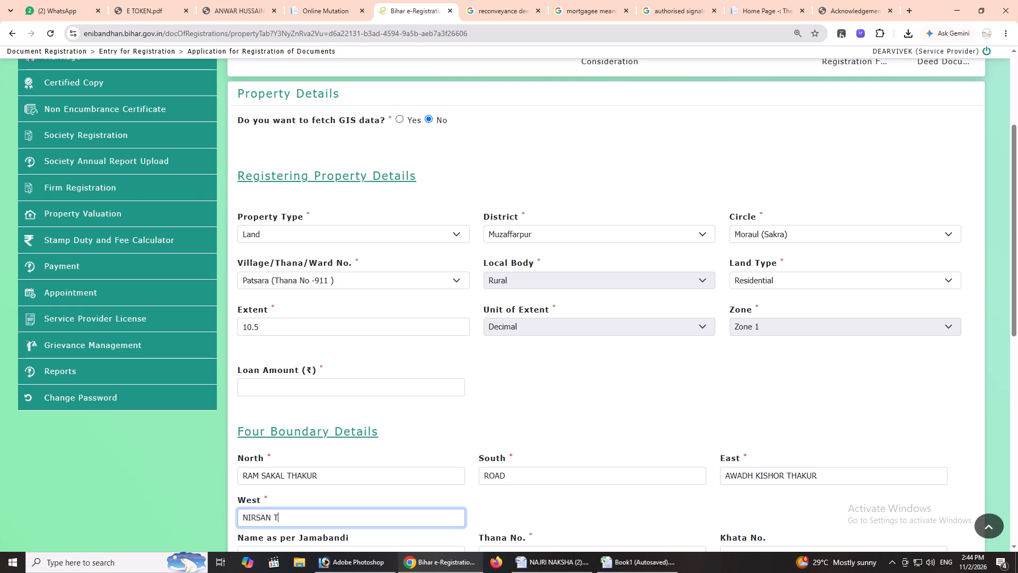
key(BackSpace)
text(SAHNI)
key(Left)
Set the property's Thana No. to 911.
scroll(363, 411, down, 1)
scroll(363, 411, up, 1)
scroll(363, 411, down, 1)
click(490, 496)
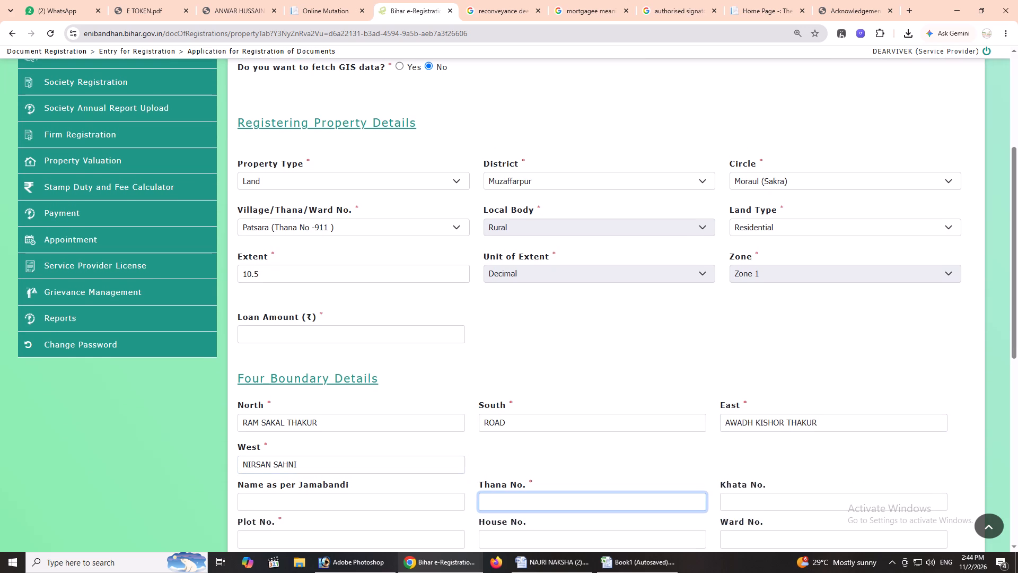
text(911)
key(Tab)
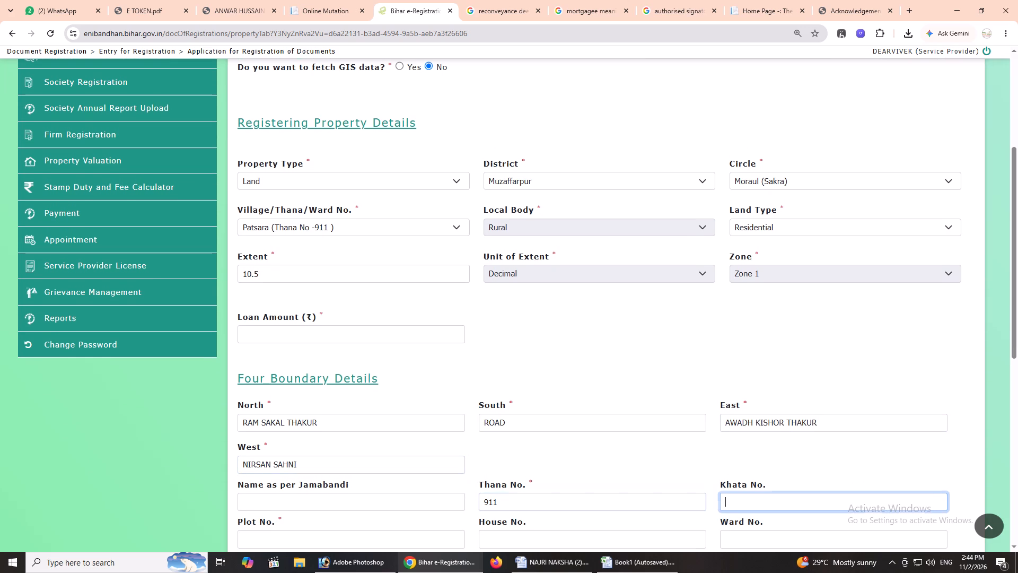
Change the property's Extent to 21 decimal.
scroll(490, 495, down, 4)
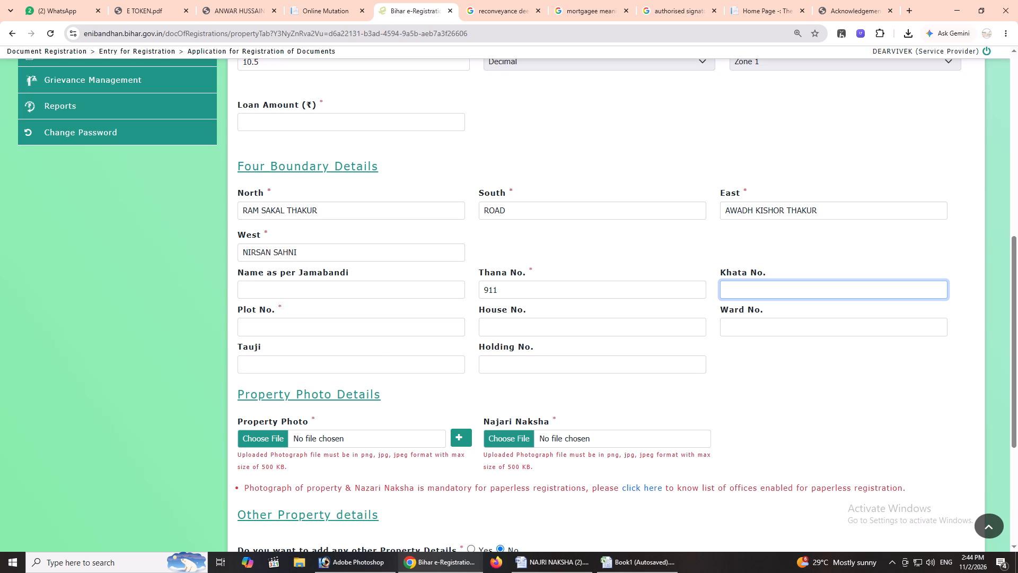
scroll(270, 283, up, 2)
drag(271, 170, 235, 170)
key(BackSpace)
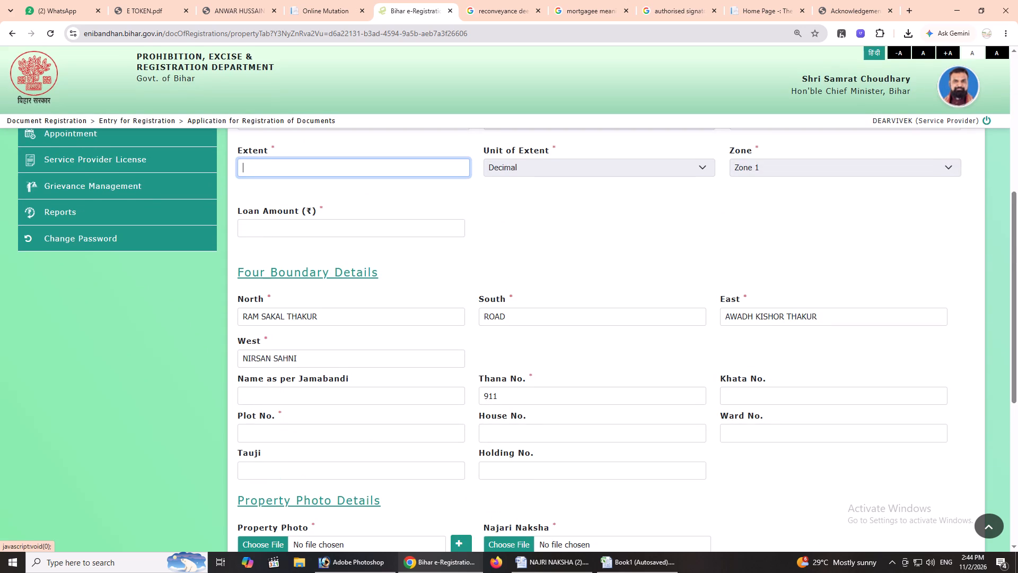
key(BackSpace)
key(BackSpace)
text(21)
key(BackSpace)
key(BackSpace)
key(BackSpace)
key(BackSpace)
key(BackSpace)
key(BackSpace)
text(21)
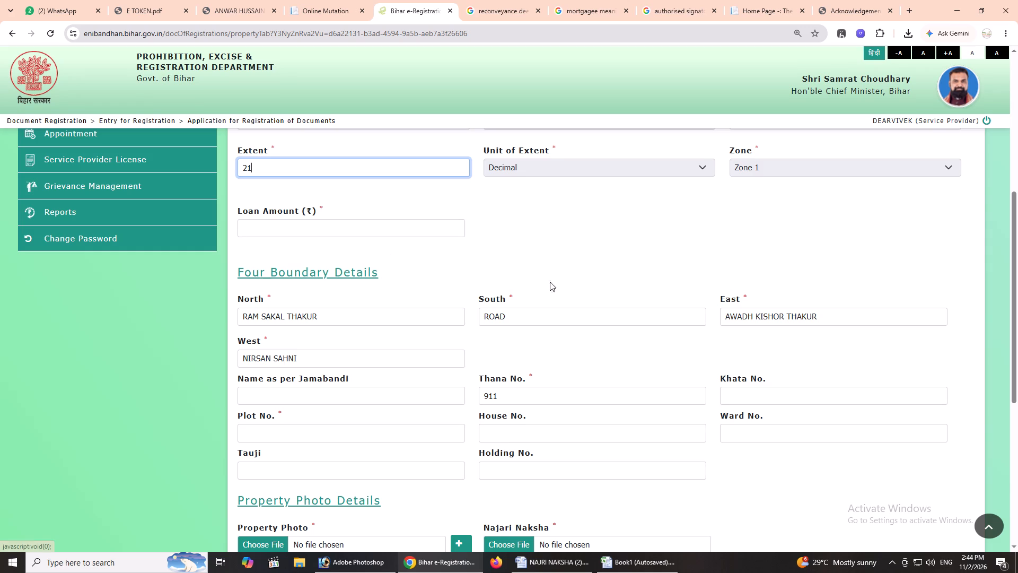
click(568, 258)
scroll(381, 356, down, 1)
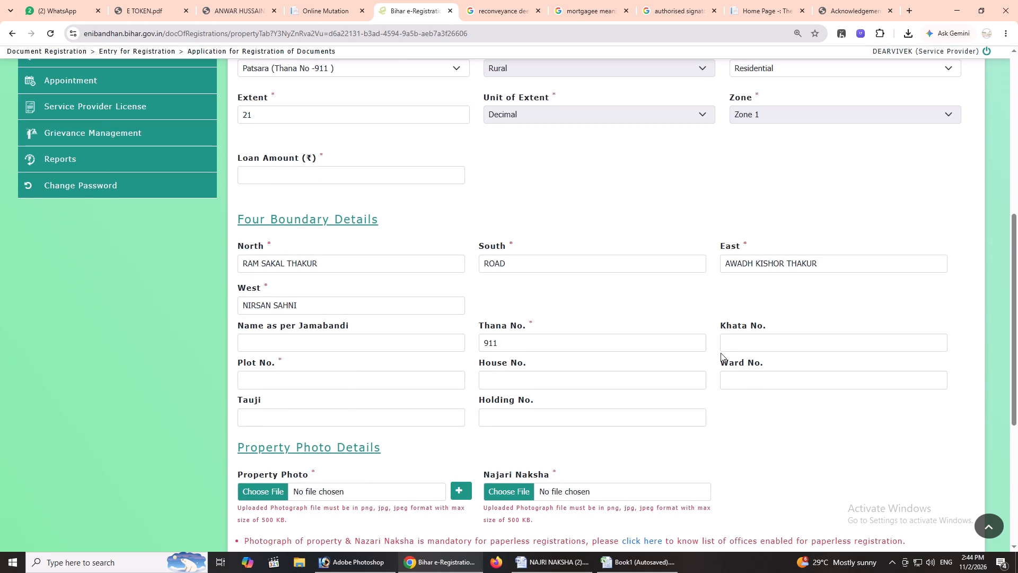
click(721, 348)
key(BackSpace)
key(BackSpace)
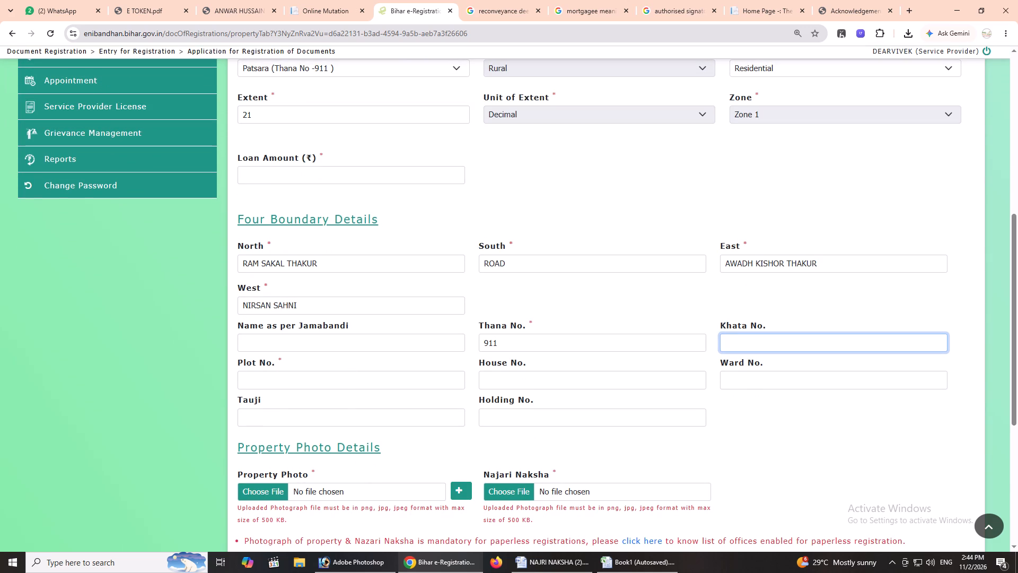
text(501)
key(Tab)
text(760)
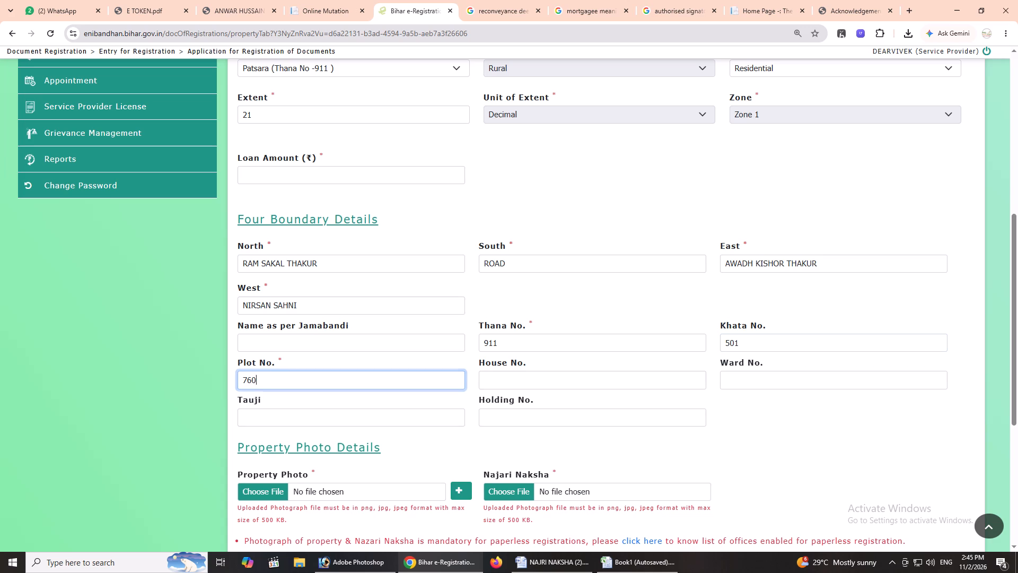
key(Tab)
Choose the blue-background portrait JPG from the Desktop as the Property Photo and add it to the photo list.
scroll(722, 350, down, 4)
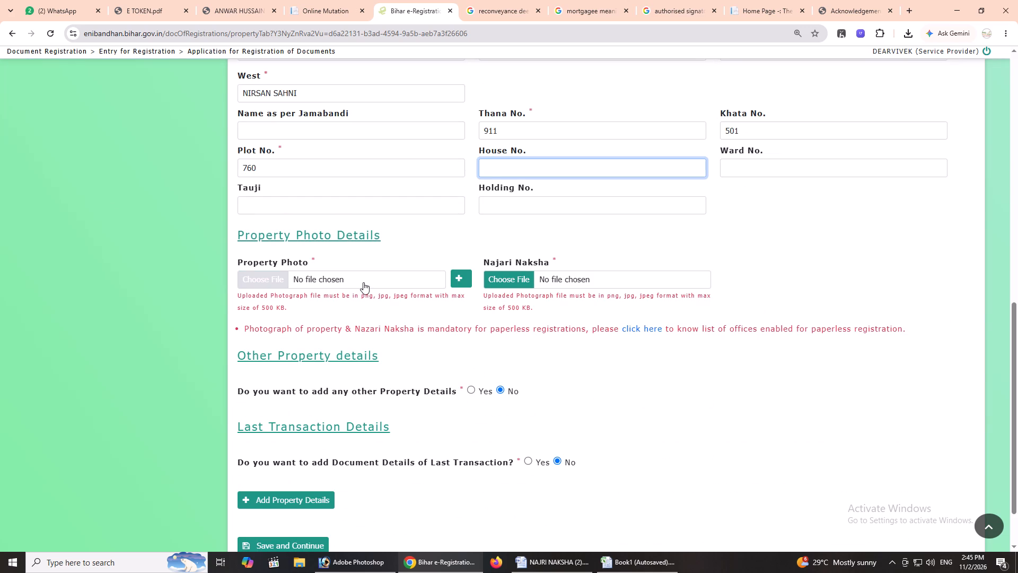
click(363, 282)
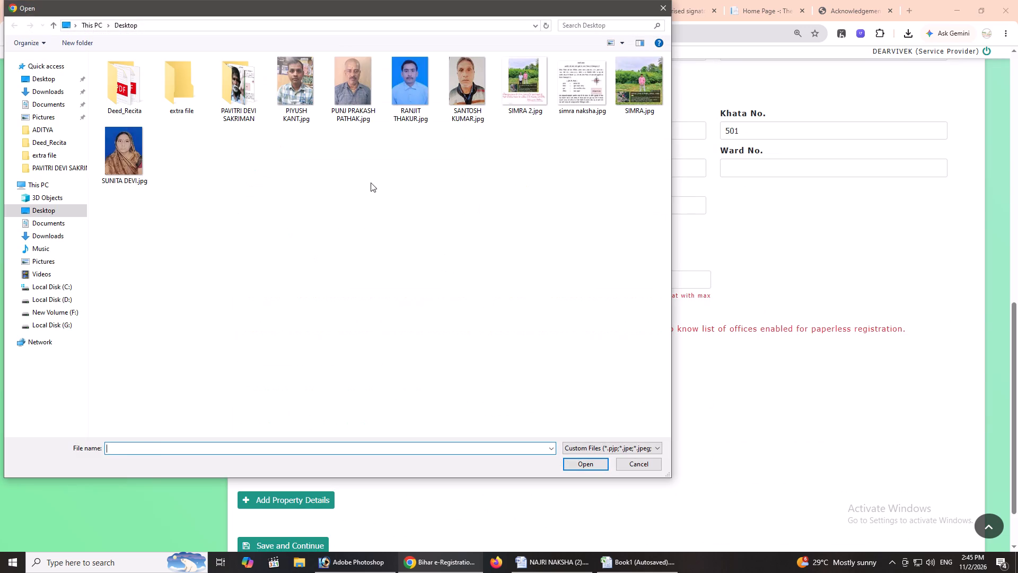
click(406, 96)
click(581, 470)
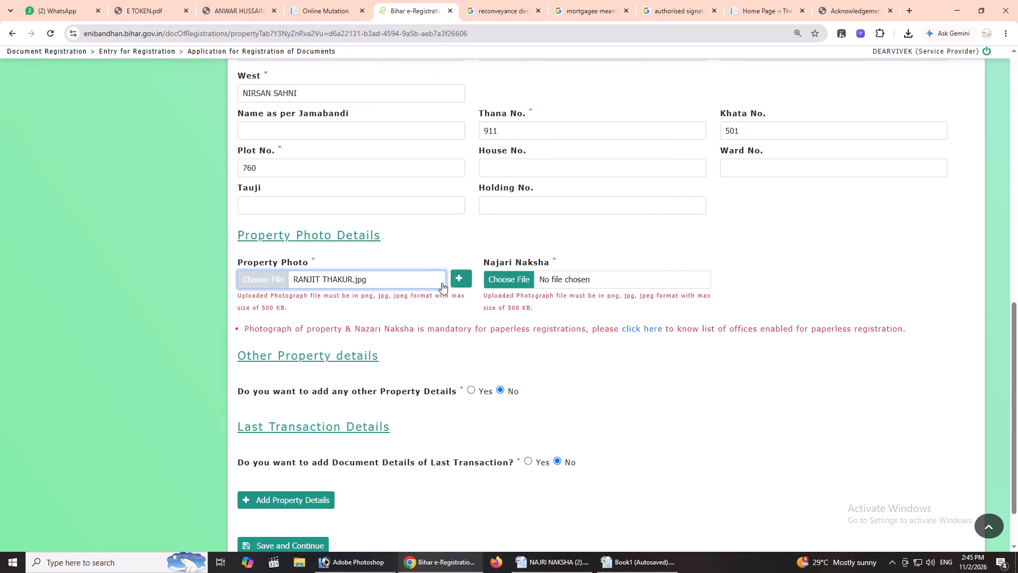
click(453, 280)
Attach the same blue-background portrait JPG from the Desktop as the Najari Naksha file.
click(519, 283)
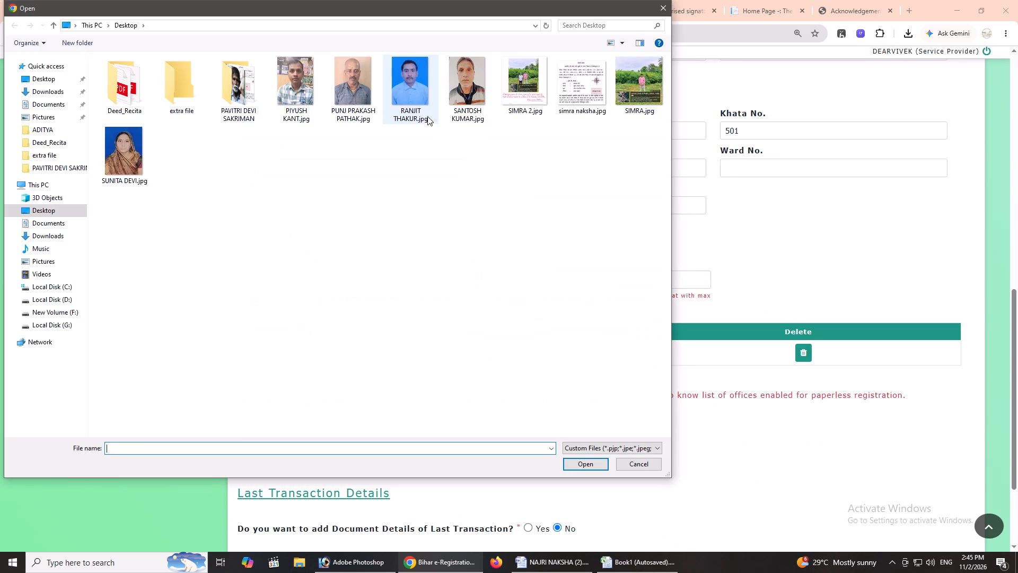
click(426, 111)
click(573, 461)
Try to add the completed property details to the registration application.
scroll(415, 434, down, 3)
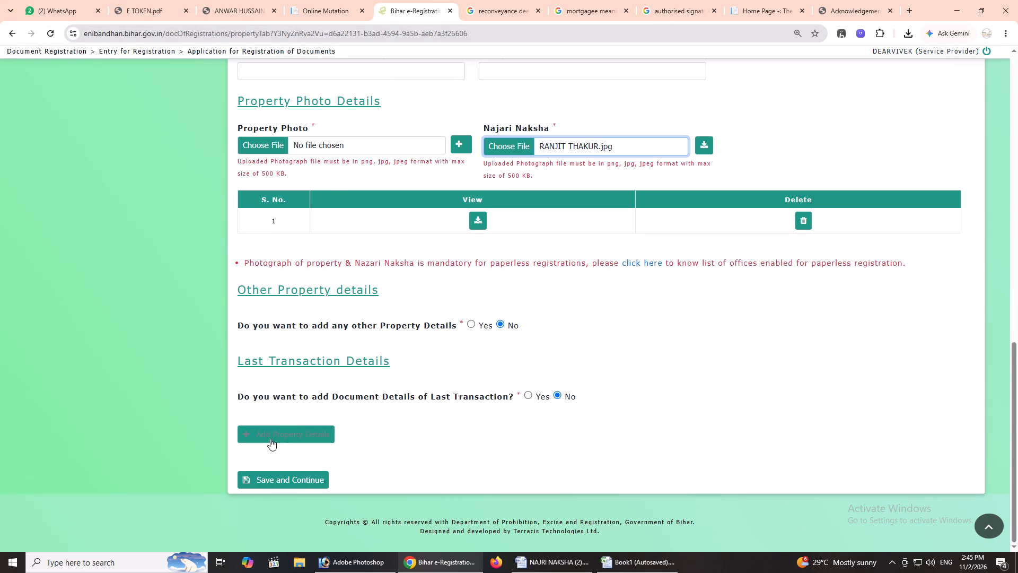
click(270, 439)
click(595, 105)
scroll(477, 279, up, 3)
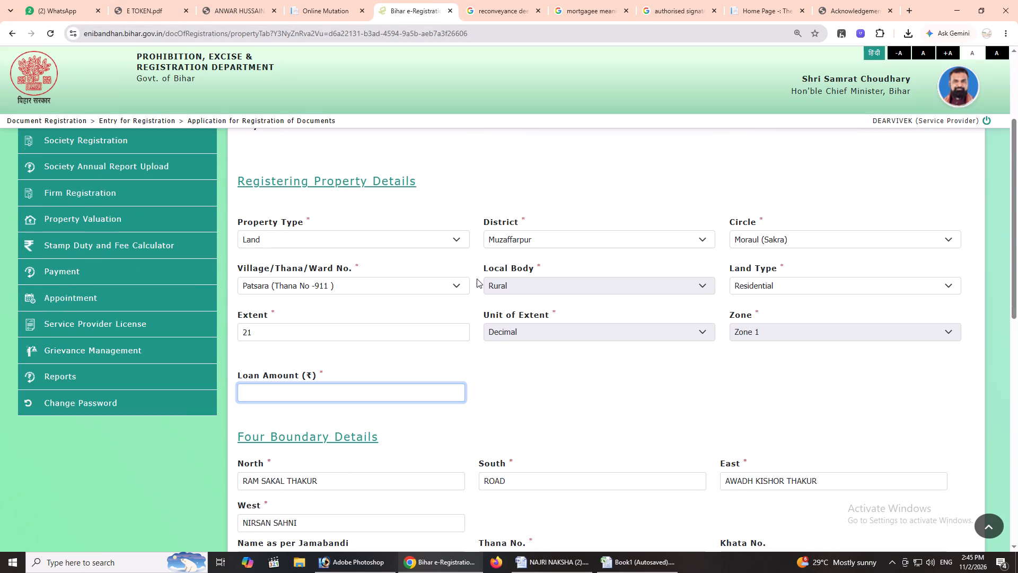
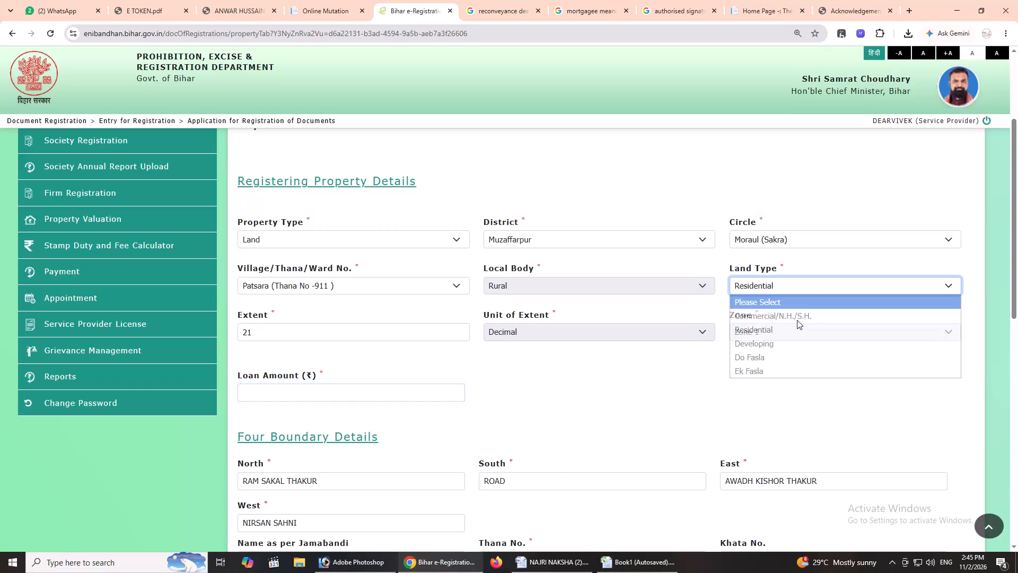
Set the parcel's Land Type to Commercial/N.H./S.H. in the registering property details.
click(797, 320)
Open the empty Loan Amount (₹) value for entry in the registering property details.
click(346, 394)
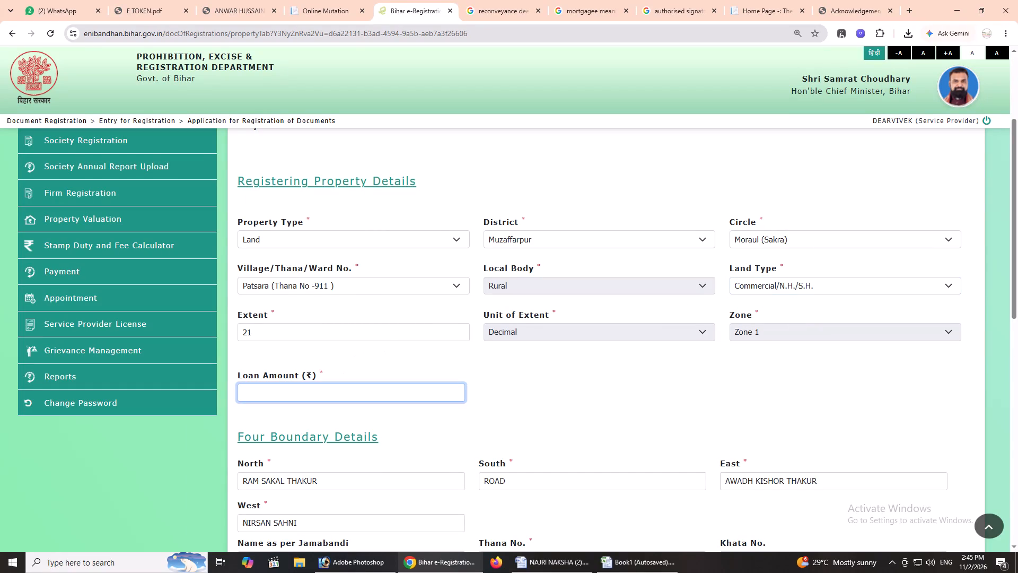
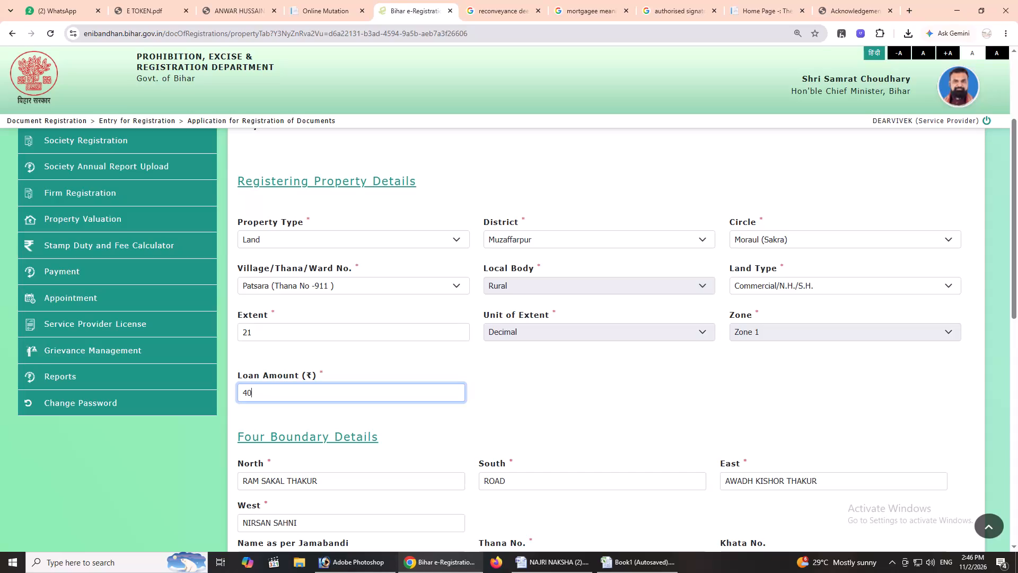
Set the Loan Amount (₹) of the registering property to 4000000.
text(00)
text(000)
drag(619, 421, 613, 420)
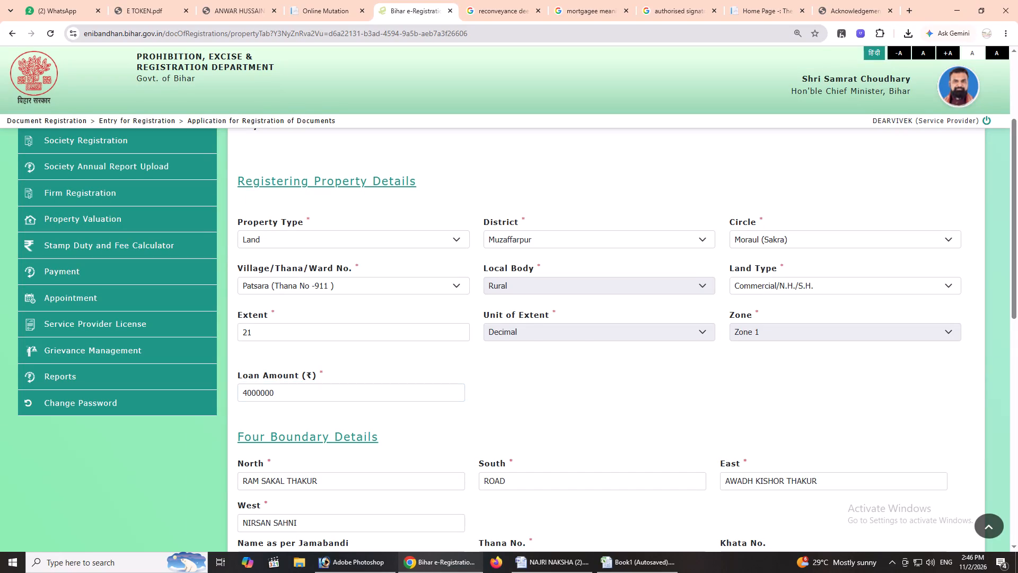
click(254, 396)
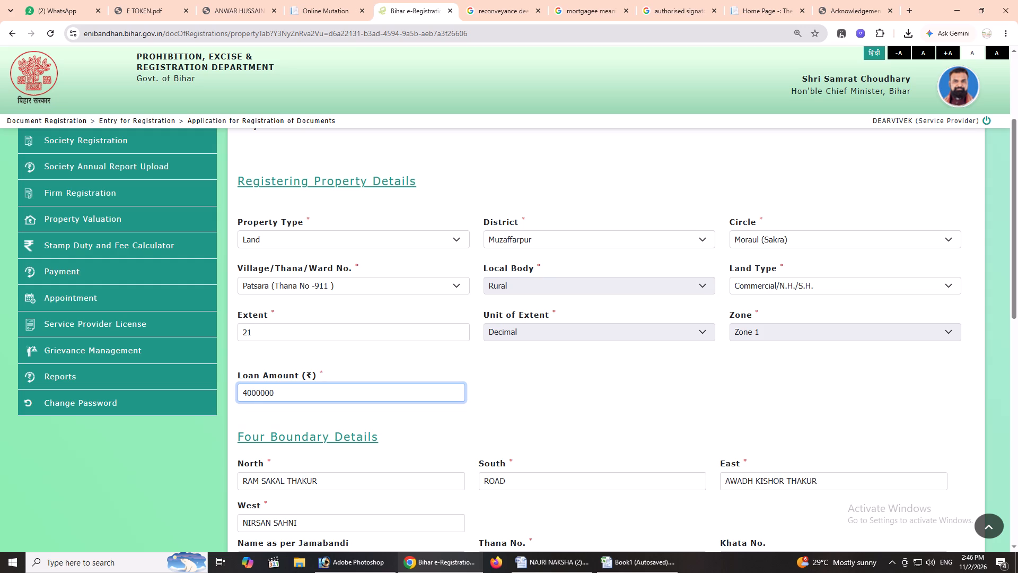
click(290, 398)
key(0)
click(256, 394)
click(295, 394)
key(BackSpace)
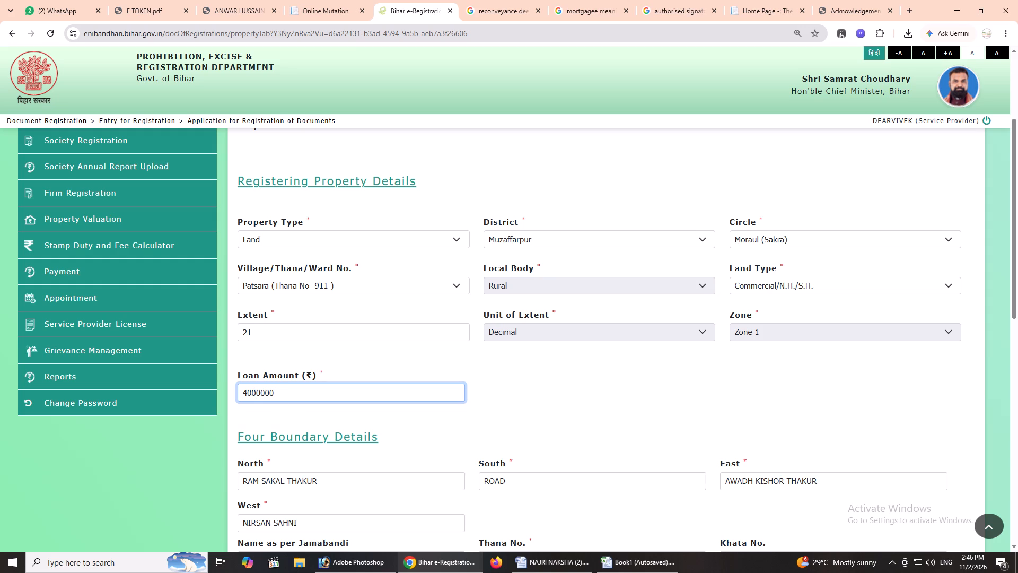
click(245, 400)
click(260, 397)
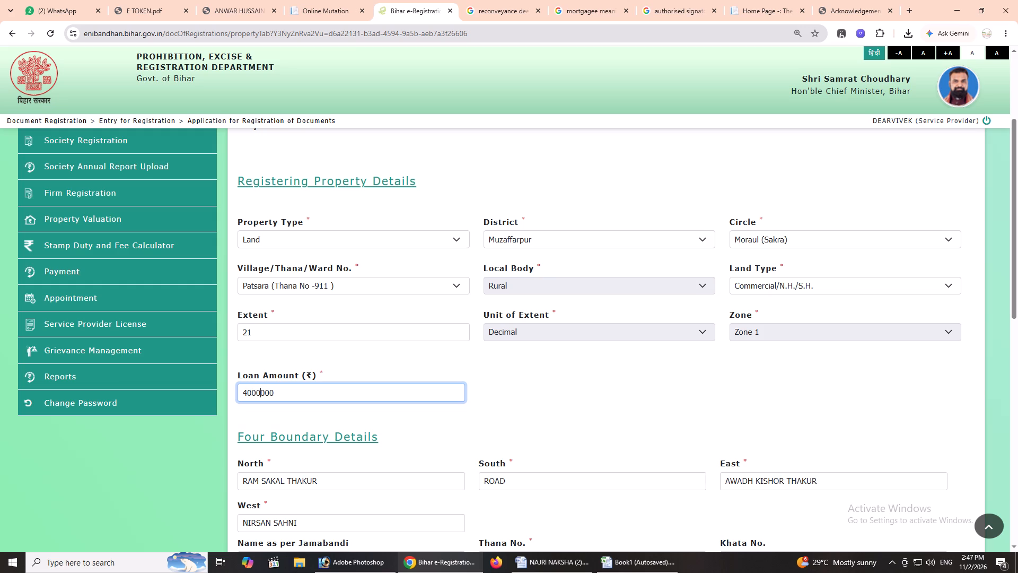
click(251, 393)
click(259, 396)
Submit the completed land parcel form, with its boundary and photo details, to the Property Details list.
scroll(275, 401, down, 4)
scroll(252, 448, up, 2)
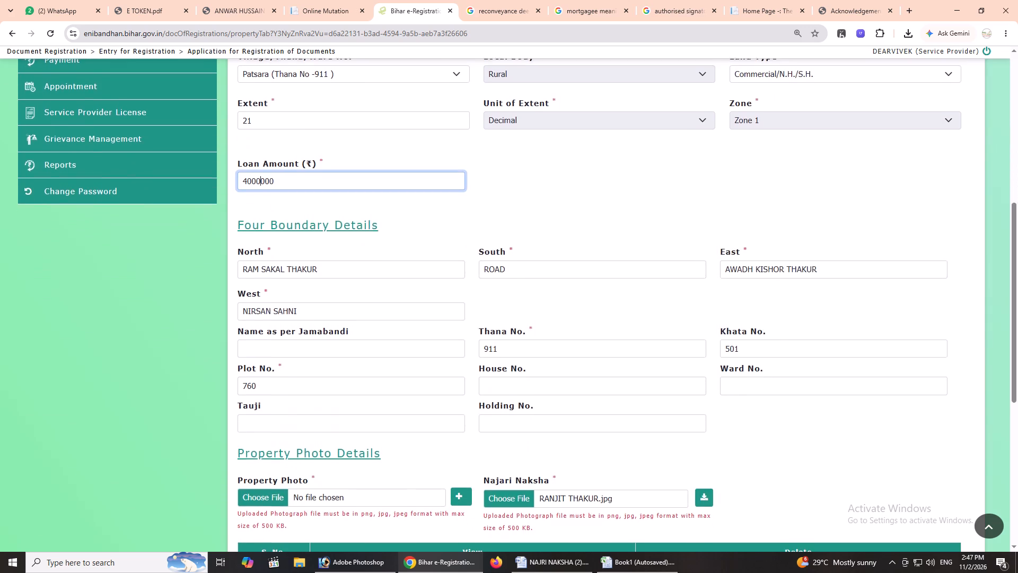
scroll(252, 448, up, 1)
scroll(337, 433, down, 13)
click(276, 439)
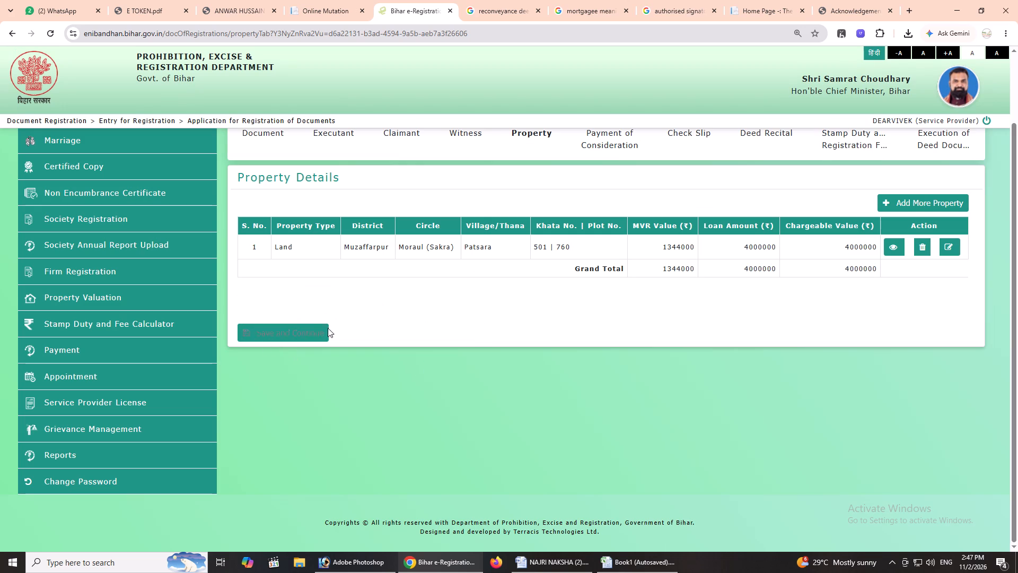
Review the full details of the listed Patsara property, including its values, boundaries and uploads, and close the view.
click(893, 246)
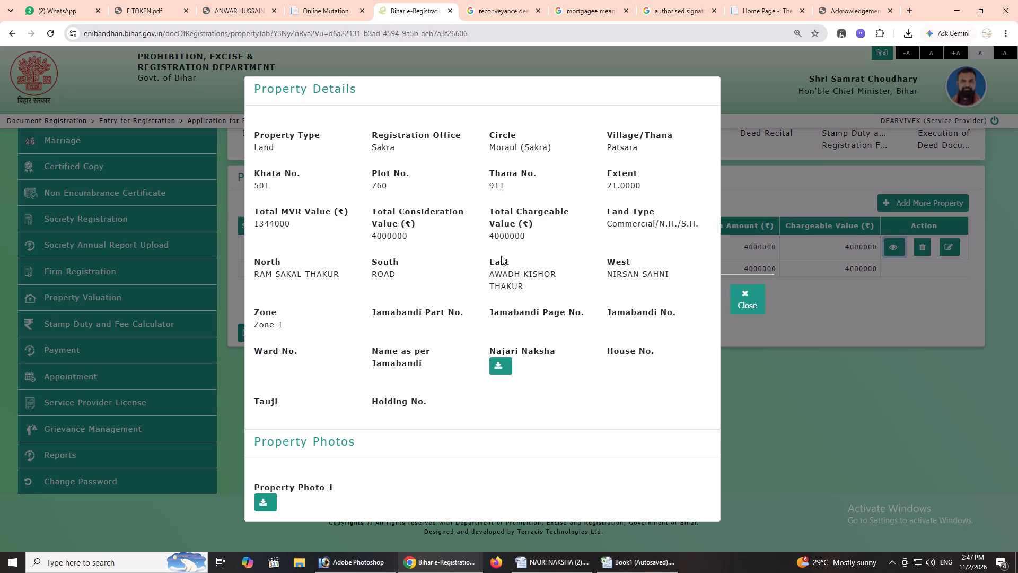
scroll(501, 256, down, 1)
scroll(472, 366, up, 1)
scroll(493, 366, down, 2)
scroll(468, 352, up, 2)
click(381, 237)
click(736, 303)
Save the property list and continue through Payment of Consideration with No kept, up to the Check Slip stage.
click(316, 342)
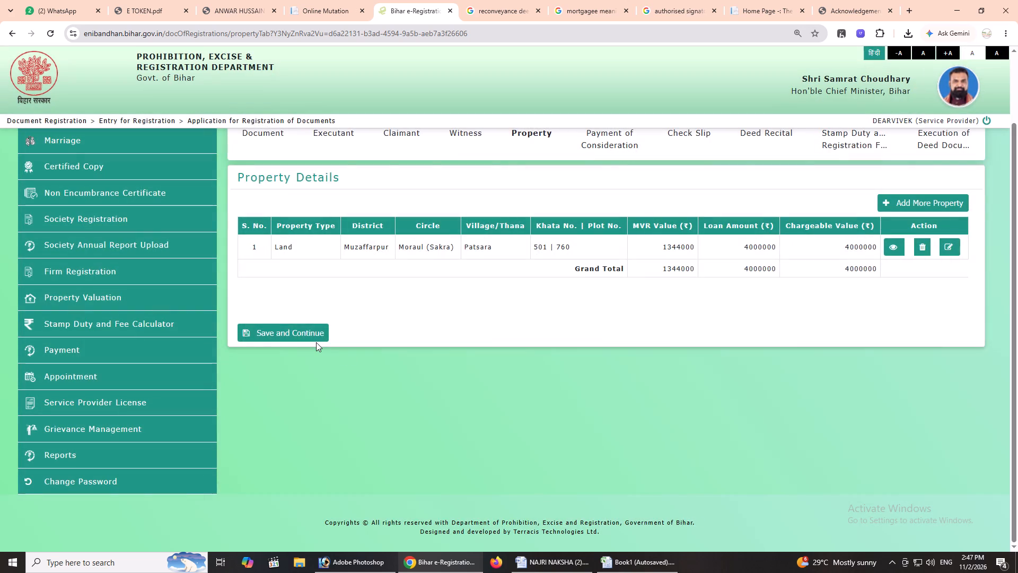
click(304, 326)
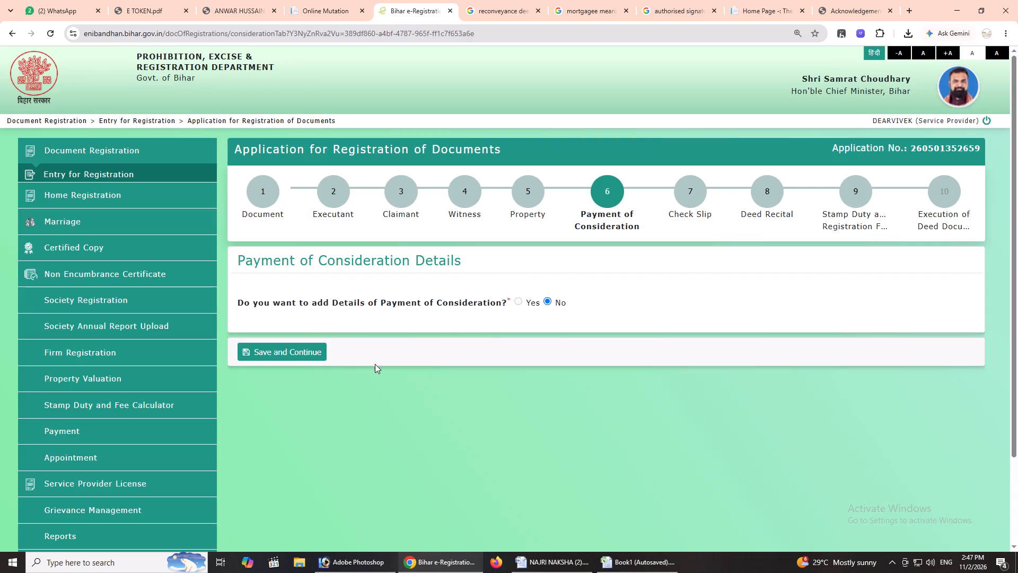
click(306, 358)
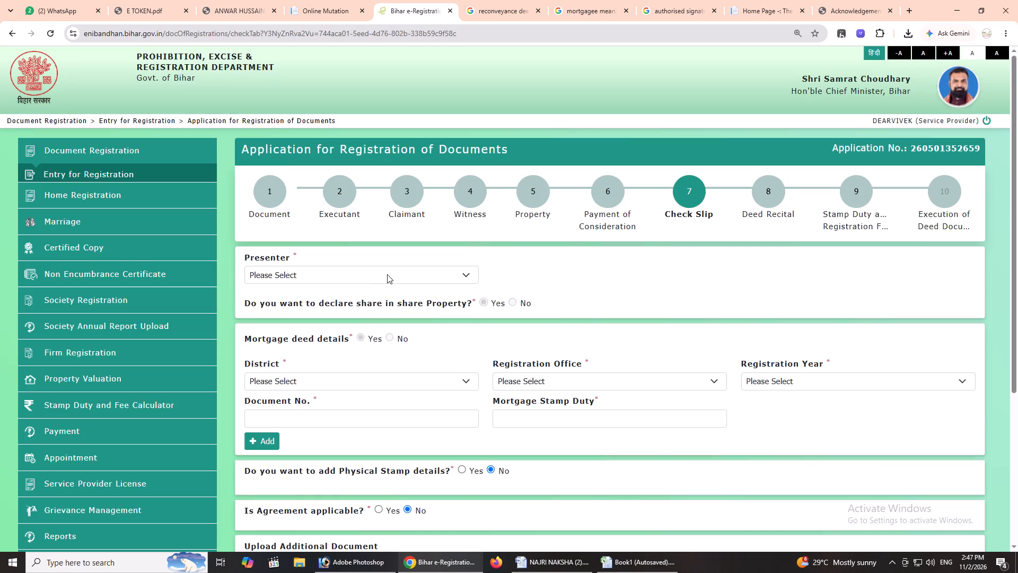
Select the first listed party as the Presenter on the check slip.
click(387, 273)
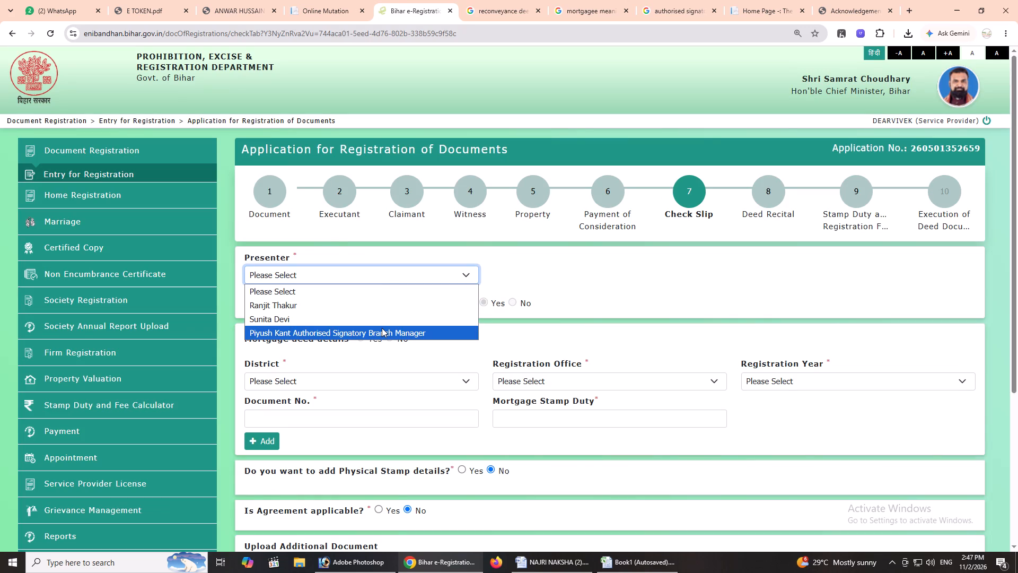
click(381, 308)
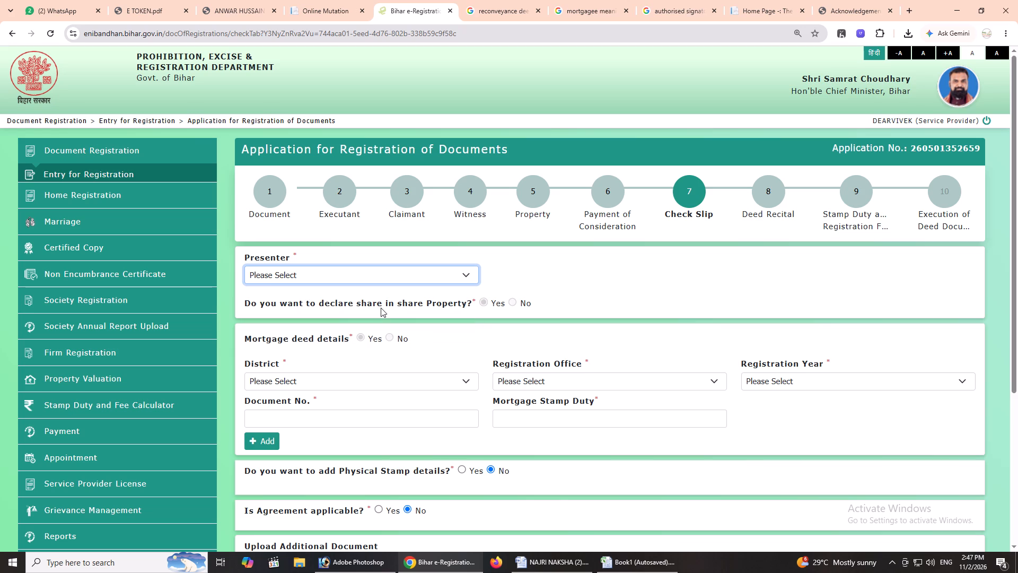
click(384, 382)
click(384, 382)
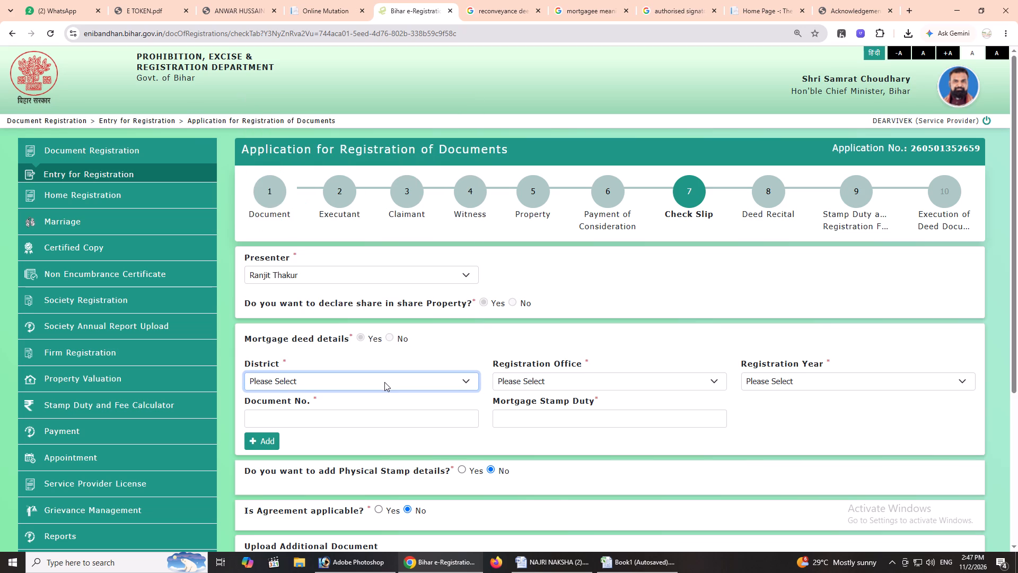
text(MUZ)
key(Tab)
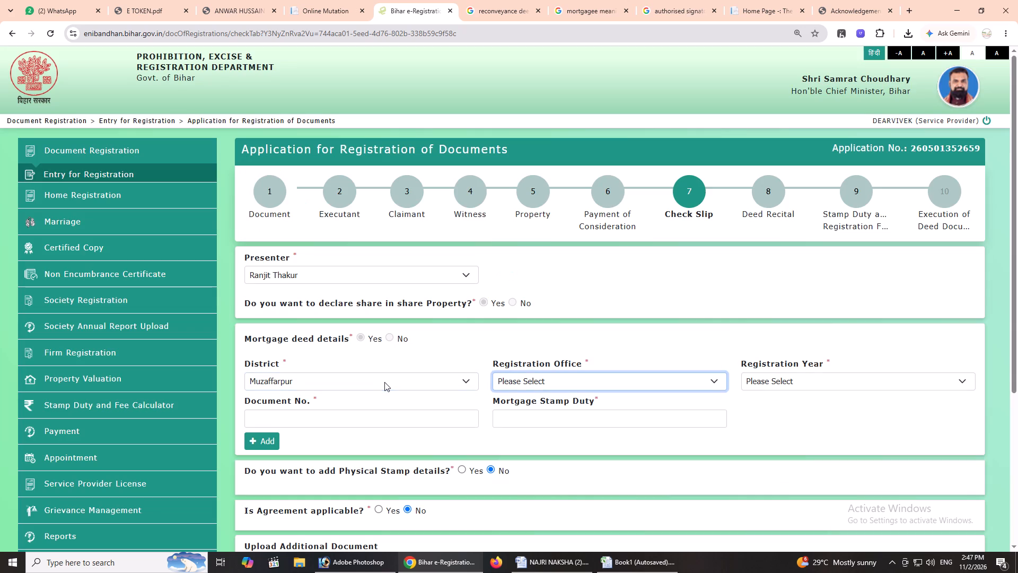
click(530, 381)
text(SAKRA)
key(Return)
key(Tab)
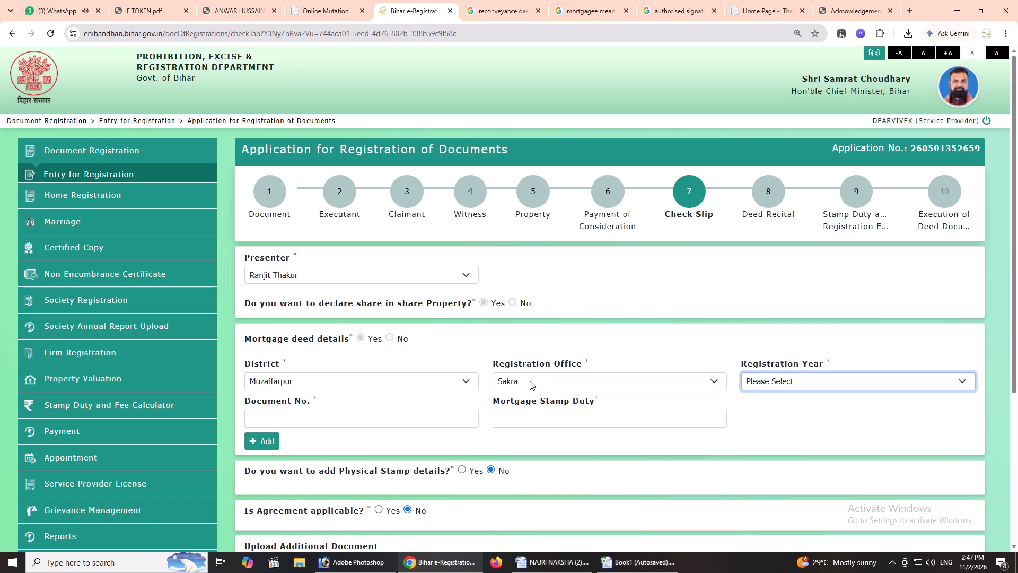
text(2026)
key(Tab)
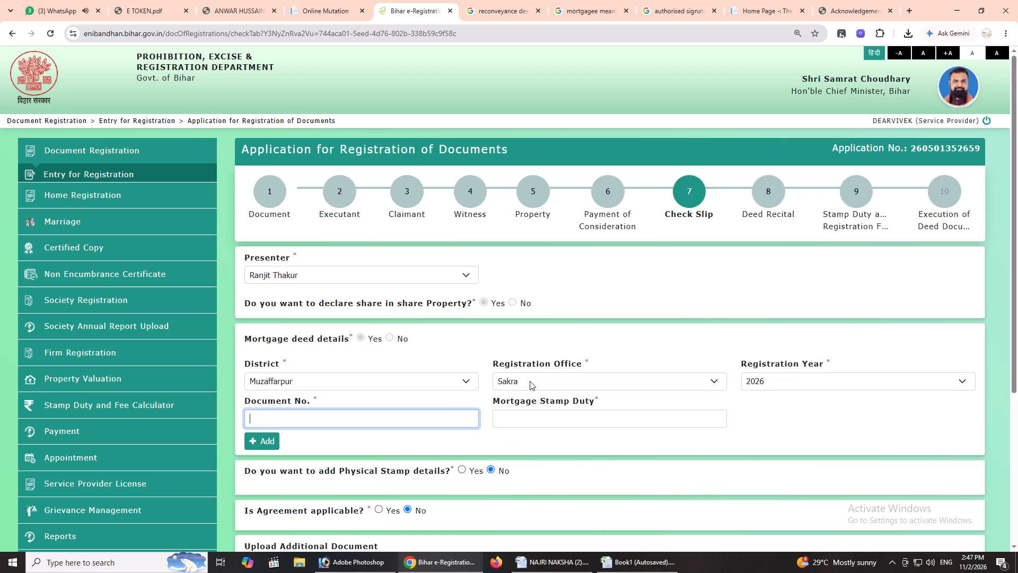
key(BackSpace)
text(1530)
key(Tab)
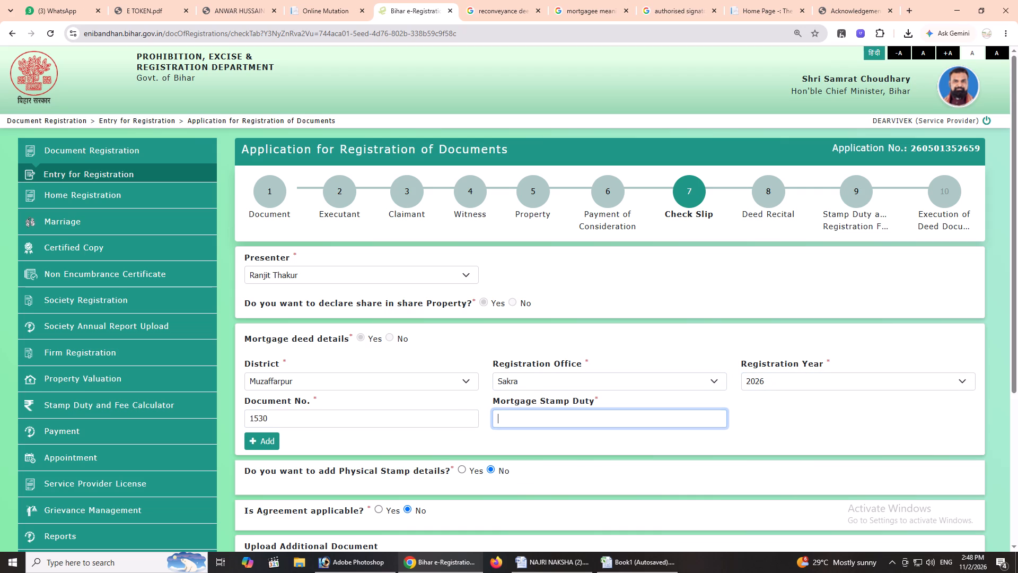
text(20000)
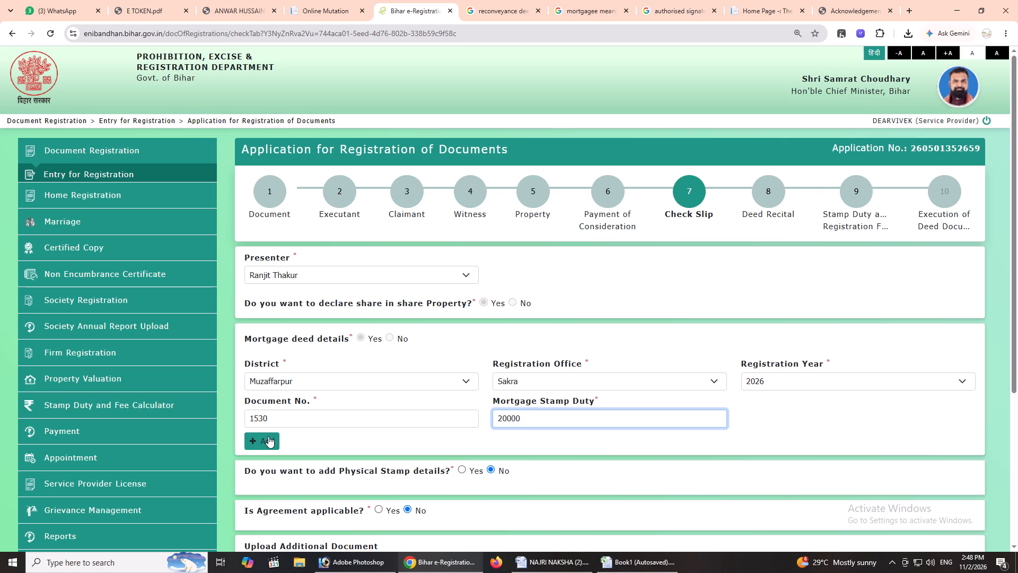
click(268, 436)
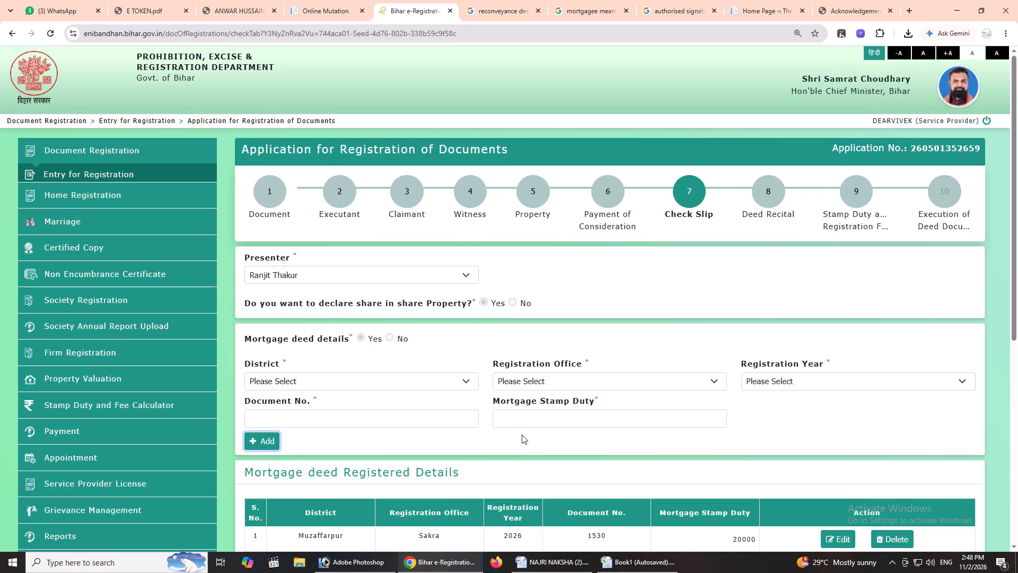
Check the mortgage stamp duty and other values in the Mortgage deed Registered Details entry.
scroll(533, 455, down, 2)
drag(753, 440, 715, 437)
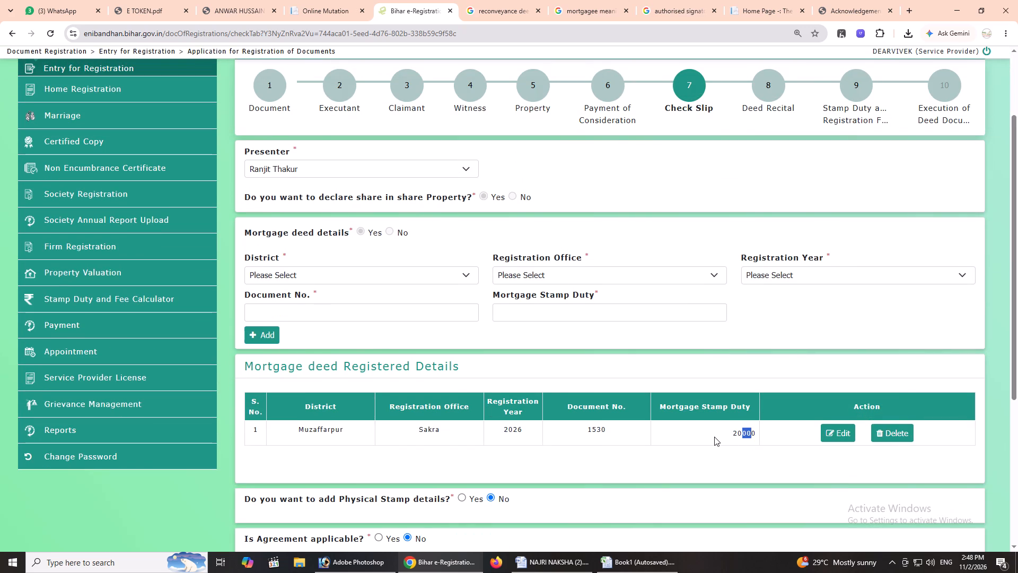
click(753, 441)
drag(750, 429, 723, 431)
click(722, 438)
scroll(707, 433, down, 2)
scroll(707, 433, up, 1)
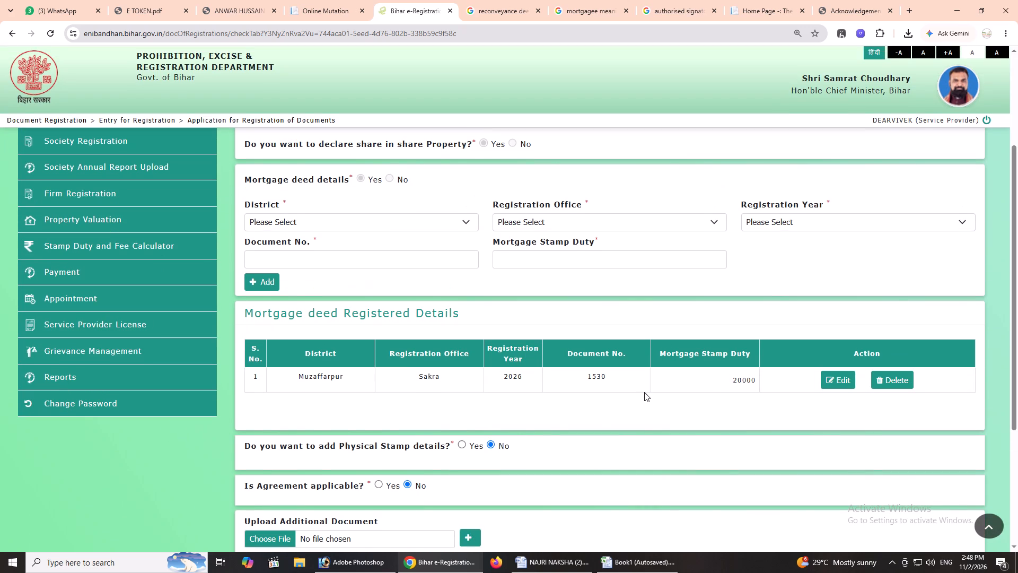
Set Agreement applicable to Yes, Circle Officer verification to No and the Registration Office to Sakra, and save the check slip.
scroll(357, 434, down, 2)
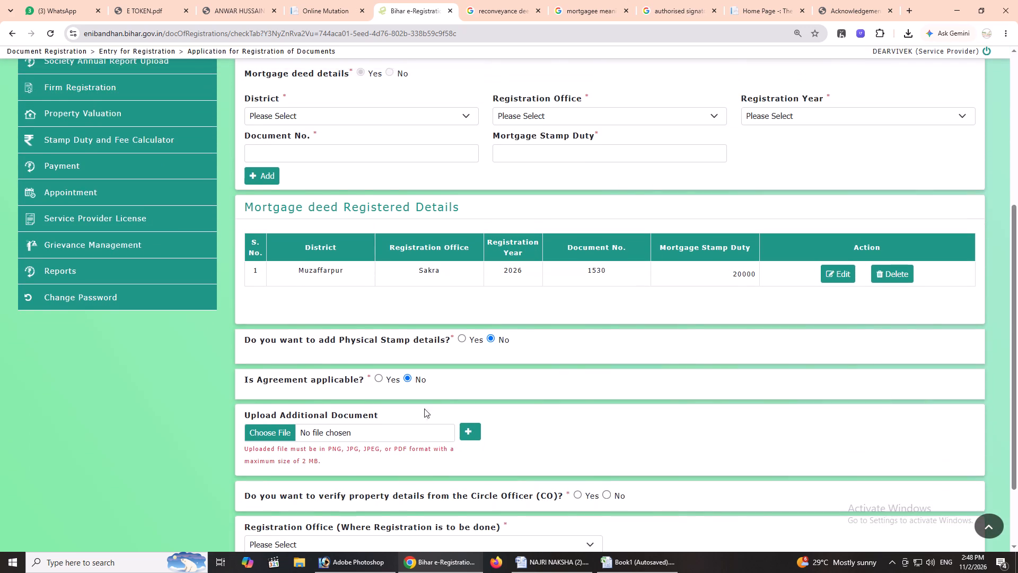
scroll(449, 401, down, 2)
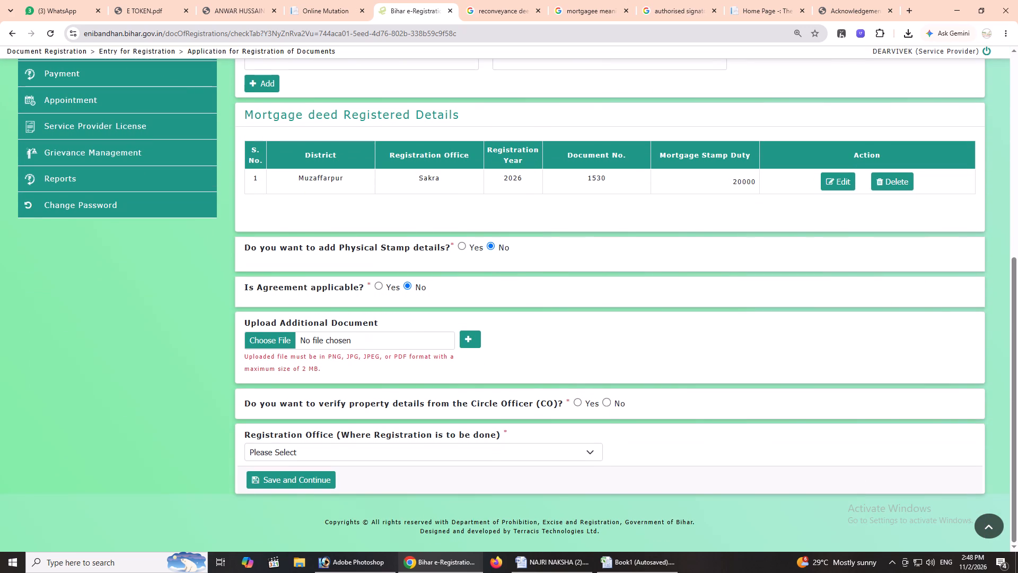
click(375, 290)
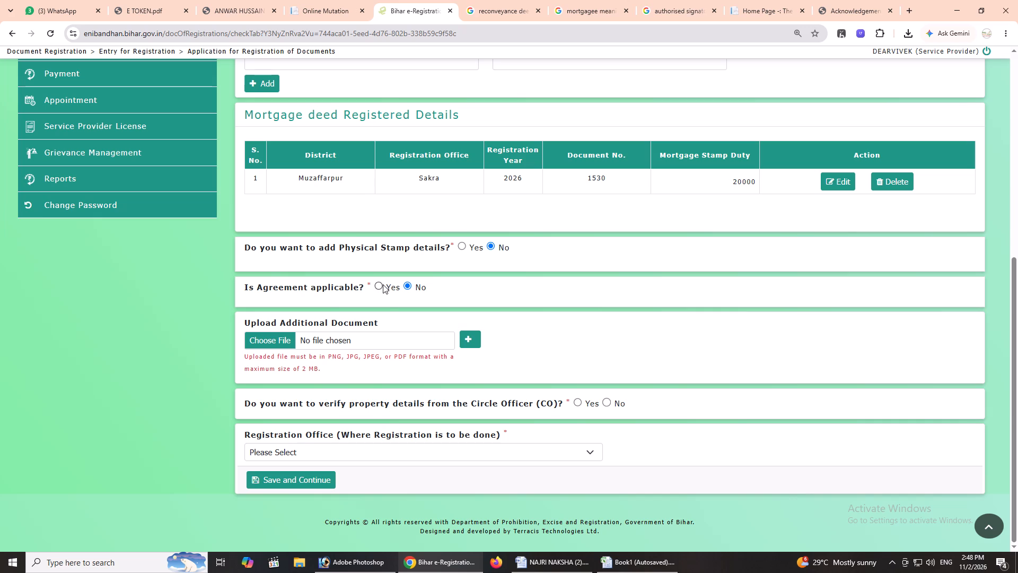
click(381, 285)
click(608, 399)
click(532, 456)
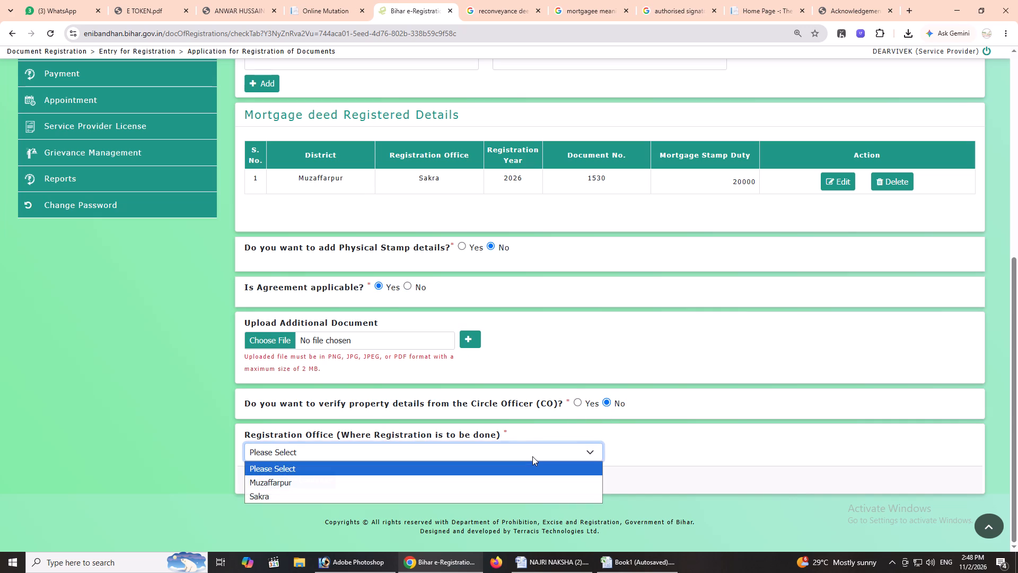
key(Down)
key(Down)
key(Return)
click(314, 483)
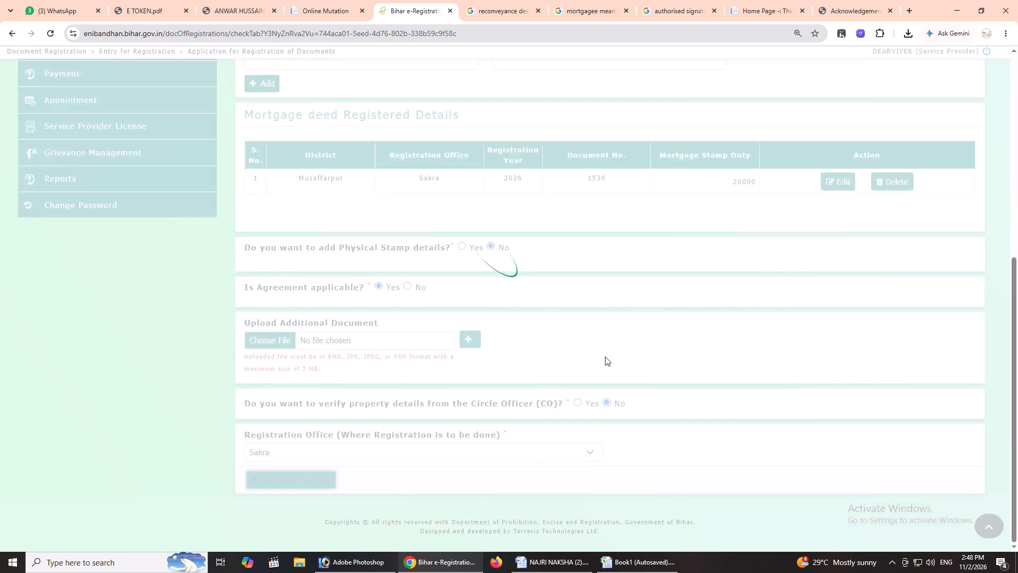
Place the cursor in the empty deed recital text area, keeping the English template language.
scroll(484, 357, down, 5)
scroll(484, 358, up, 2)
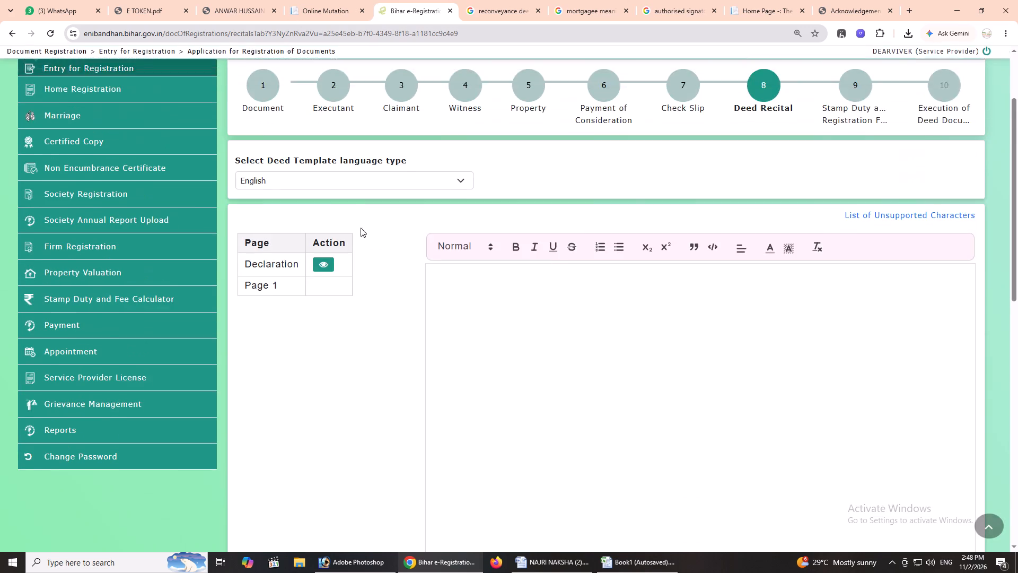
click(471, 308)
click(465, 311)
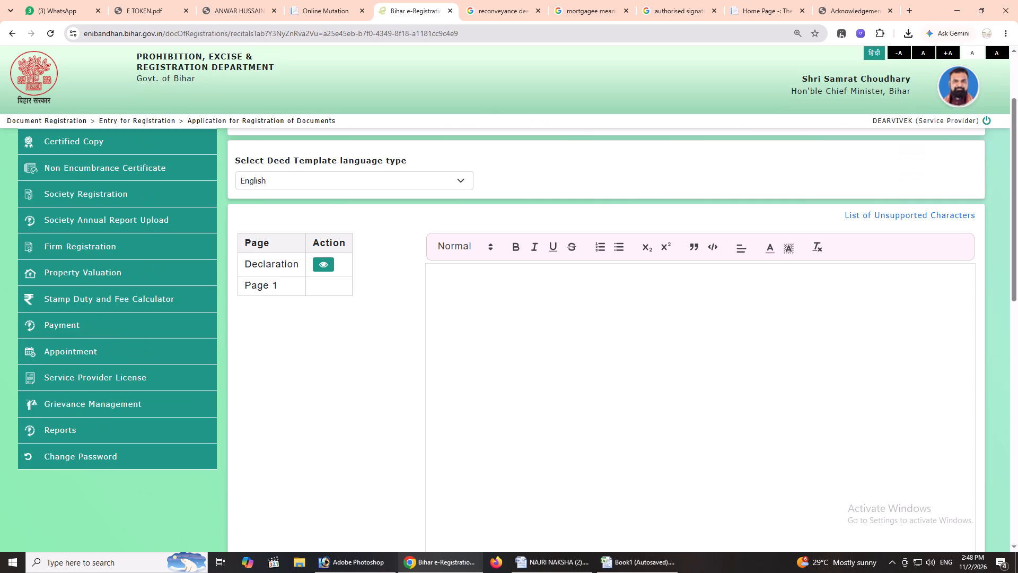
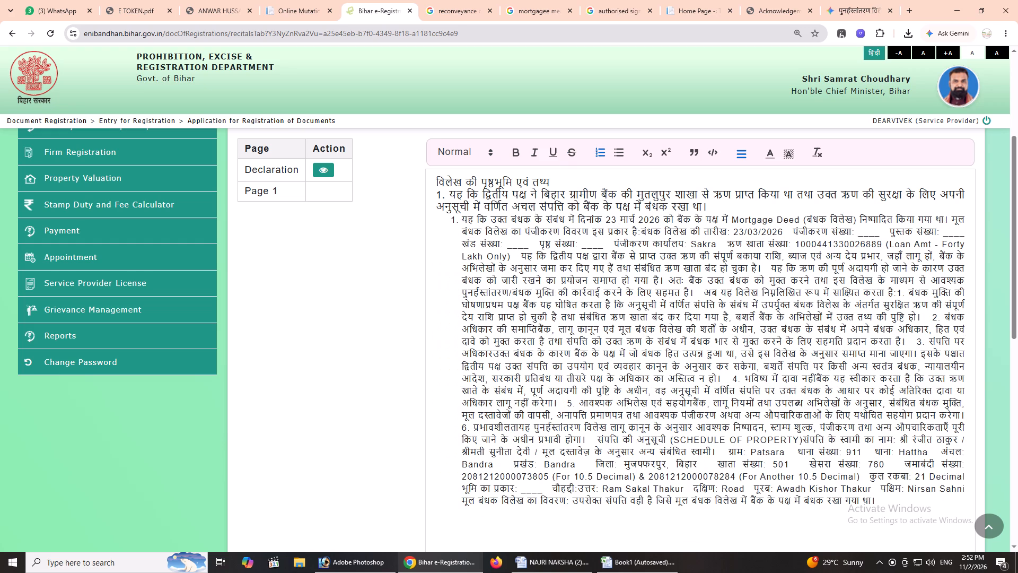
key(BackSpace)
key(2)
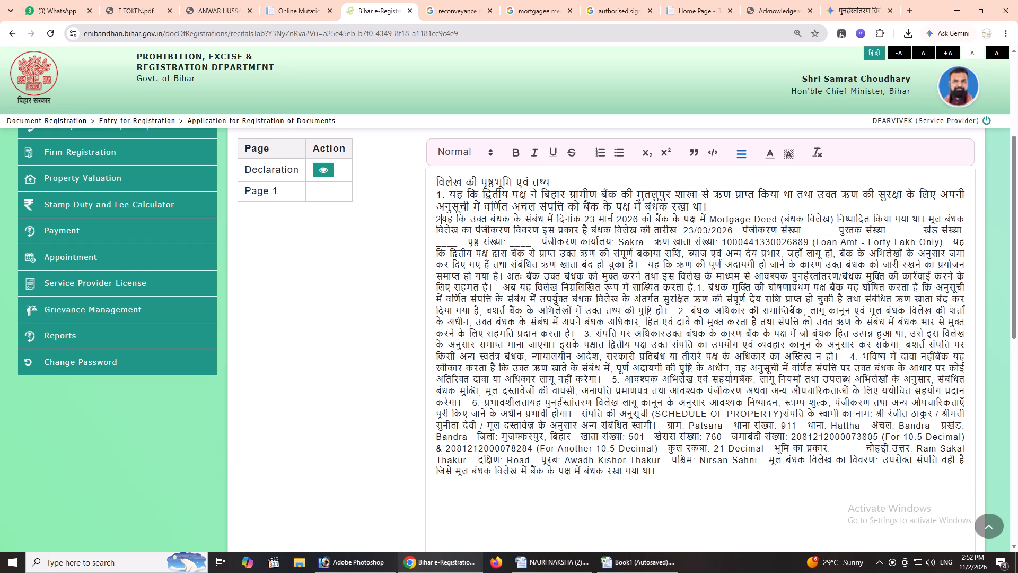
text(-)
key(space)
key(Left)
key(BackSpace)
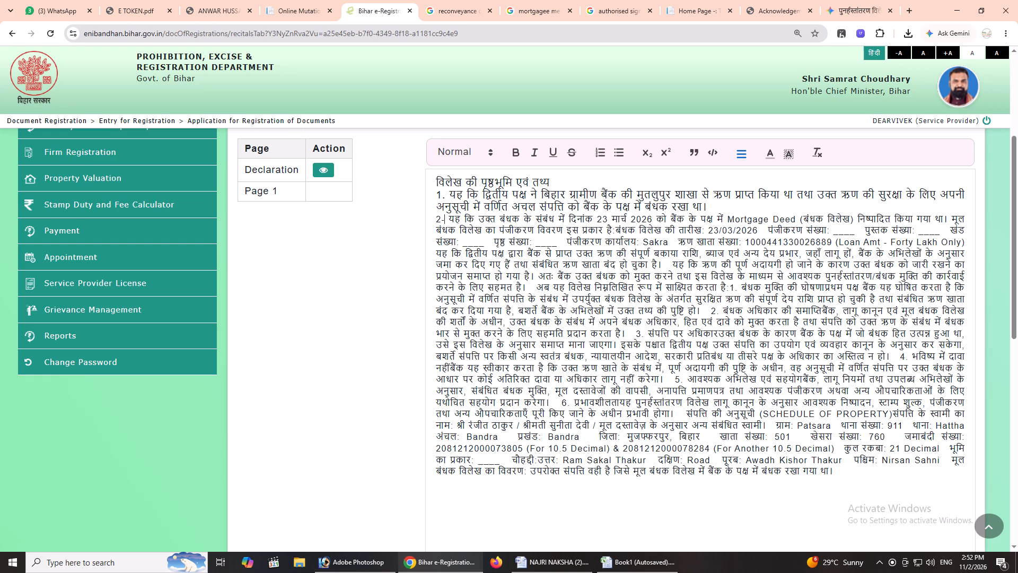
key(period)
click(581, 245)
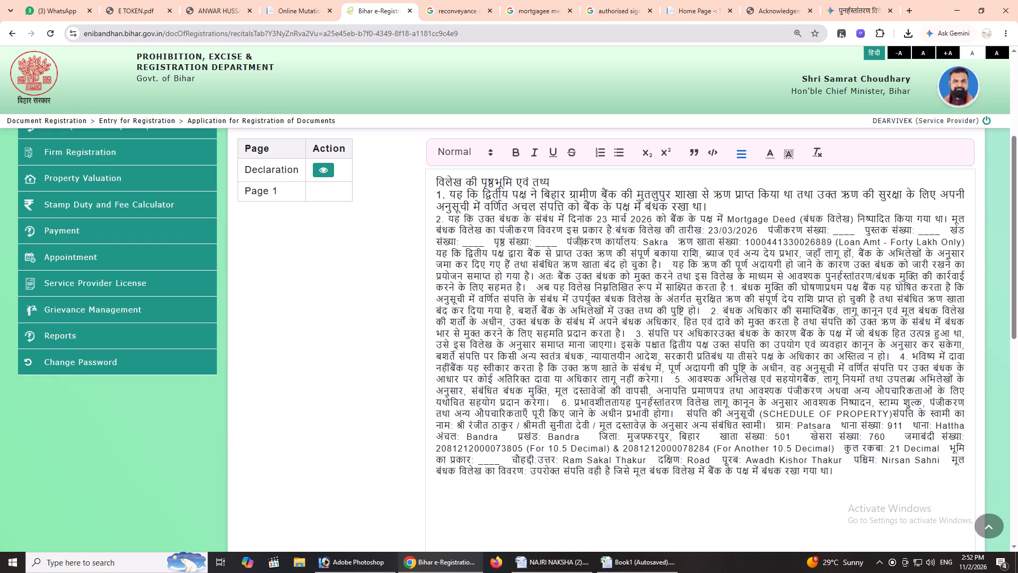
Format the whole recital text, from the heading to the last line, as Heading 3.
drag(480, 202, 510, 206)
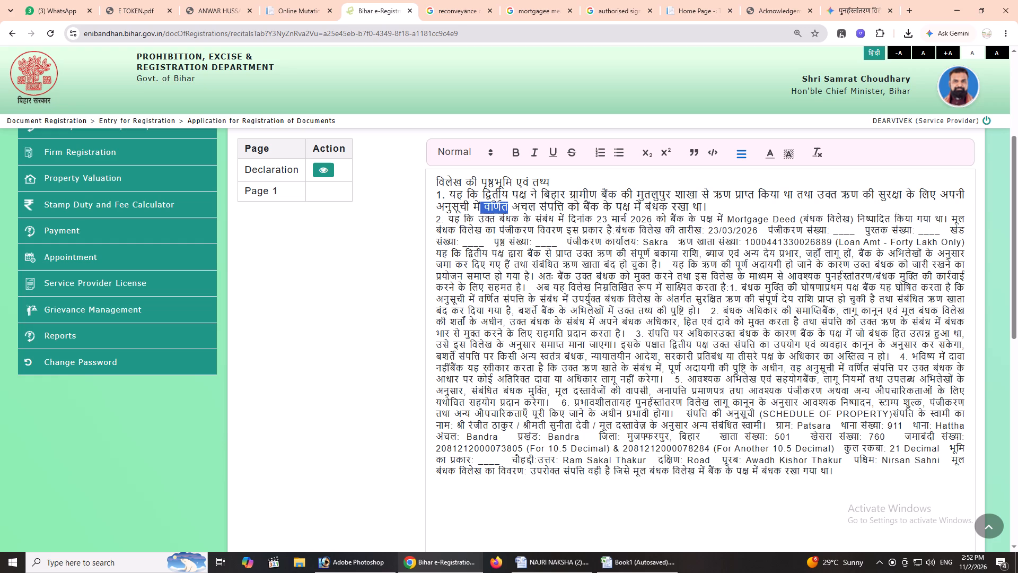
drag(510, 206, 513, 207)
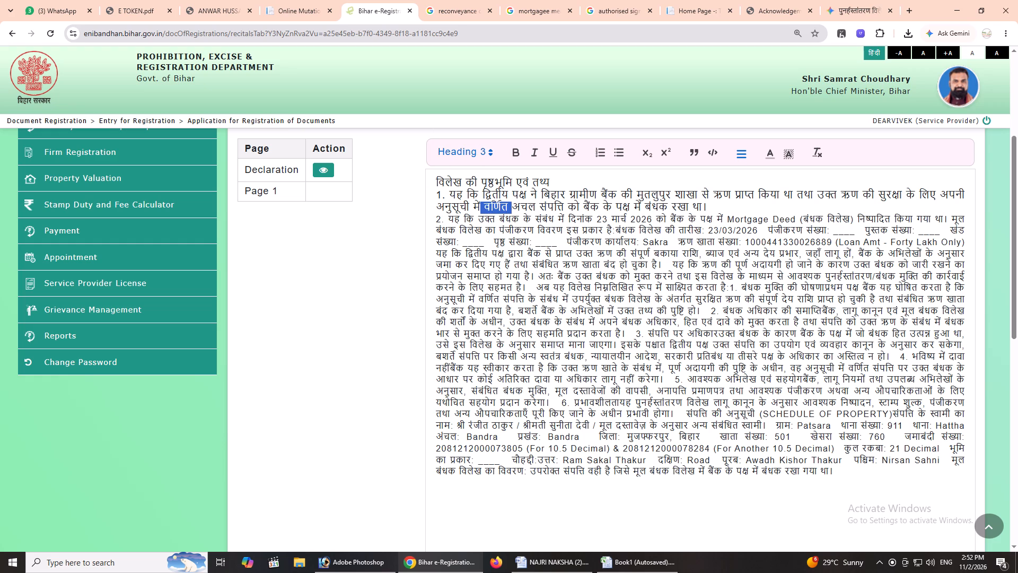
click(644, 264)
drag(868, 482, 432, 173)
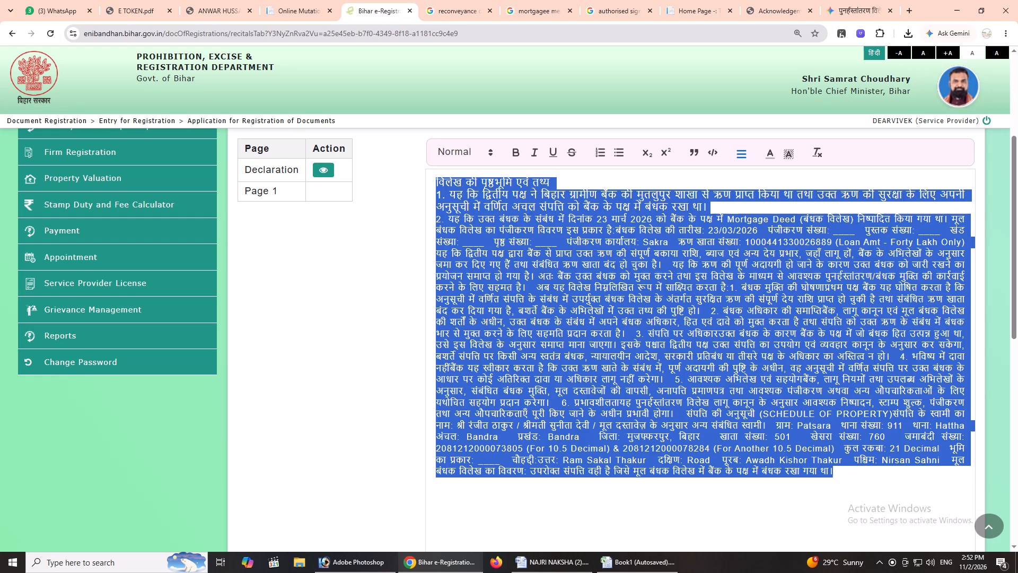
click(464, 151)
click(482, 231)
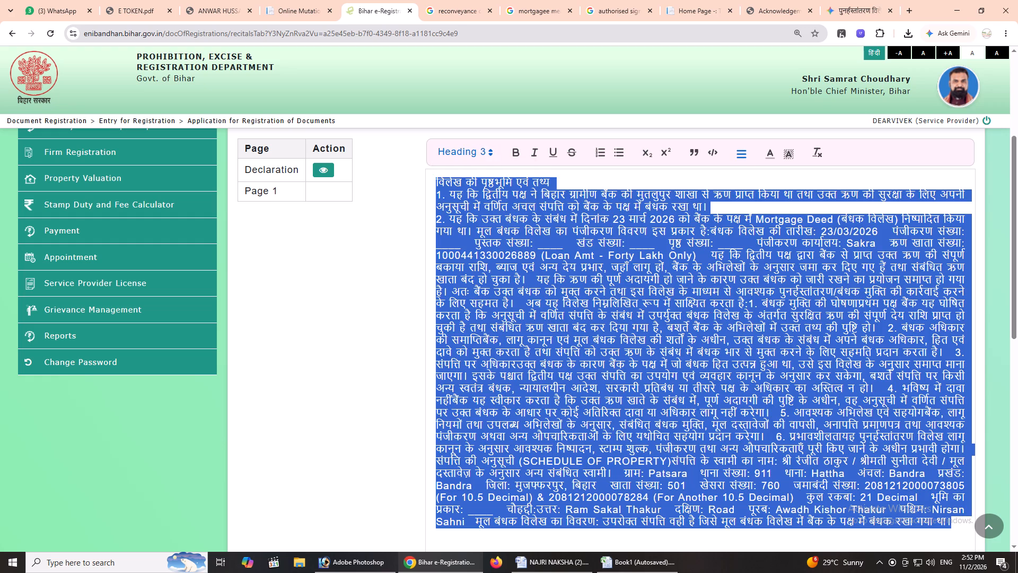
click(595, 303)
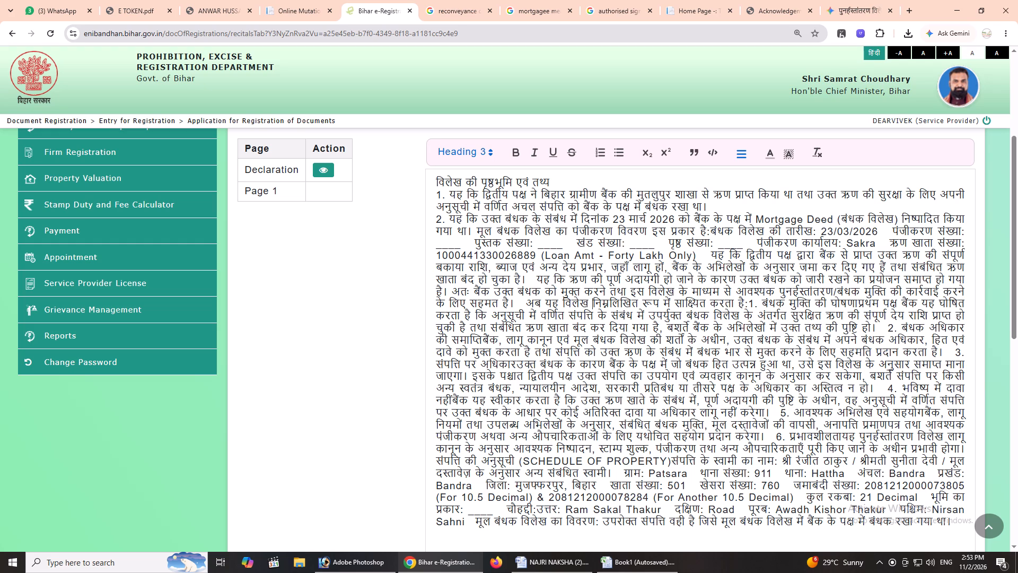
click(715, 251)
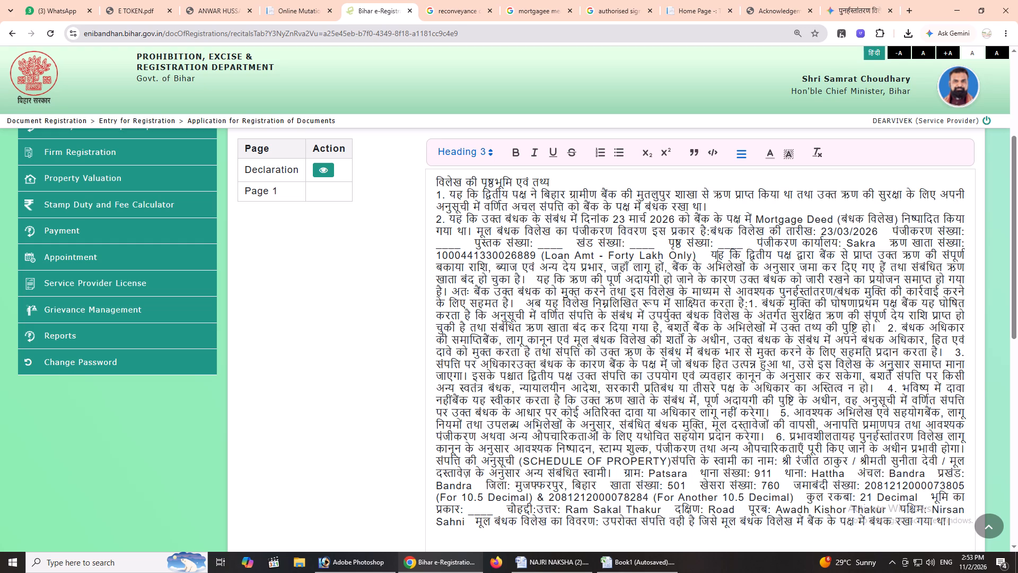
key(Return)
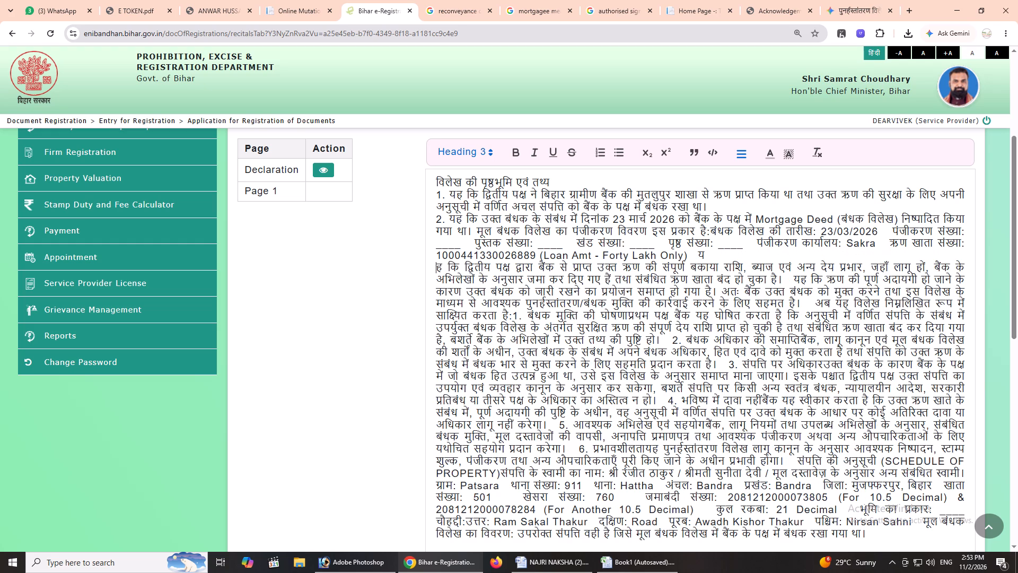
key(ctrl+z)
Start a new paragraph at "यह कि द्वितीय पक्ष द्वारा", after the loan amount, and number it with a plain "3.".
click(707, 258)
key(Return)
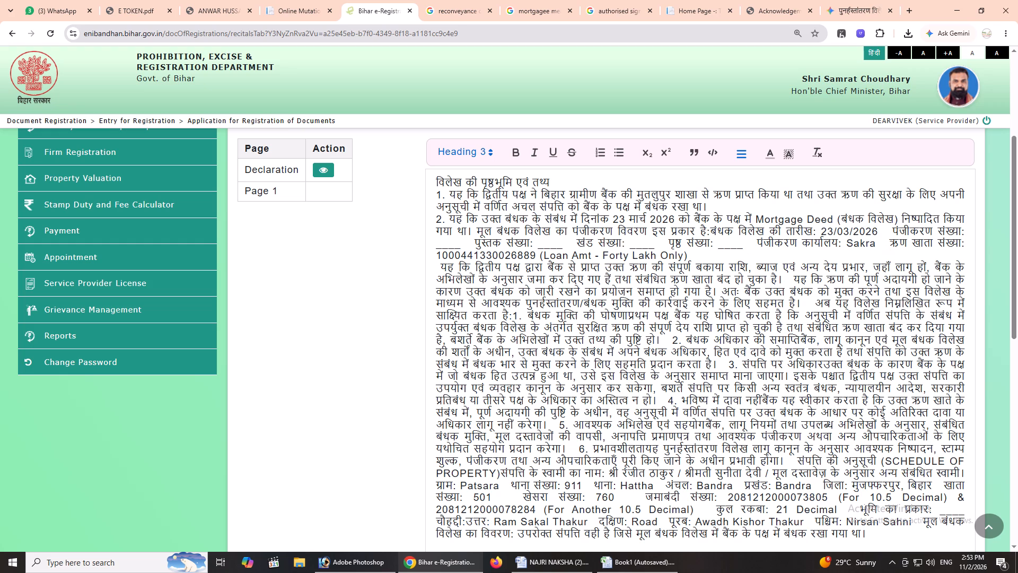
key(Right)
key(BackSpace)
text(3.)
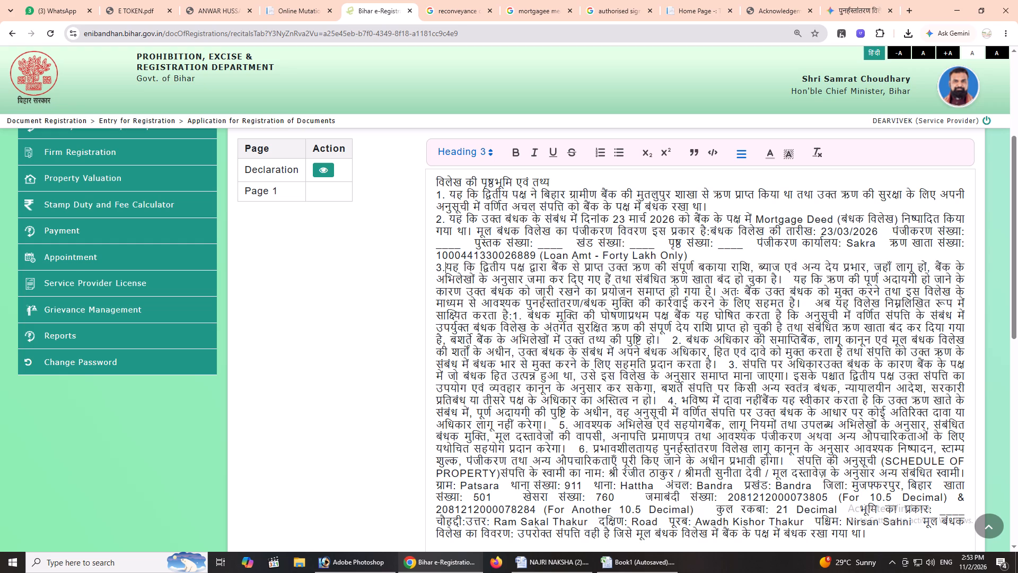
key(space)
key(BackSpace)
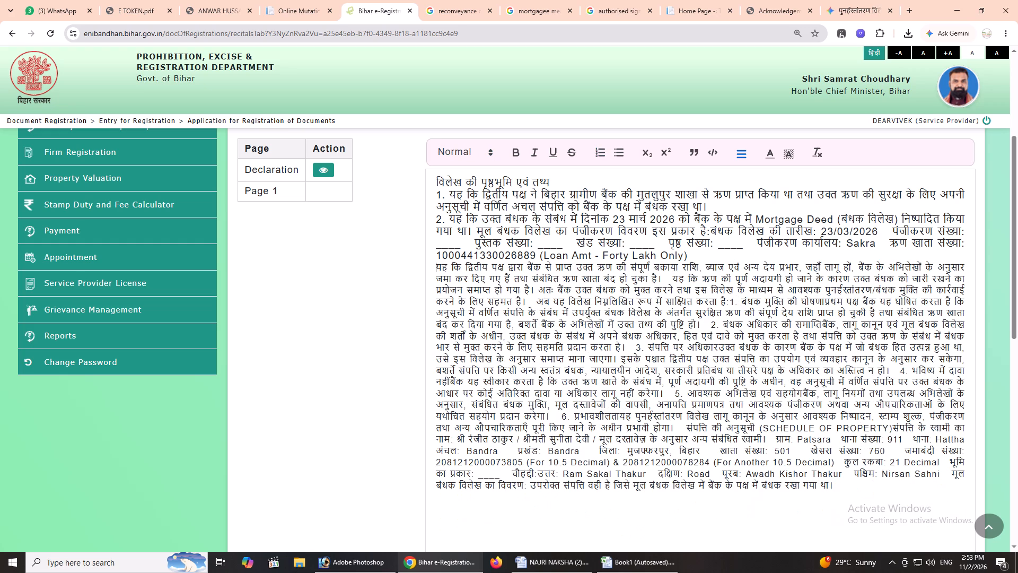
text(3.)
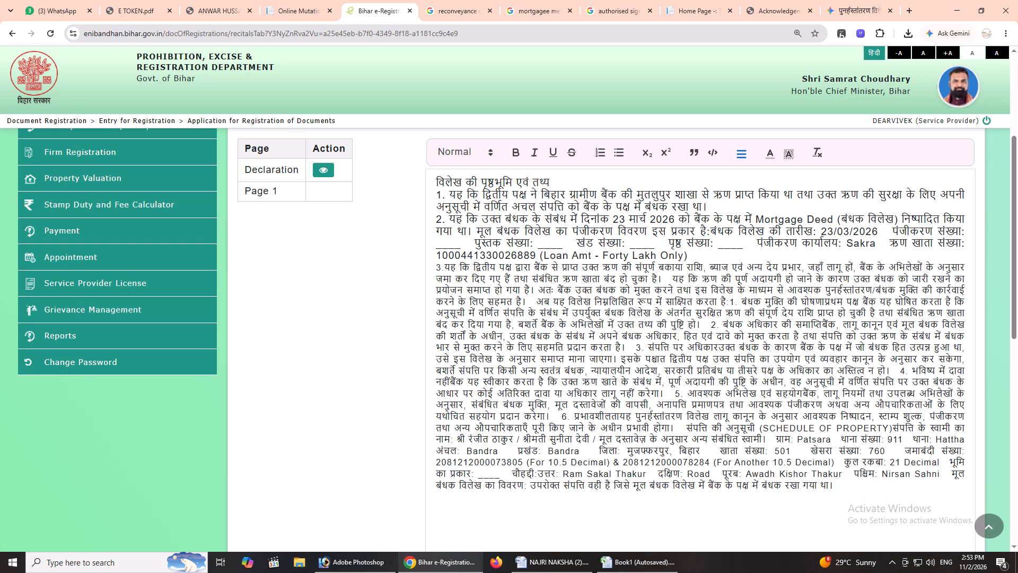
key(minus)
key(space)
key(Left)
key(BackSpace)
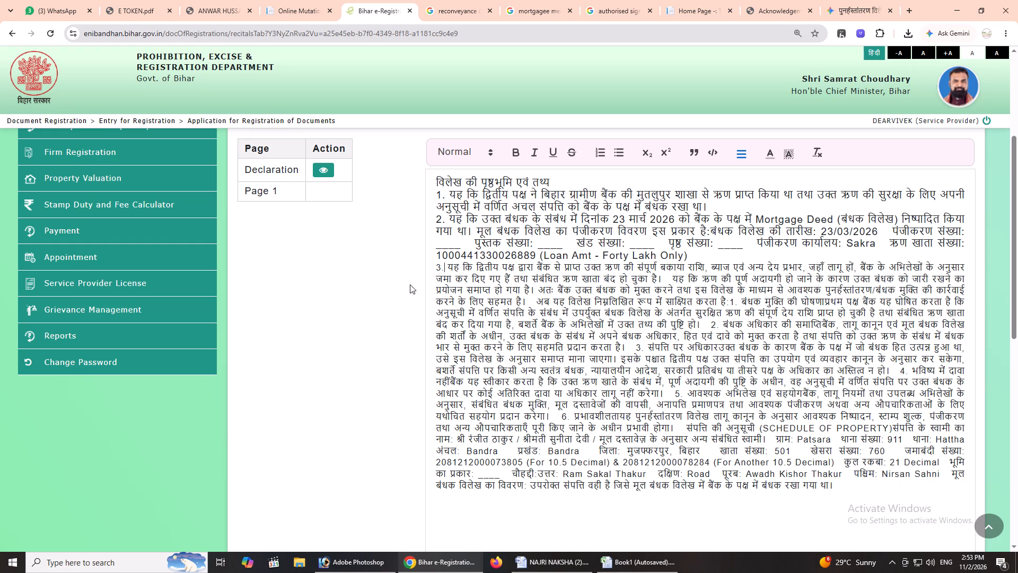
Format the recital text from paragraph 3 to the end as Heading 3.
drag(436, 265, 862, 483)
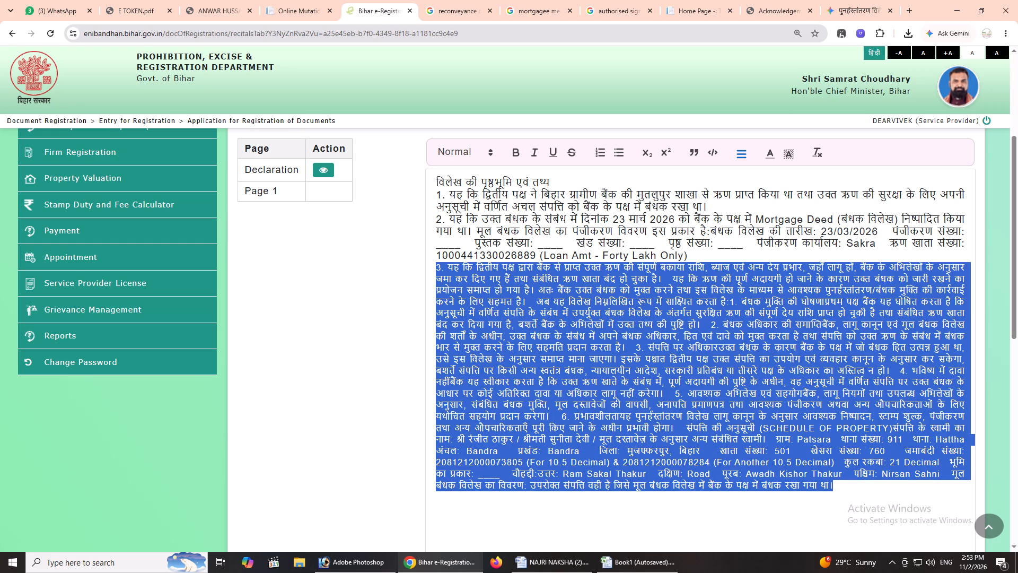
click(467, 149)
click(489, 229)
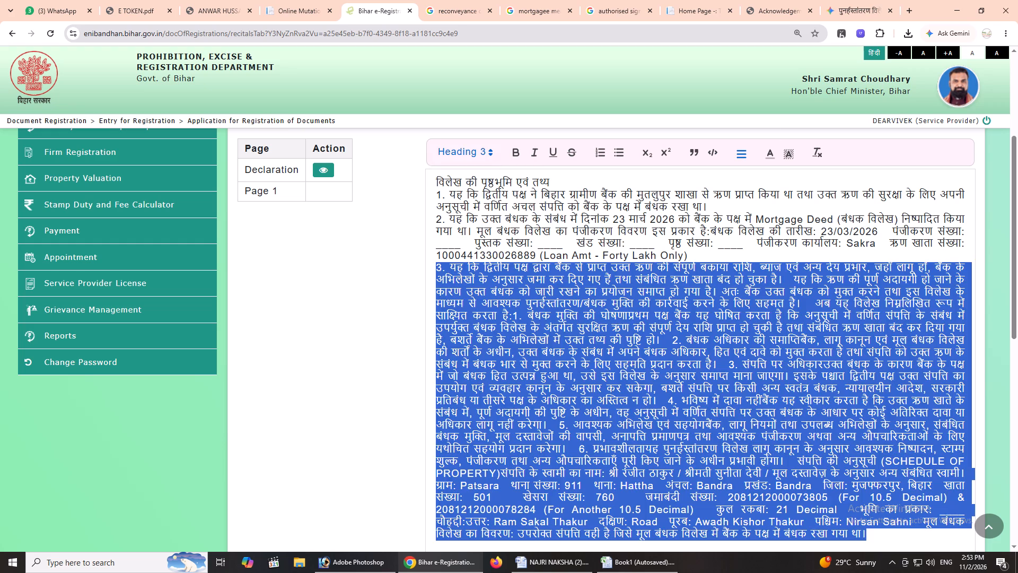
click(590, 327)
Start a new paragraph at "यह कि ऋण की पूर्ण अदायगी" and number it with a plain "4." instead of an automatic list.
click(735, 255)
scroll(574, 275, down, 1)
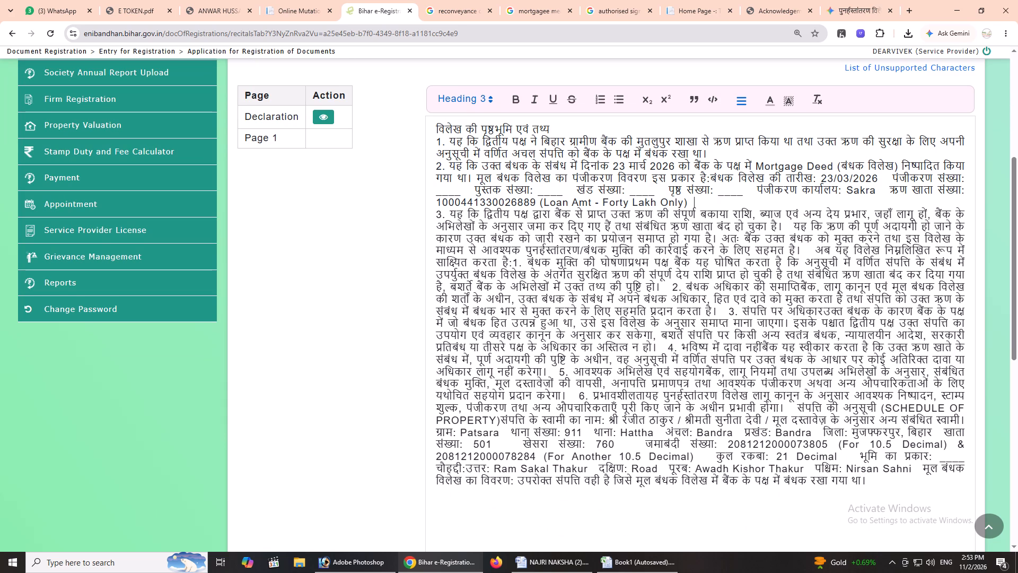
click(793, 226)
key(Return)
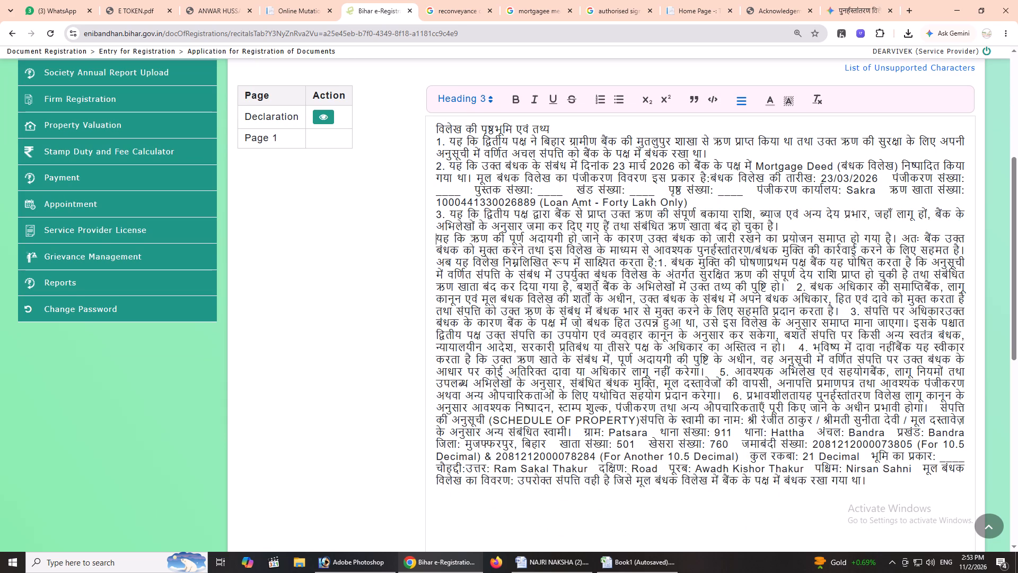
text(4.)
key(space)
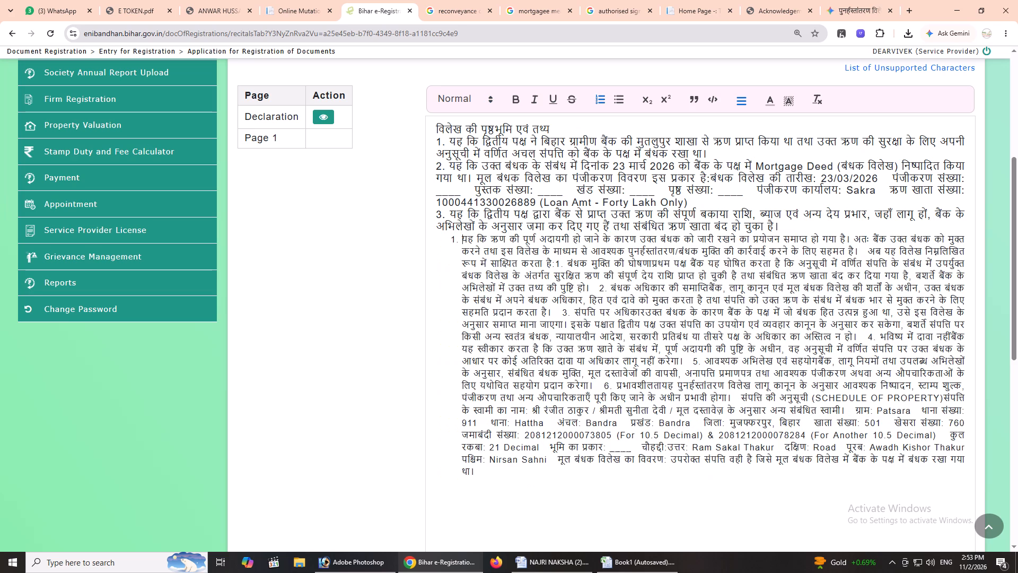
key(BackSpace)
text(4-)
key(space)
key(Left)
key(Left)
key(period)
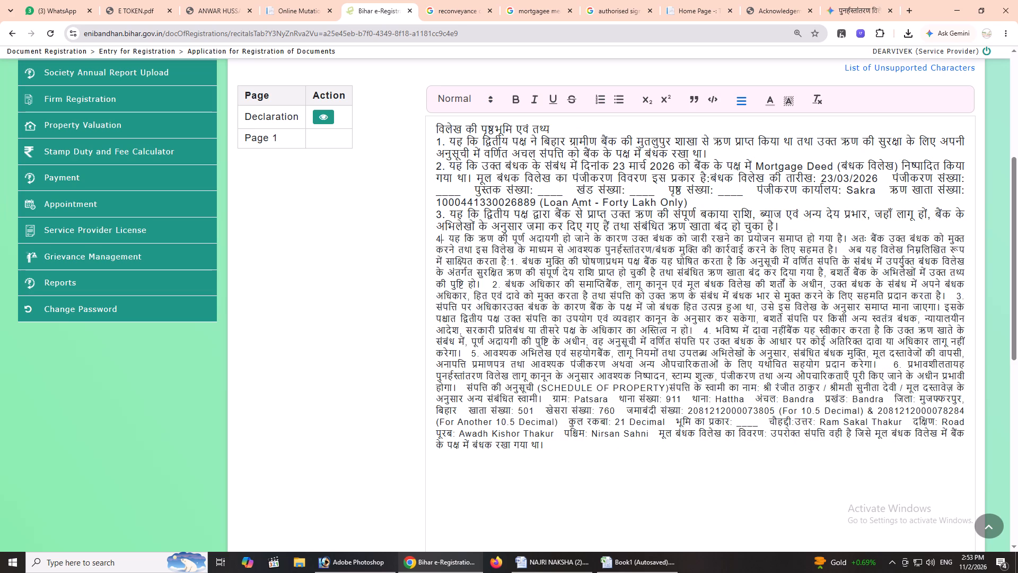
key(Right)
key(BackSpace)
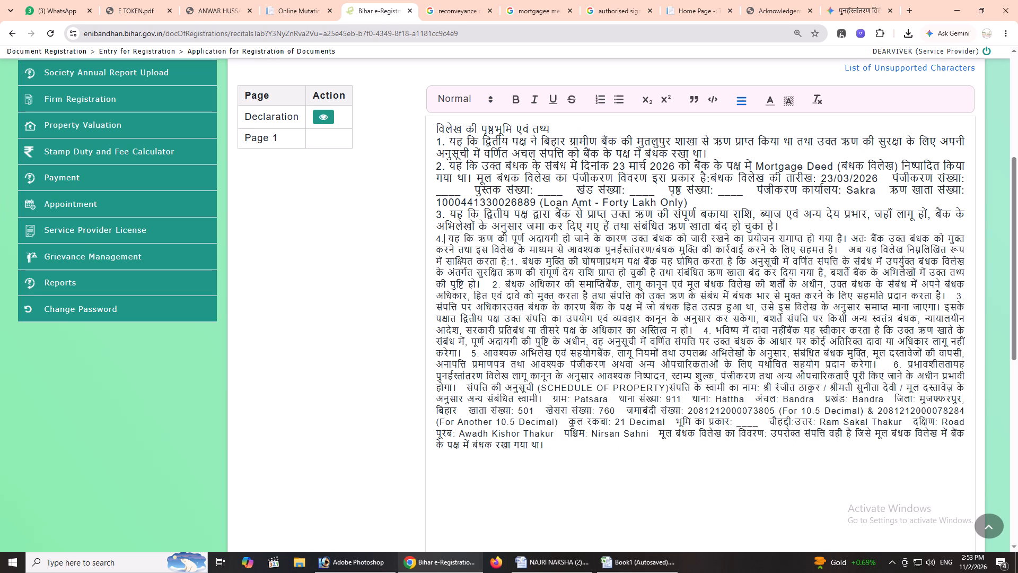
Format the recital text from paragraph 4 to the end as Heading 3.
drag(567, 445, 434, 239)
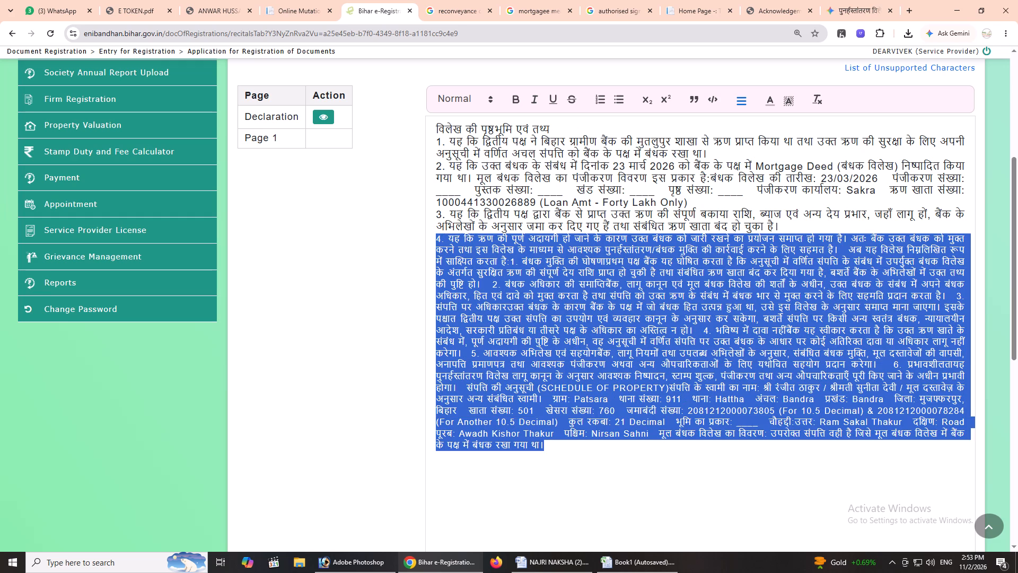
drag(434, 239, 433, 238)
click(470, 101)
click(476, 181)
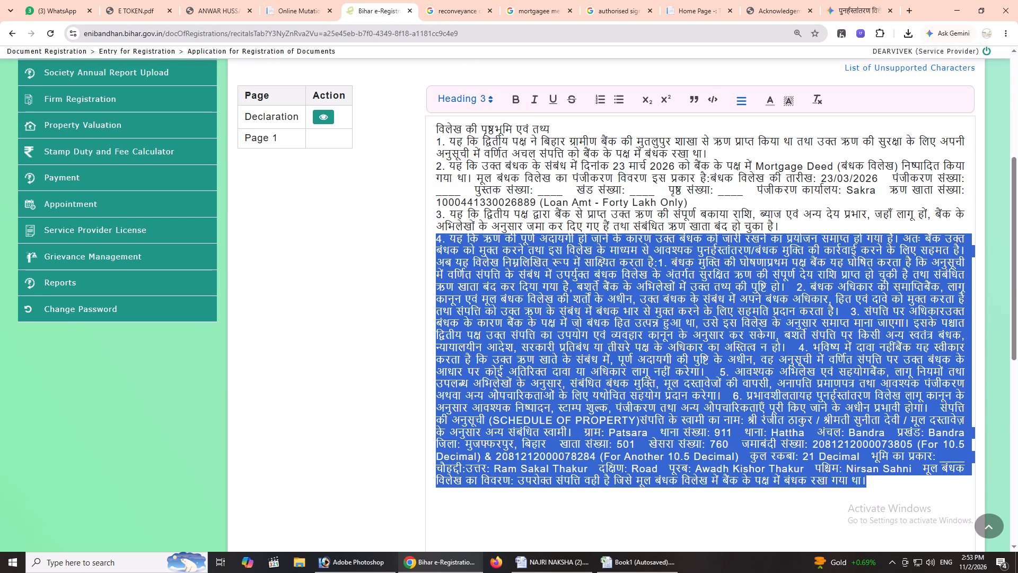
scroll(876, 483, down, 2)
click(807, 420)
scroll(806, 418, up, 1)
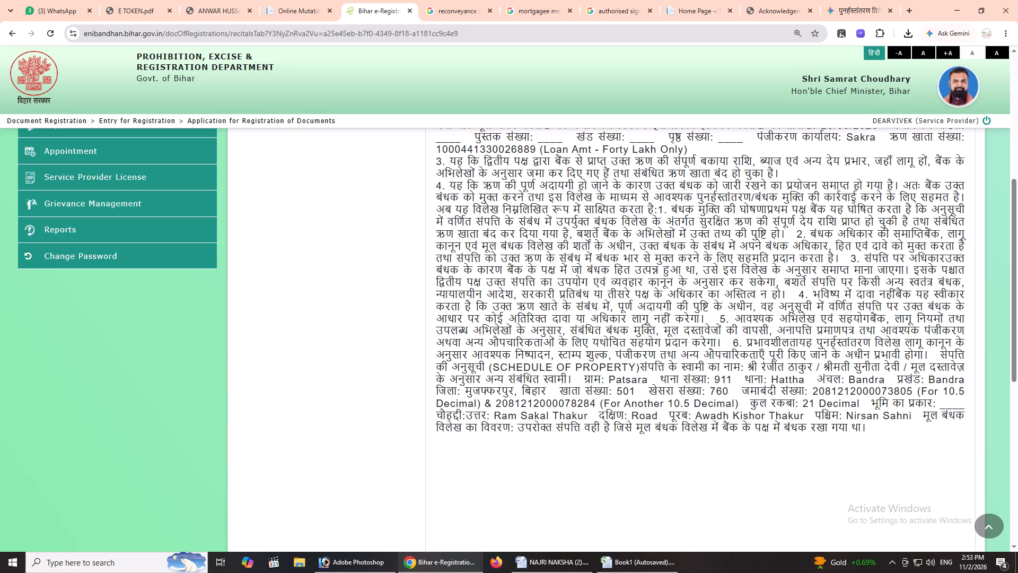
Start "अब यह विलेख निम्नलिखित रूप में" as a new paragraph with no leading spaces and a blank line above it.
click(968, 195)
key(Return)
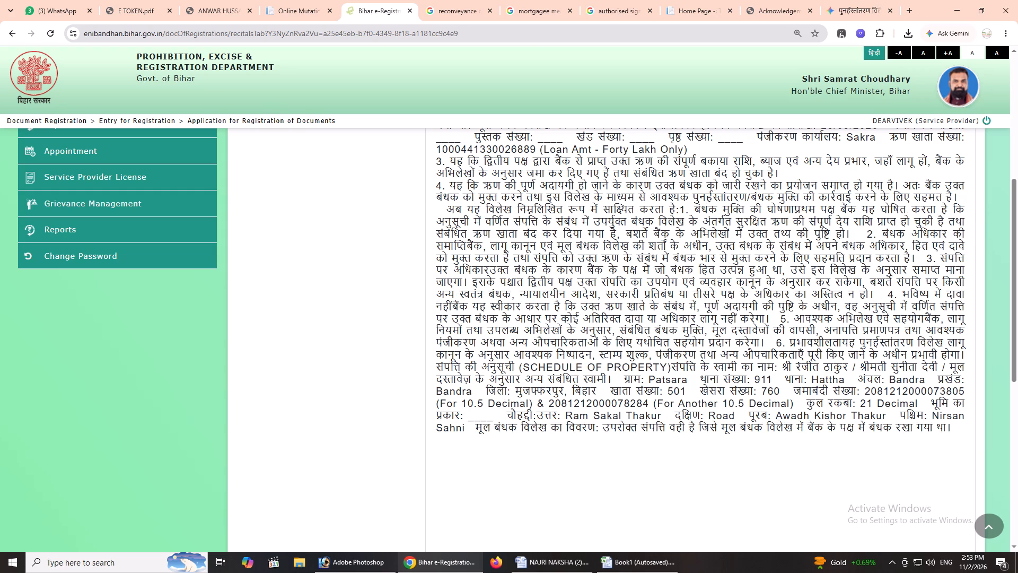
key(Right)
key(Right)
key(Right)
key(Left)
key(BackSpace)
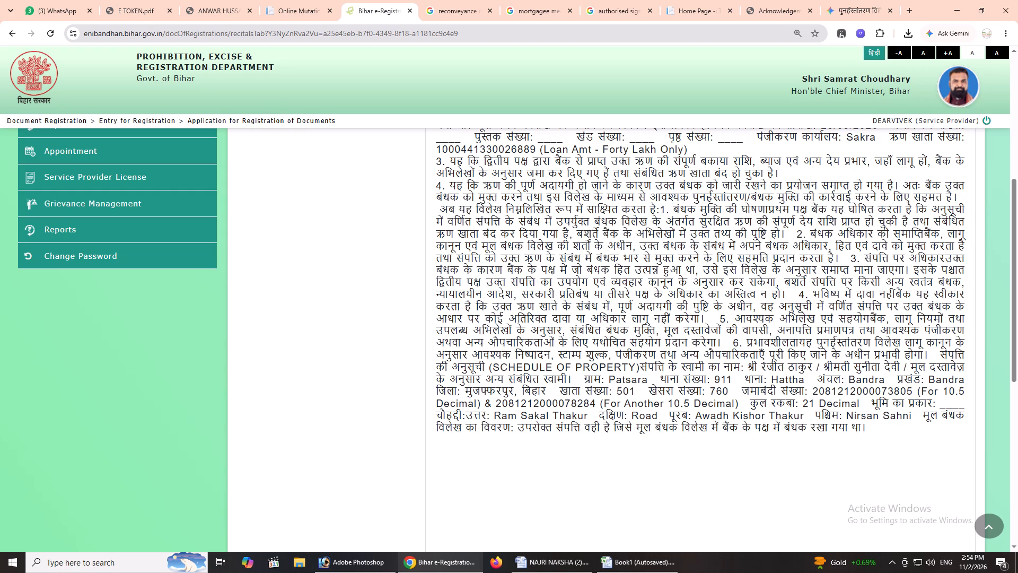
key(BackSpace)
key(Return)
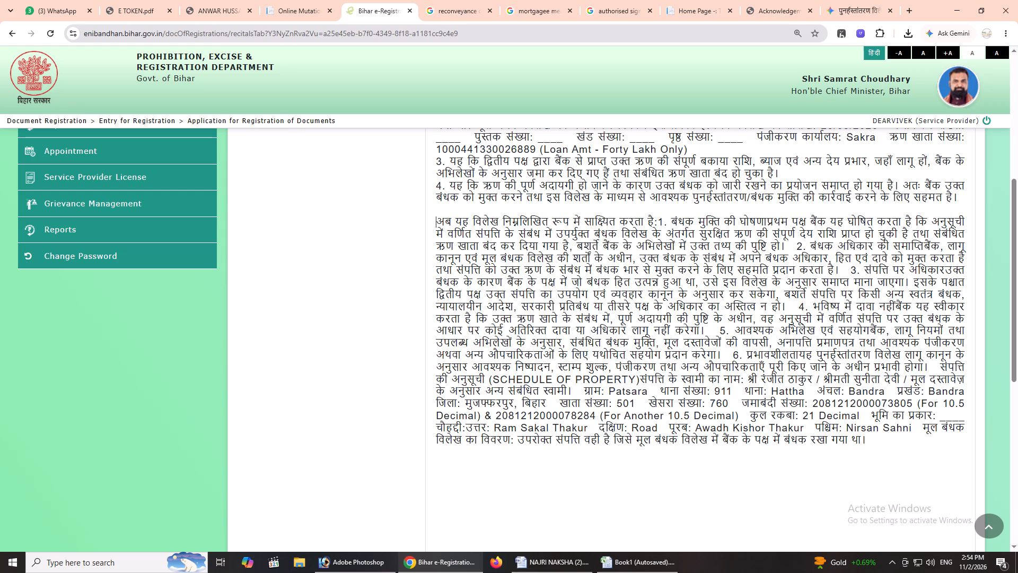
Start each of clauses 1 to 5 following "अब यह विलेख निम्नलिखित रूप में साक्ष्यित करता है:" on a new line.
click(655, 222)
key(Right)
key(Return)
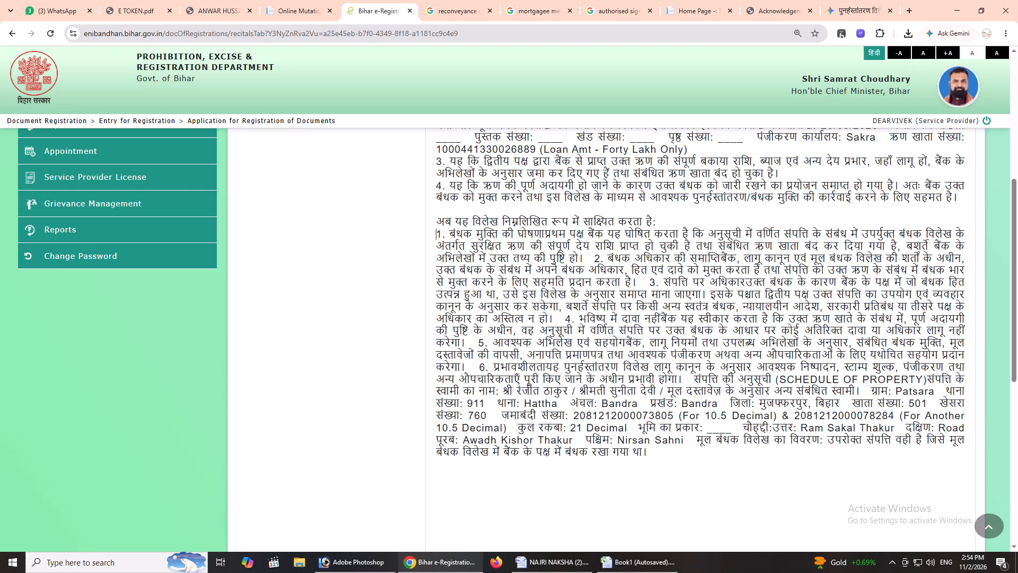
click(594, 255)
key(Return)
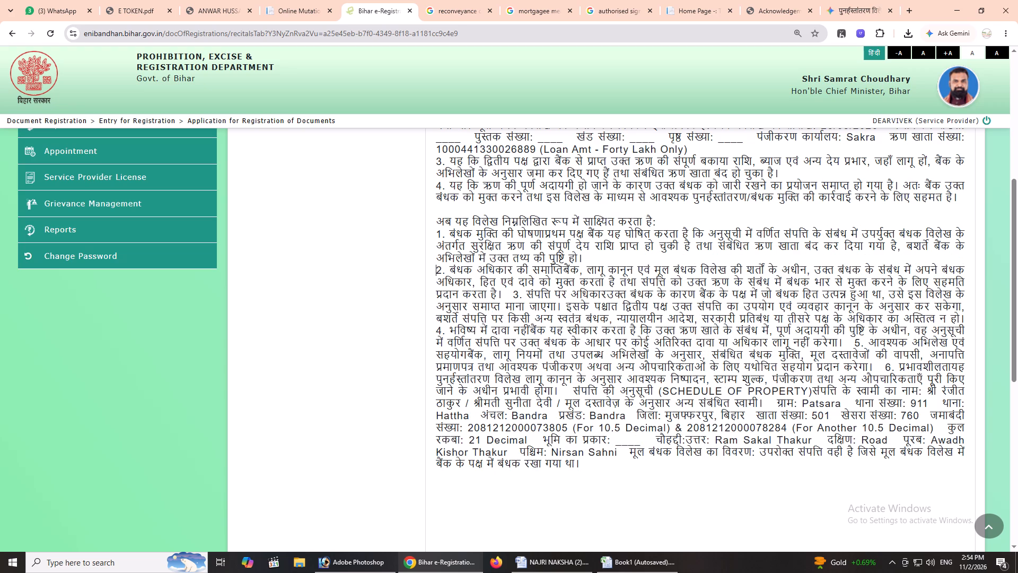
click(512, 293)
key(Return)
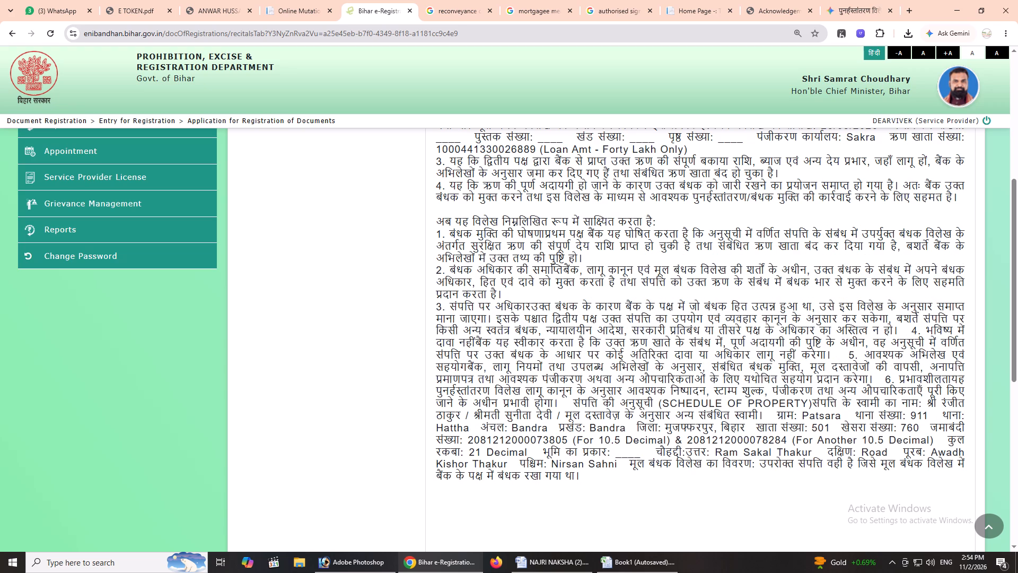
click(909, 335)
key(Return)
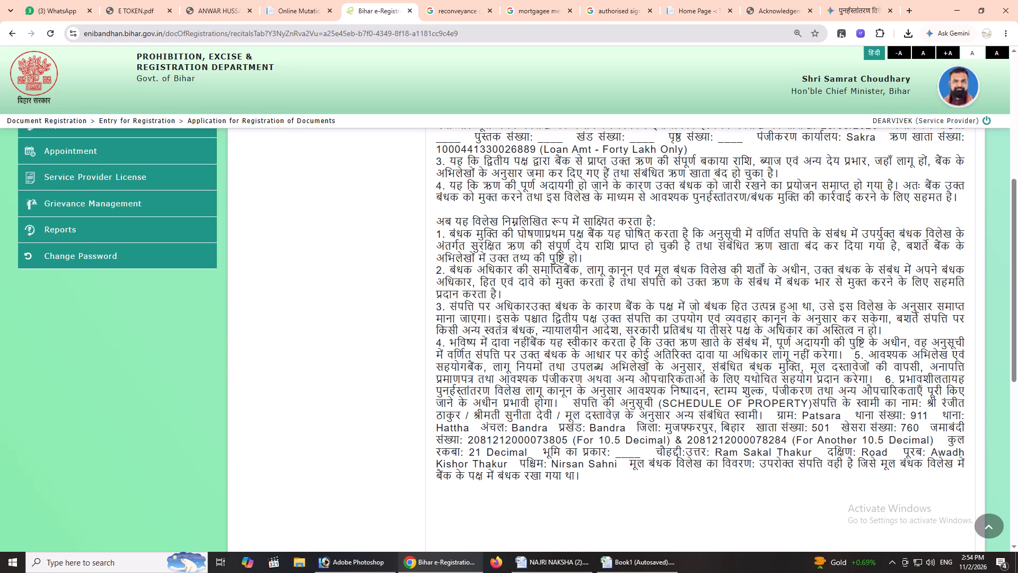
click(853, 351)
key(Return)
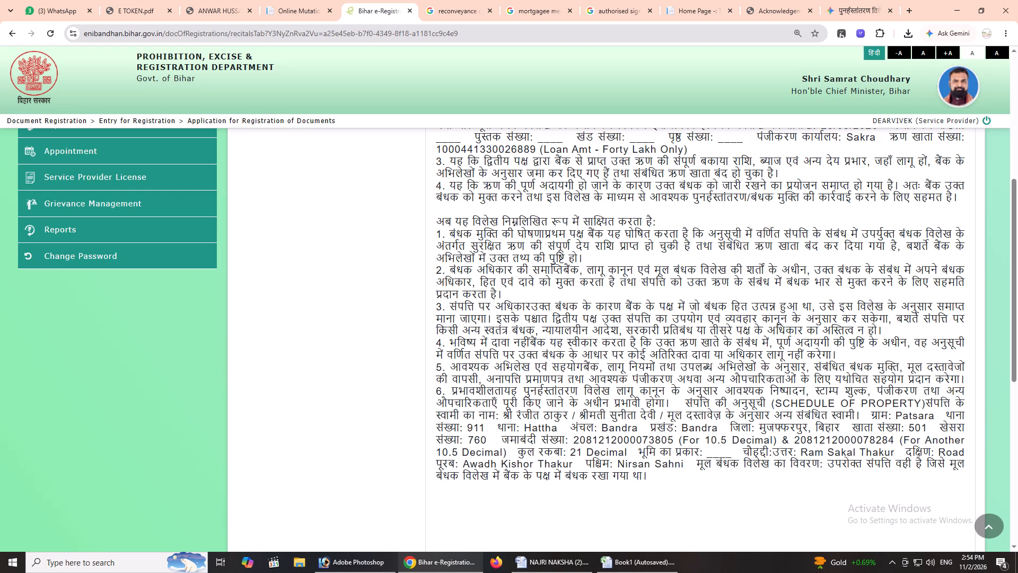
Break clause 6 after its heading "प्रभावशीलता" so its text begins on a new line.
click(507, 390)
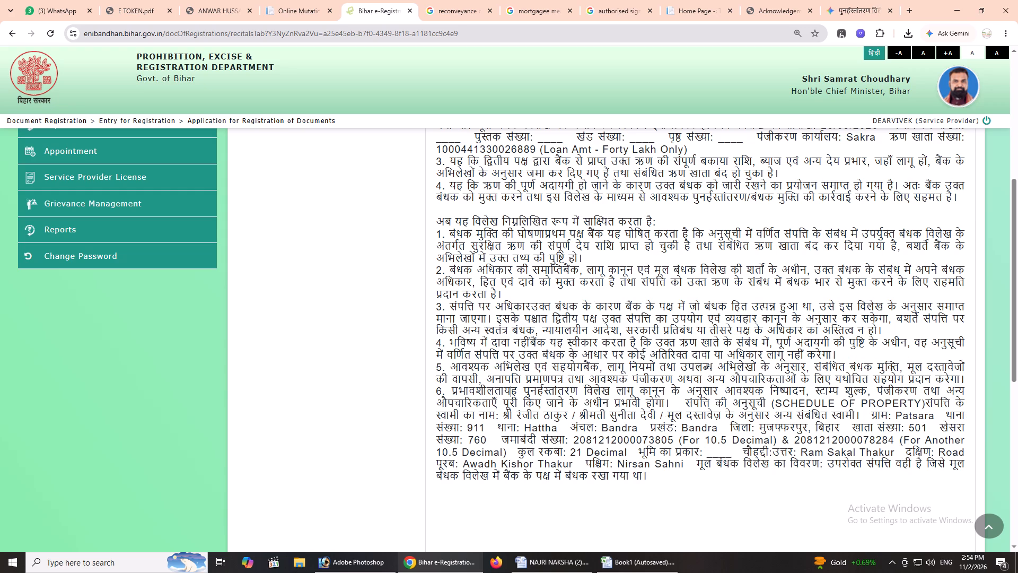
click(504, 394)
key(Return)
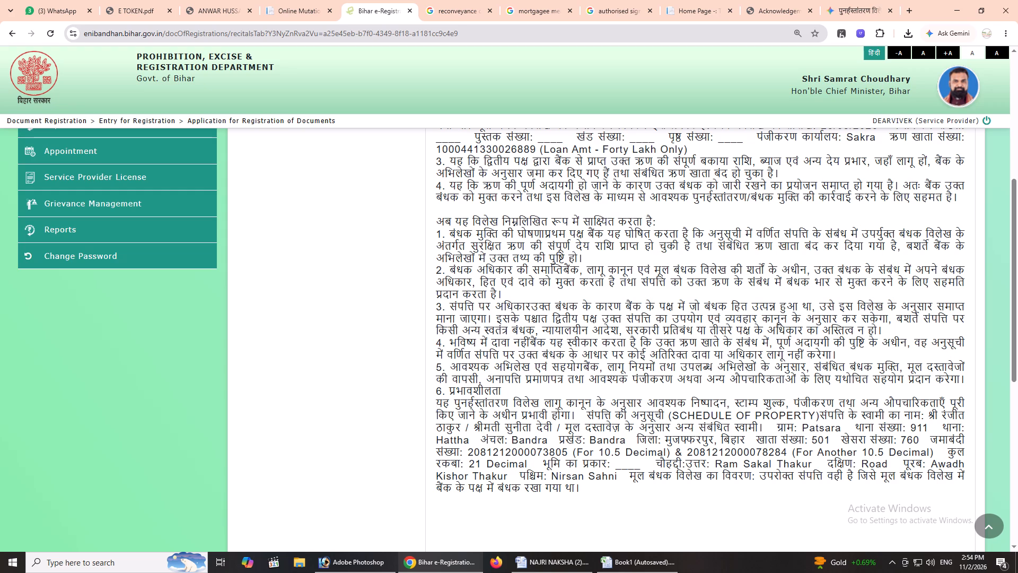
Start "संपत्ति की अनुसूची (SCHEDULE OF PROPERTY)" as a new paragraph with a blank line above it.
click(587, 414)
key(Return)
key(Return)
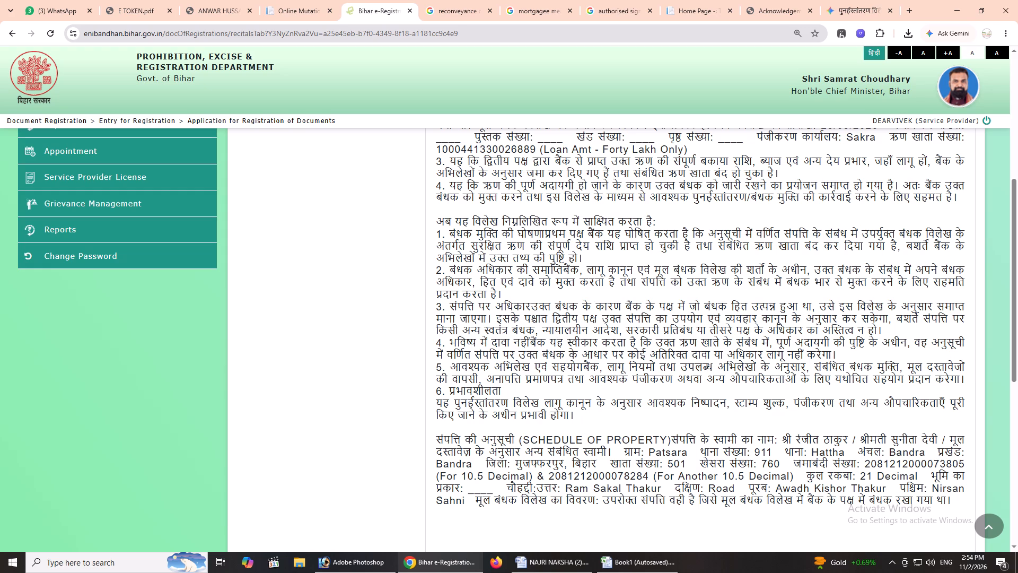
Insert a space between "(SCHEDULE OF PROPERTY)" and "संपत्ति के स्वामी का नाम".
click(672, 438)
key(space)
Remove the extra spaces before "ग्राम:" in the property schedule, leaving a single space.
key(Right)
key(Right)
key(Right)
key(Right)
key(Right)
key(Right)
key(Right)
key(Right)
key(Right)
key(Right)
key(Right)
key(Right)
key(Right)
key(Right)
key(Right)
key(Right)
key(Right)
key(Right)
key(Right)
key(Right)
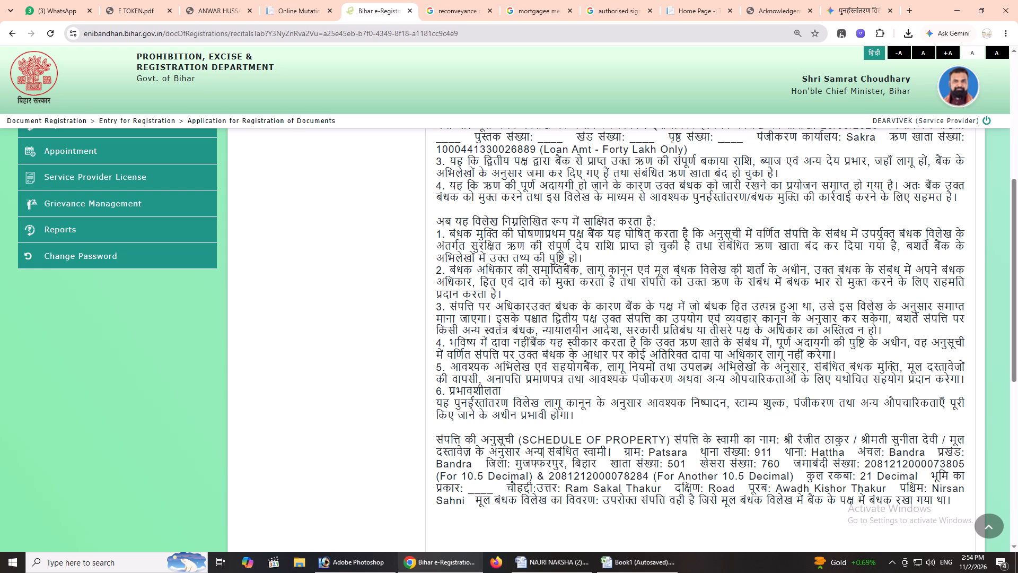
key(Left)
key(Left)
key(Left)
key(Left)
key(BackSpace)
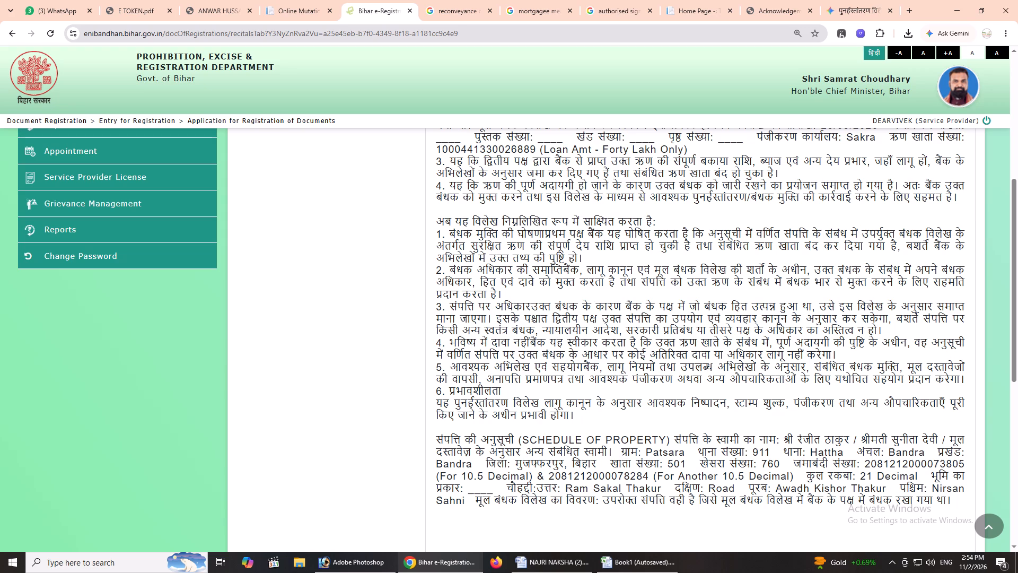
key(BackSpace)
Separate "ग्राम: Patsara" from "थाना संख्या" in the property schedule with a comma and a single space.
key(Right)
key(Right)
key(Right)
key(Right)
key(Right)
key(Right)
key(Right)
key(Right)
key(Right)
key(Right)
key(Right)
key(Right)
key(Right)
key(Right)
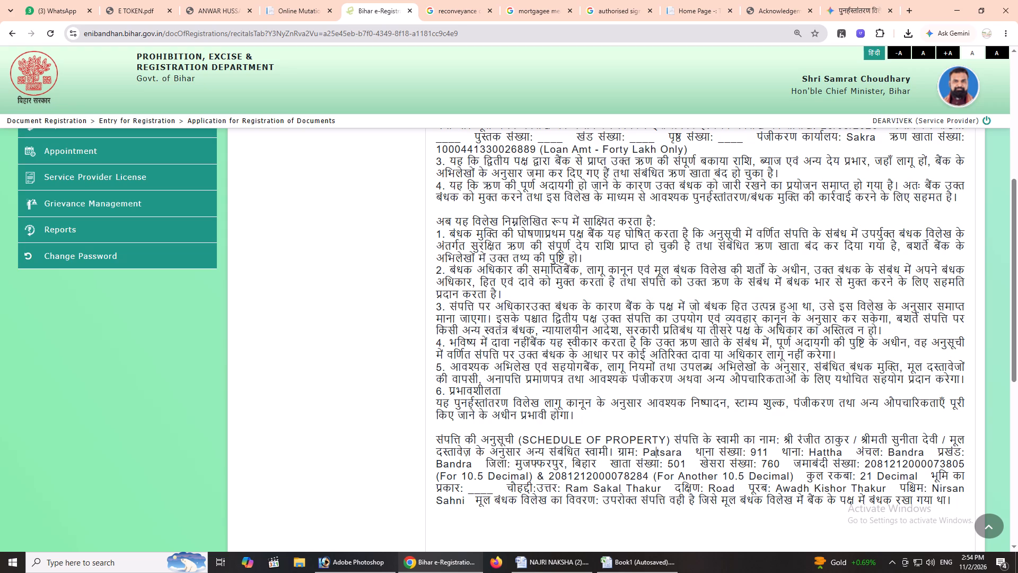
key(BackSpace)
key(BackSpace)
key(Right)
key(Left)
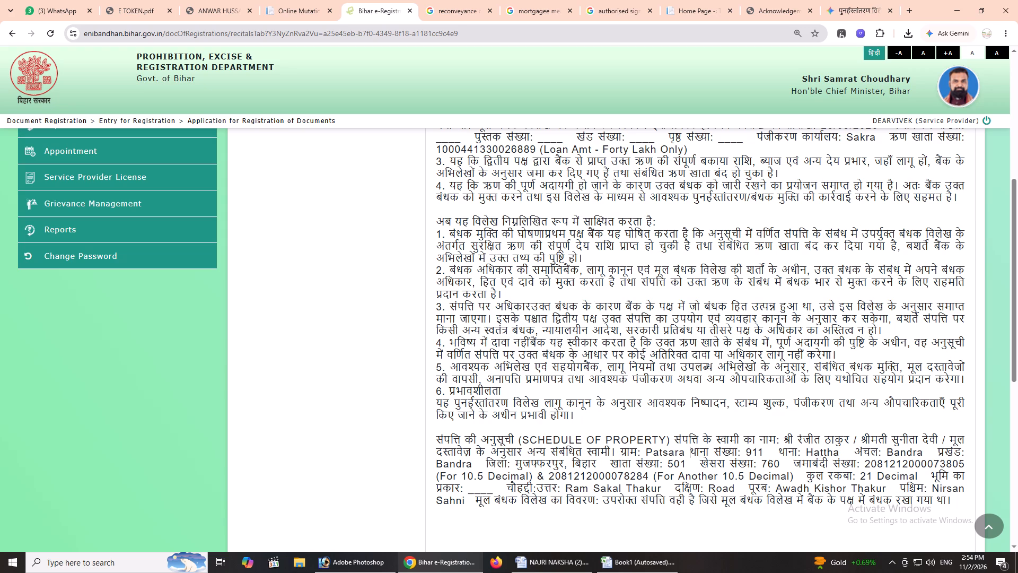
key(Left)
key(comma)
Separate "थाना संख्या: 911" from "थाना:" in the property schedule with a comma and a single space.
key(Right)
key(Right)
key(Right)
key(Right)
key(Right)
key(Right)
key(Right)
key(Right)
key(Right)
key(Right)
key(Right)
key(Right)
key(Right)
key(Right)
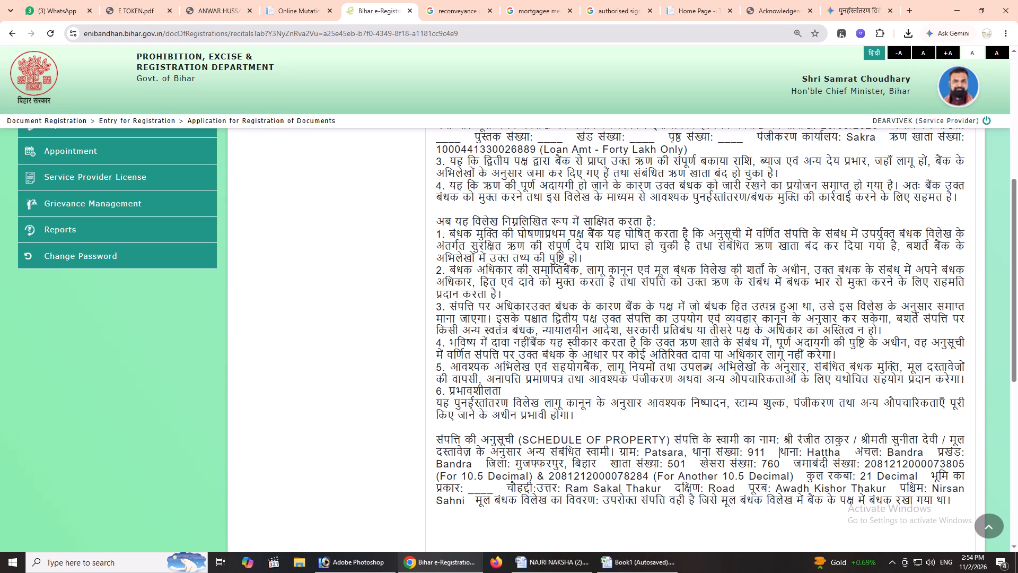
key(Left)
key(Left)
key(Left)
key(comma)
key(Right)
key(Right)
key(Right)
key(BackSpace)
key(BackSpace)
key(BackSpace)
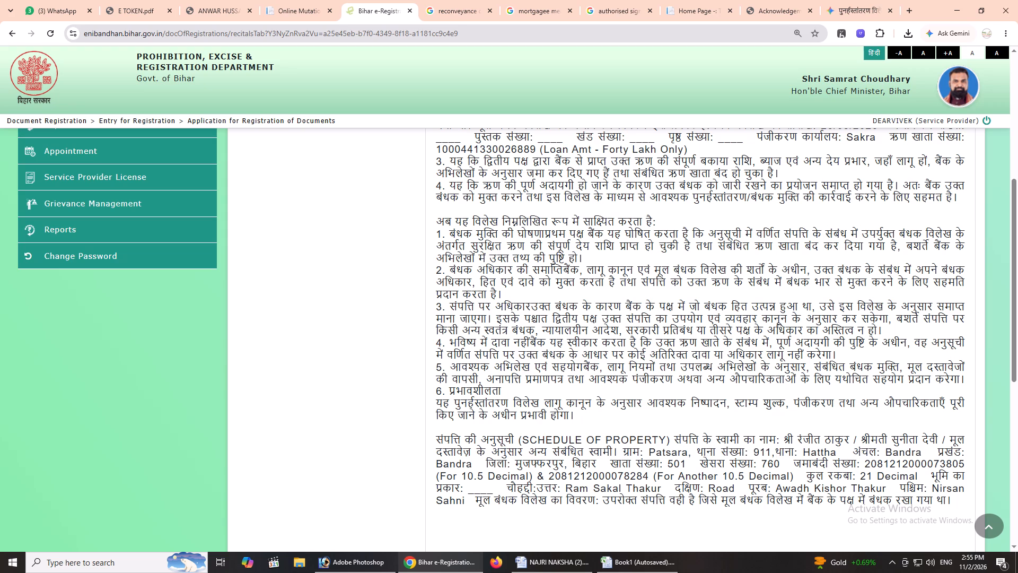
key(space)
Separate "थाना: Hattha" from "अंचल:" in the property schedule with a comma and a single space.
key(Right)
key(Right)
key(Right)
key(Right)
key(Right)
key(Right)
key(Right)
key(Right)
key(Right)
key(Right)
key(Right)
key(Right)
key(Right)
key(BackSpace)
key(BackSpace)
key(BackSpace)
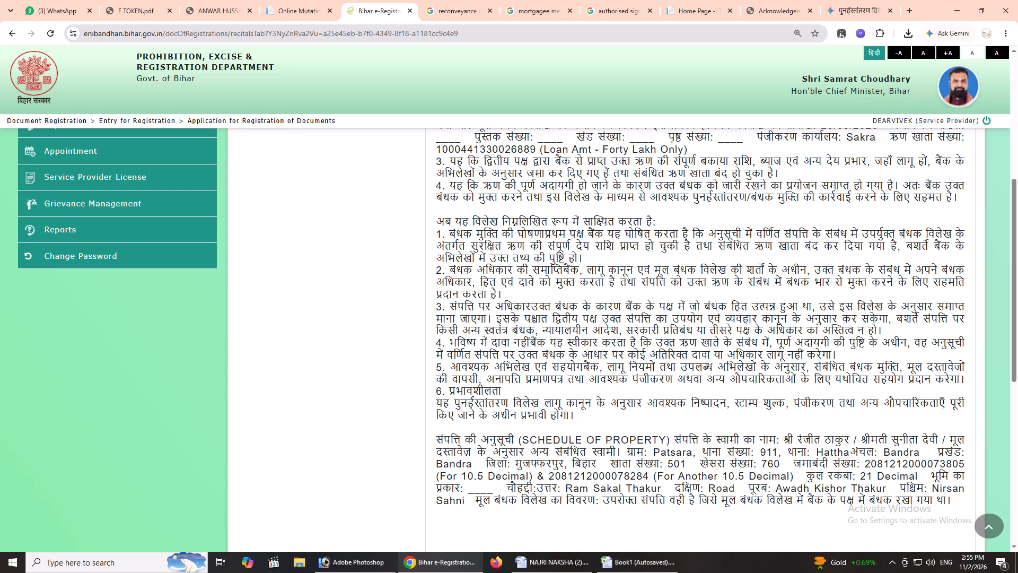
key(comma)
key(Right)
key(Left)
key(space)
Separate "अंचल: Bandra" from "प्रखंड:" in the property schedule with a comma and a single space.
key(Right)
key(Right)
key(Right)
key(Right)
key(Right)
key(Right)
key(Right)
key(Right)
key(Right)
key(Right)
key(Right)
key(Right)
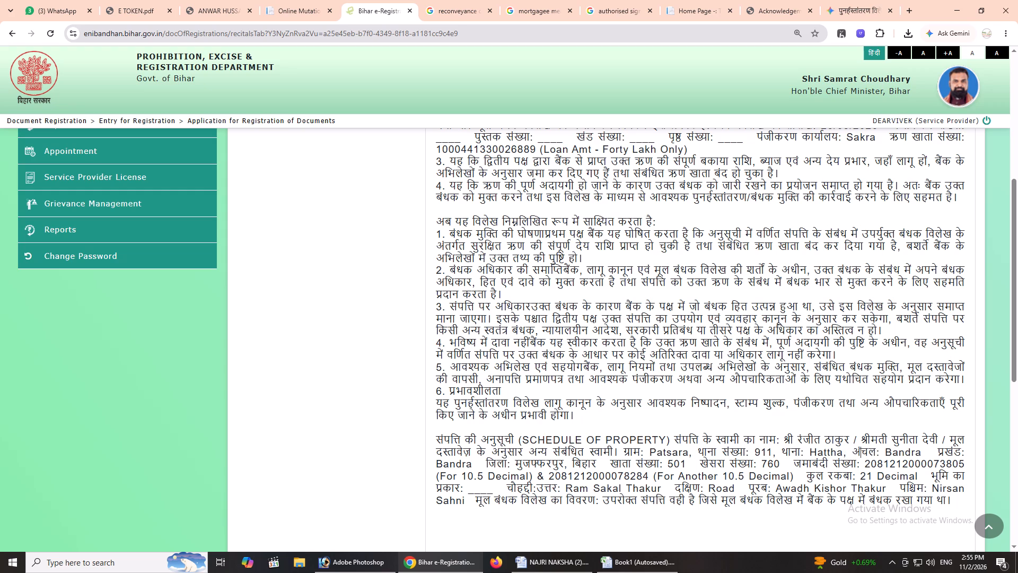
key(Left)
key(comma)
key(Right)
key(Right)
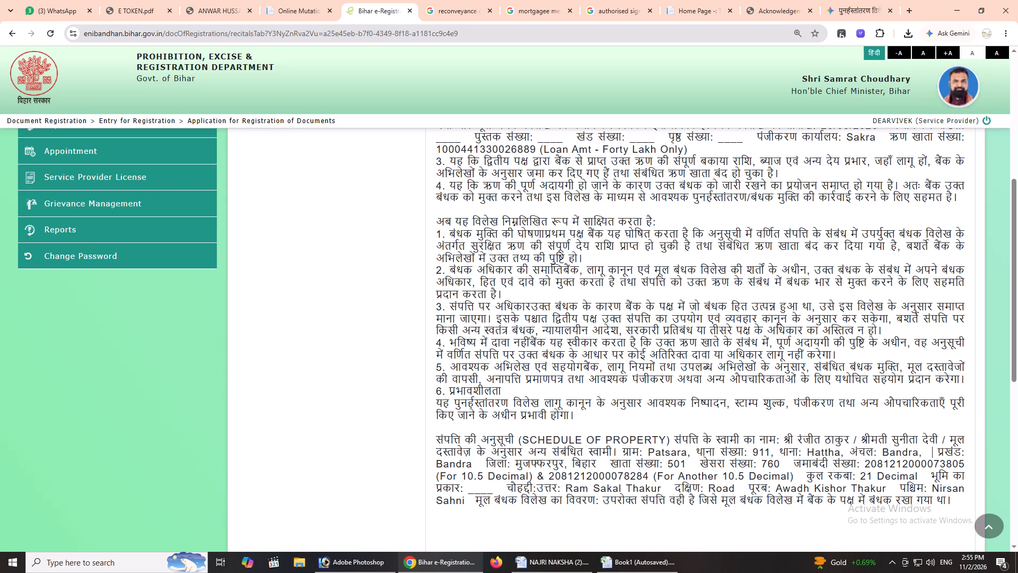
key(Right)
key(BackSpace)
key(BackSpace)
key(BackSpace)
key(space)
Separate "प्रखंड: Bandra" from "जिला:" in the property schedule with a comma and a single space.
key(Right)
key(Right)
key(Right)
key(Right)
key(Right)
key(Right)
key(Right)
key(Right)
key(Right)
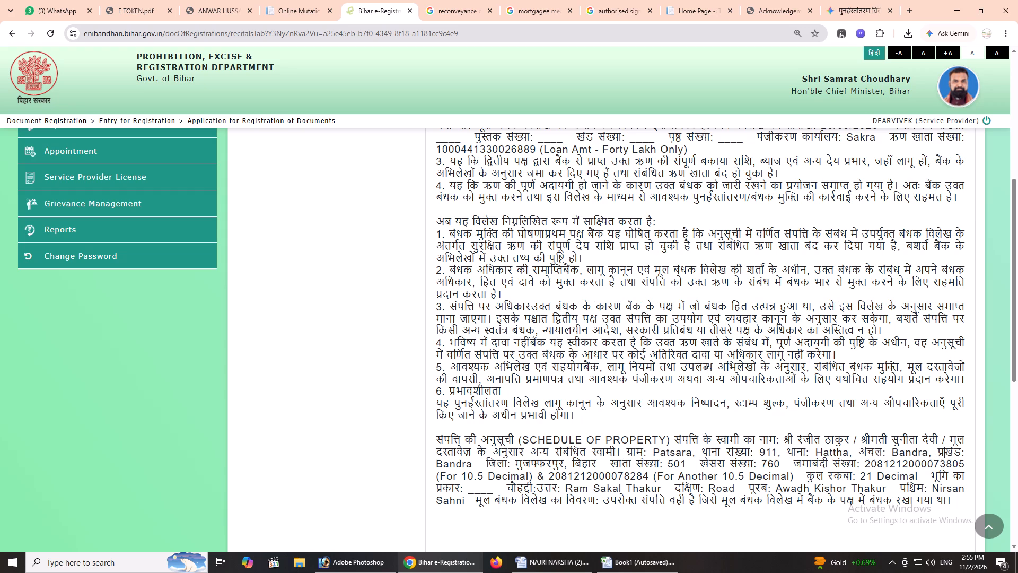
key(Right)
key(Right)
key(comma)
key(Right)
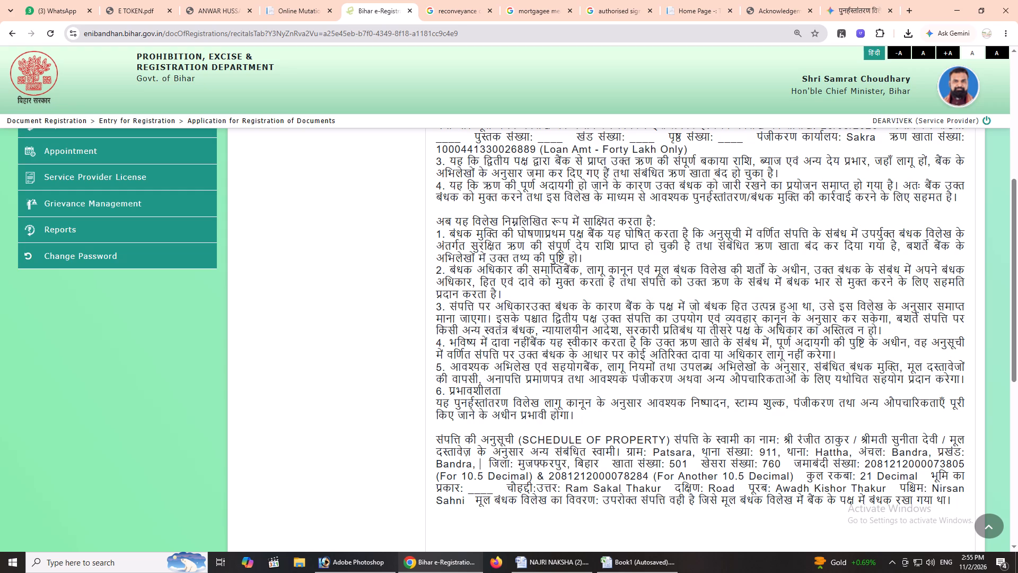
key(Right)
key(Right)
key(BackSpace)
key(BackSpace)
key(BackSpace)
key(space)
Separate "बिहार" from "खाता संख्या:" in the property schedule with a comma and a single space.
key(Right)
key(Right)
key(Right)
key(Right)
key(Right)
key(Right)
key(Right)
key(Right)
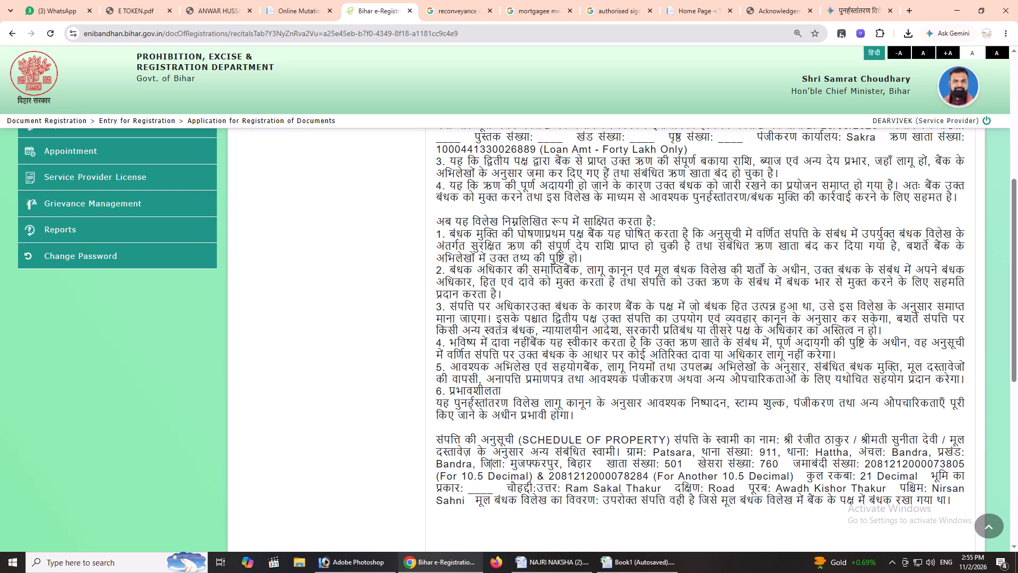
key(Right)
key(Right)
key(Right)
key(Right)
key(Right)
key(Right)
key(Right)
key(Right)
key(Right)
key(Right)
key(Right)
key(Left)
key(BackSpace)
key(BackSpace)
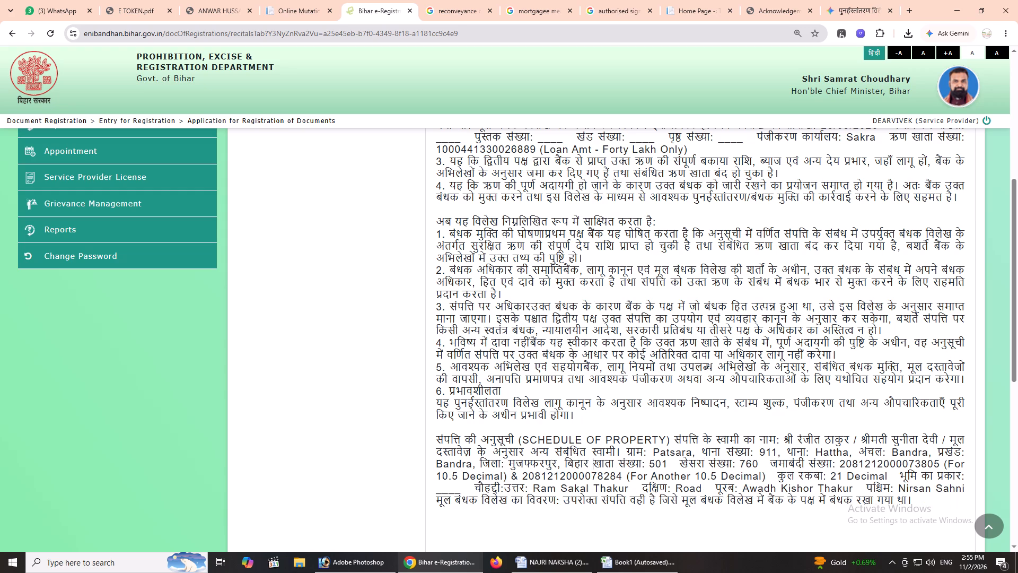
key(Left)
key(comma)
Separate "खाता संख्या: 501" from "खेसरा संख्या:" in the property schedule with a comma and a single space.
key(Right)
key(Right)
key(Right)
key(Right)
key(Right)
key(Right)
key(Right)
key(Right)
key(Right)
key(Right)
key(Right)
key(Right)
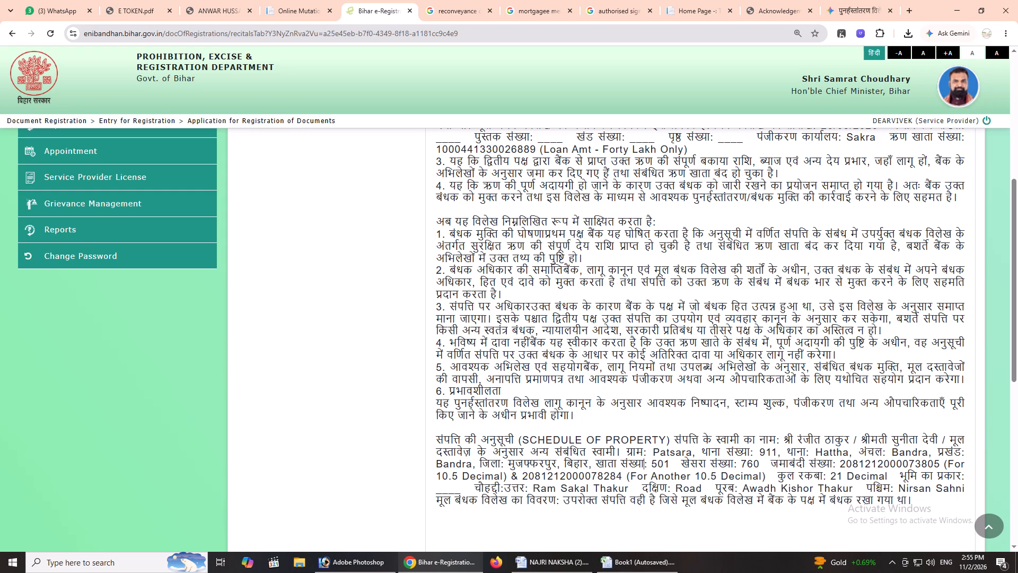
key(Left)
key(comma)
key(Right)
key(Right)
key(Right)
key(BackSpace)
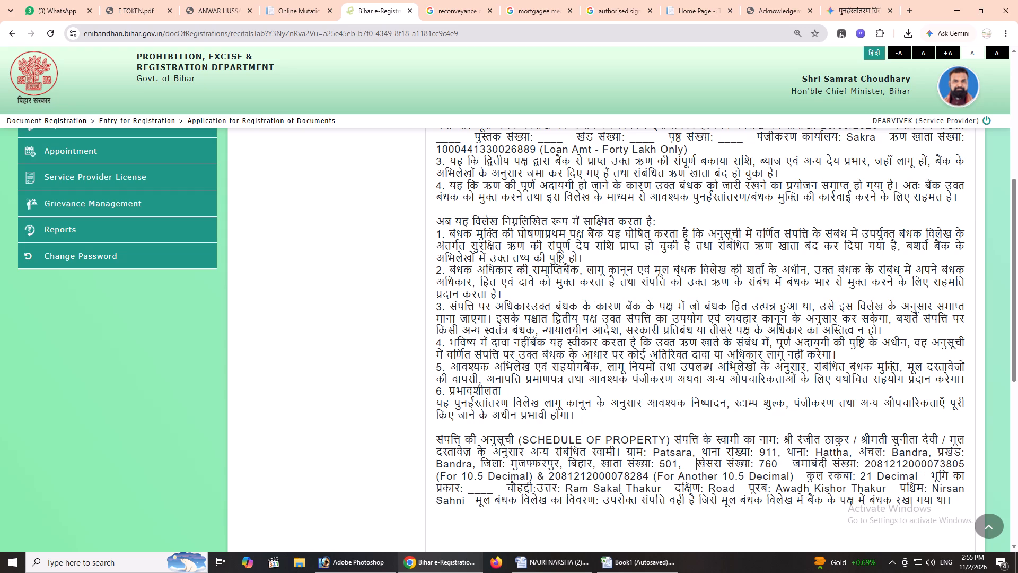
key(BackSpace)
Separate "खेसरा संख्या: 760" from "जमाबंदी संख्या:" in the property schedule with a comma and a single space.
key(Right)
key(Right)
key(Right)
key(Right)
key(Right)
key(Right)
key(Right)
key(Right)
key(Right)
key(Right)
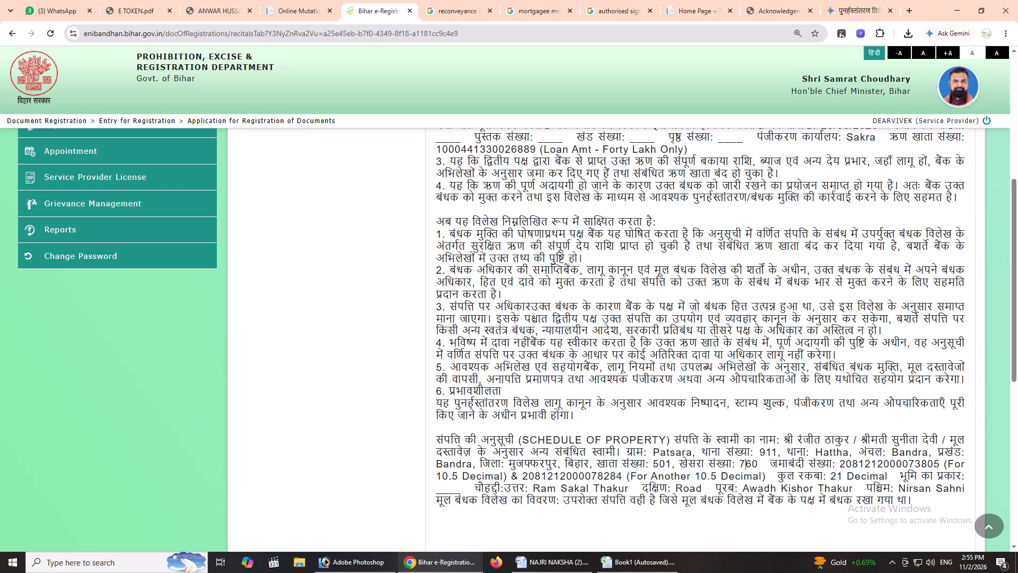
key(Right)
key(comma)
key(Right)
key(Right)
key(Right)
key(Right)
key(Right)
key(Right)
key(Left)
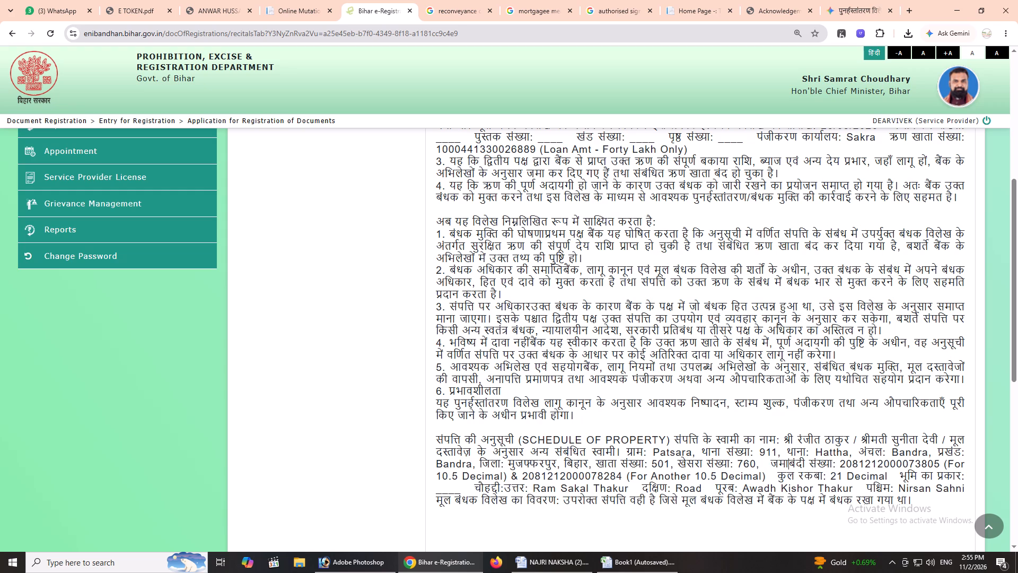
key(Left)
key(Left)
key(BackSpace)
key(BackSpace)
Reduce the gap between "(For Another 10.5 Decimal)" and "कुल रकबा:" in the property schedule to a single space.
key(Right)
key(Right)
key(Right)
key(Right)
key(Right)
key(Right)
key(Right)
key(Right)
key(Right)
key(Right)
key(Right)
key(Right)
key(Right)
key(Right)
key(Right)
key(Right)
key(Right)
key(Right)
key(Right)
key(Right)
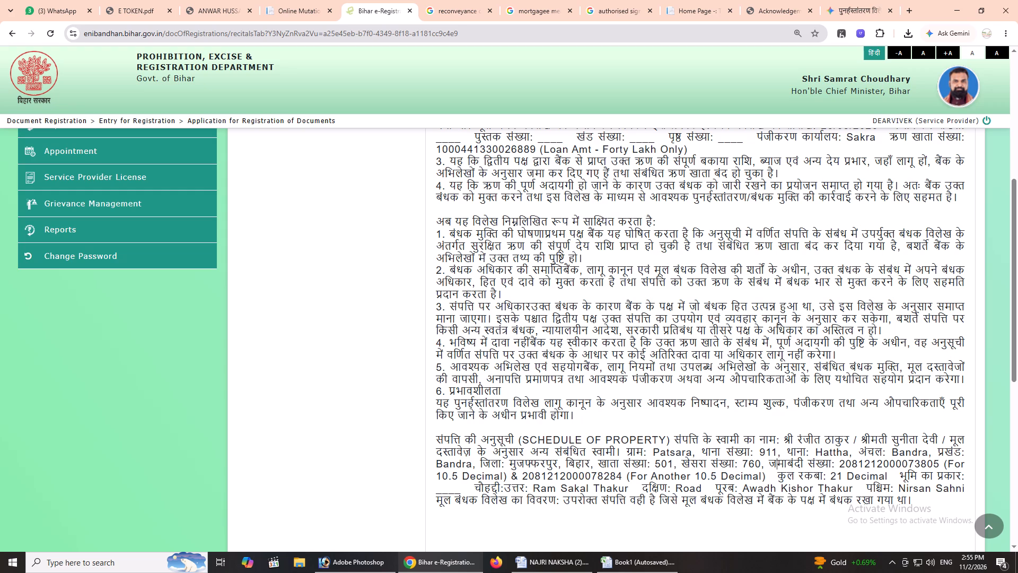
key(Right)
key(Right)
key(Right)
key(Right)
key(Right)
key(Right)
key(Right)
key(Right)
key(Right)
key(Right)
key(Right)
key(Right)
key(Right)
key(Right)
key(Right)
key(Right)
key(Right)
key(Right)
key(Right)
key(Right)
key(Right)
key(Right)
key(Right)
key(Right)
key(Right)
key(Right)
key(Right)
key(Right)
key(Right)
key(Right)
key(Right)
key(Right)
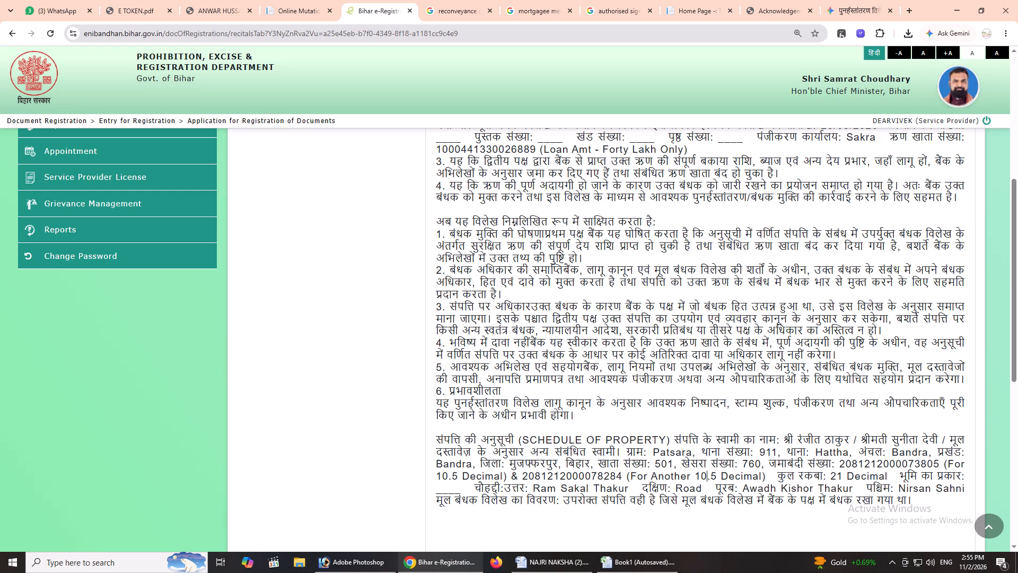
key(Right)
key(Right)
key(Right)
key(BackSpace)
key(BackSpace)
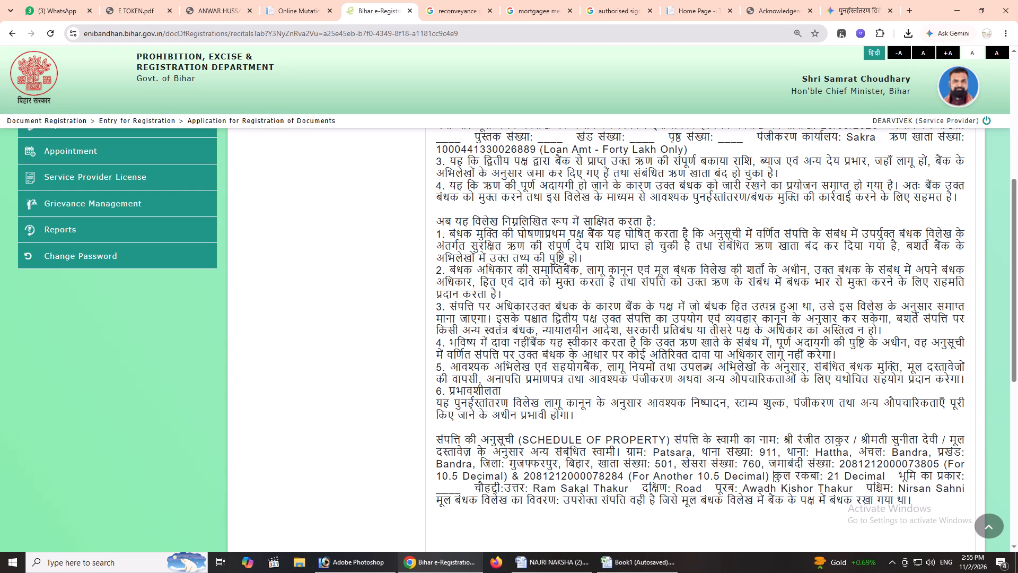
key(Left)
Separate "कुल रकबा: 21 Decimal" from "भूमि का प्रकार:" in the property schedule with a comma and a single space.
key(Right)
key(Right)
key(Right)
key(Right)
key(Right)
key(Right)
key(Right)
key(Right)
key(Right)
key(Right)
key(Right)
key(Right)
key(Right)
key(Right)
key(Right)
key(Right)
key(Right)
key(Right)
key(Right)
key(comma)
key(Right)
key(Right)
key(Right)
key(Right)
key(Left)
key(BackSpace)
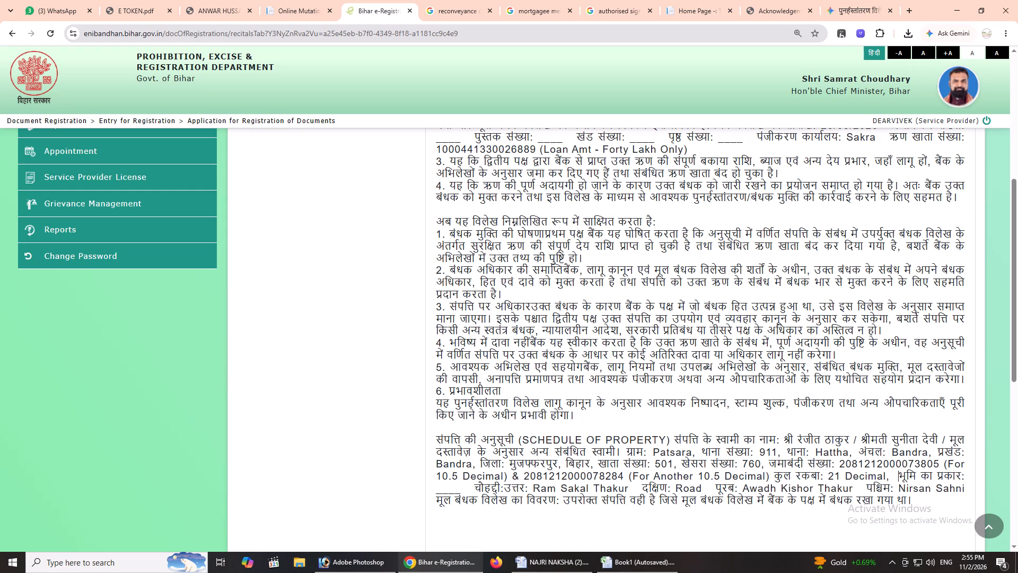
key(Right)
key(Left)
key(BackSpace)
Replace the underscore blank after "भूमि का प्रकार:" in the property schedule with a single space before "चौहद्दी:".
key(Right)
key(Right)
key(Right)
key(Right)
key(Right)
key(Right)
key(Right)
key(Right)
key(Right)
key(Right)
key(Right)
key(Right)
key(Right)
key(Right)
key(Right)
key(Right)
key(Right)
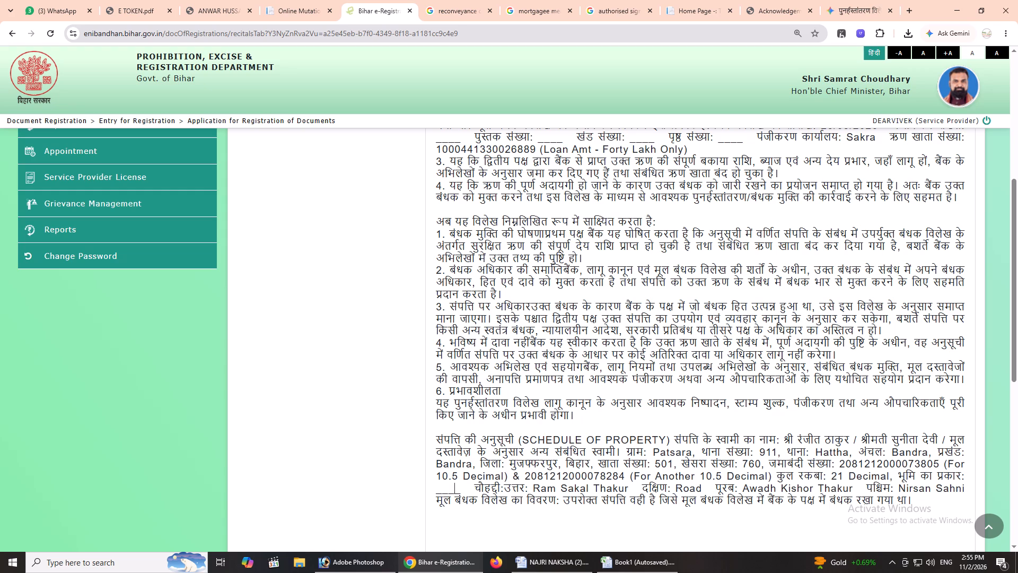
key(Left)
key(Right)
key(Right)
key(Left)
key(shift+Left)
key(shift+Left)
key(shift+Left)
key(shift+Left)
key(shift+Left)
key(shift+Left)
key(shift+Left)
key(shift+Left)
key(shift+Left)
key(shift+Left)
key(shift+Right)
key(shift+Right)
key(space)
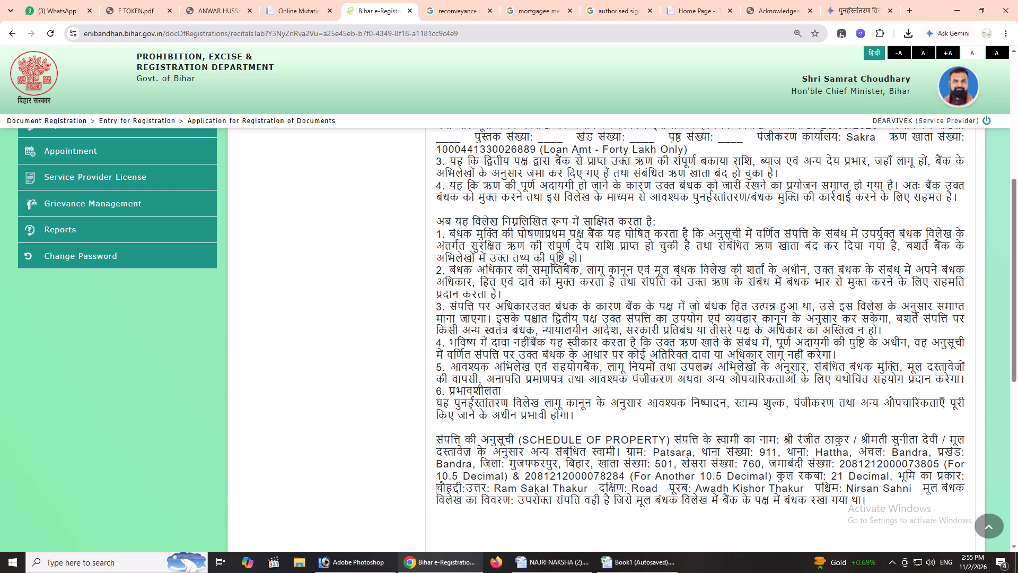
key(BackSpace)
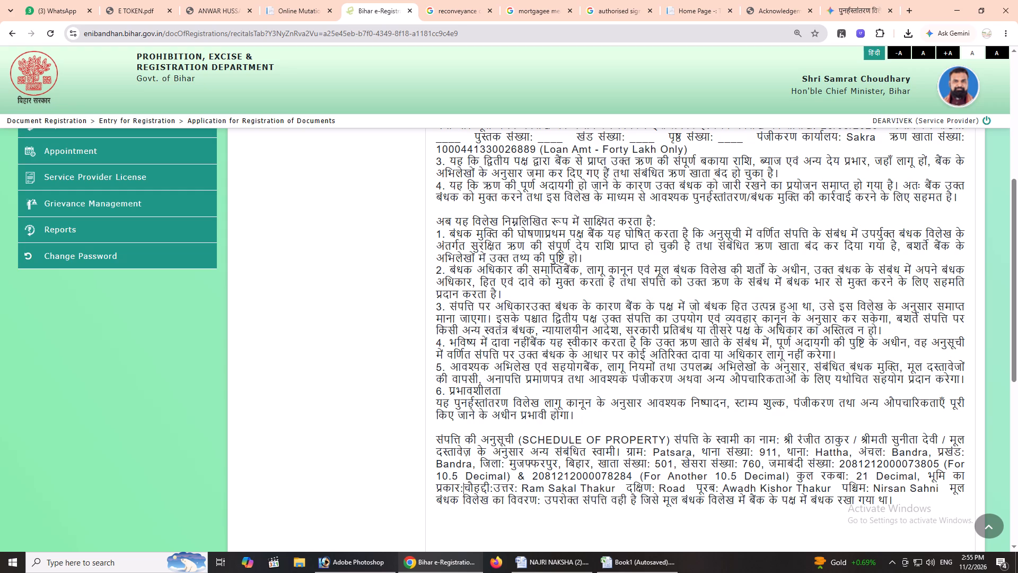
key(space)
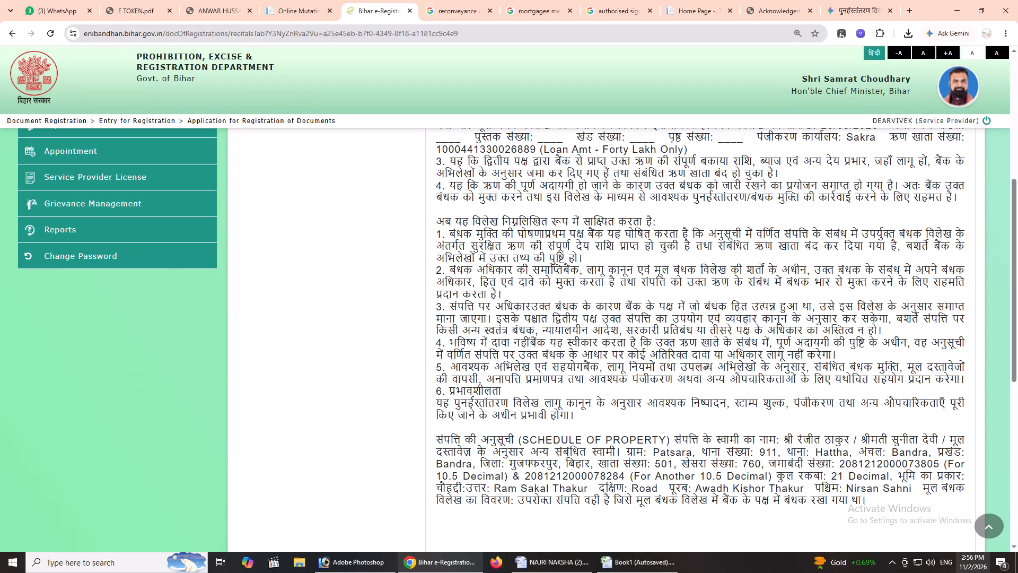
Switch the keyboard input language to Hindi.
click(937, 561)
click(915, 493)
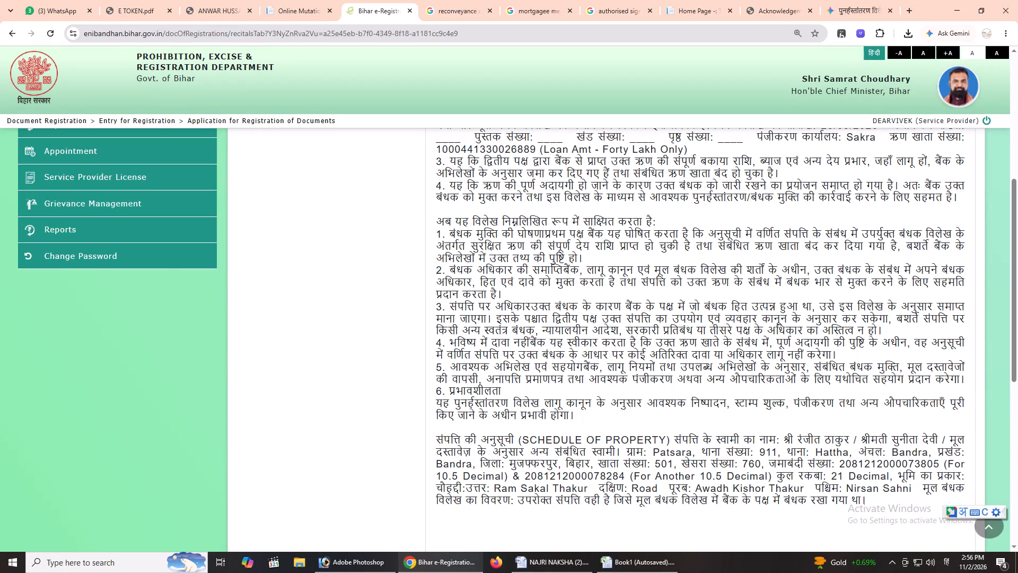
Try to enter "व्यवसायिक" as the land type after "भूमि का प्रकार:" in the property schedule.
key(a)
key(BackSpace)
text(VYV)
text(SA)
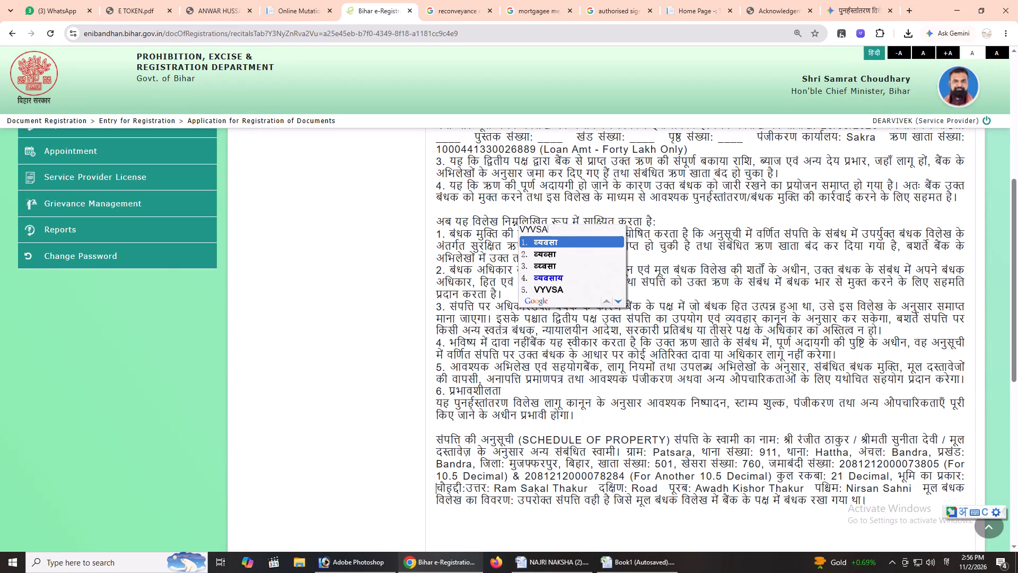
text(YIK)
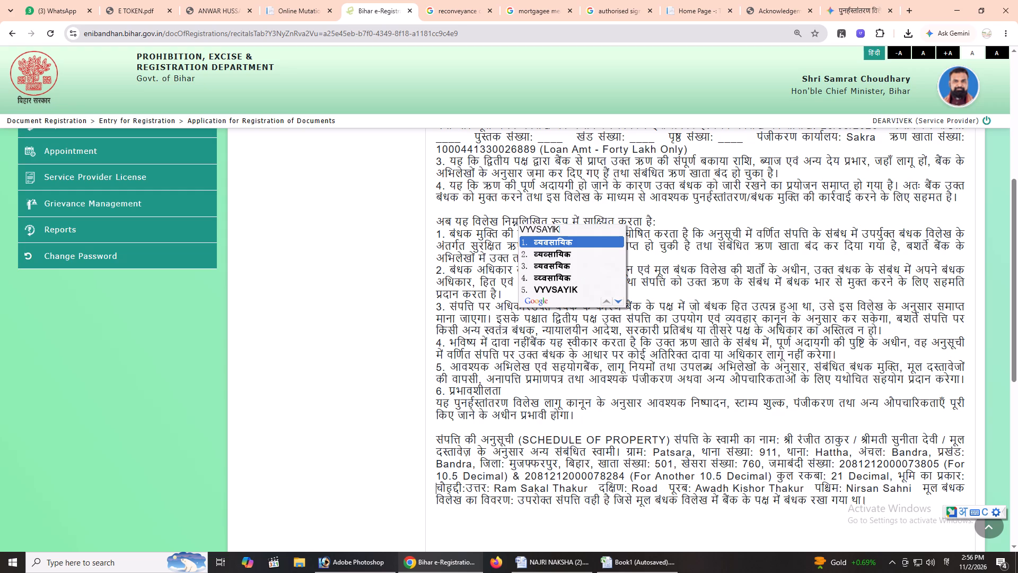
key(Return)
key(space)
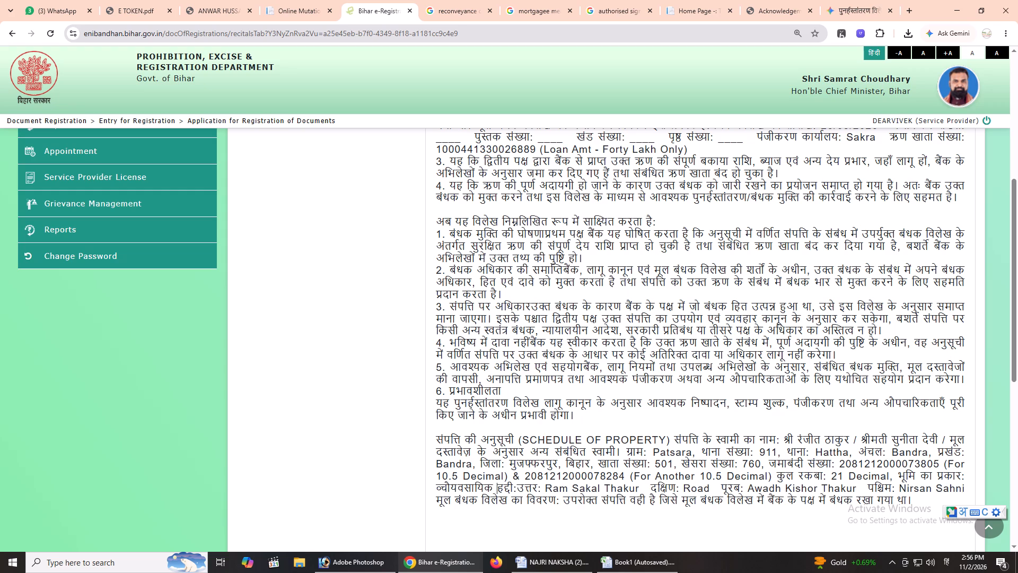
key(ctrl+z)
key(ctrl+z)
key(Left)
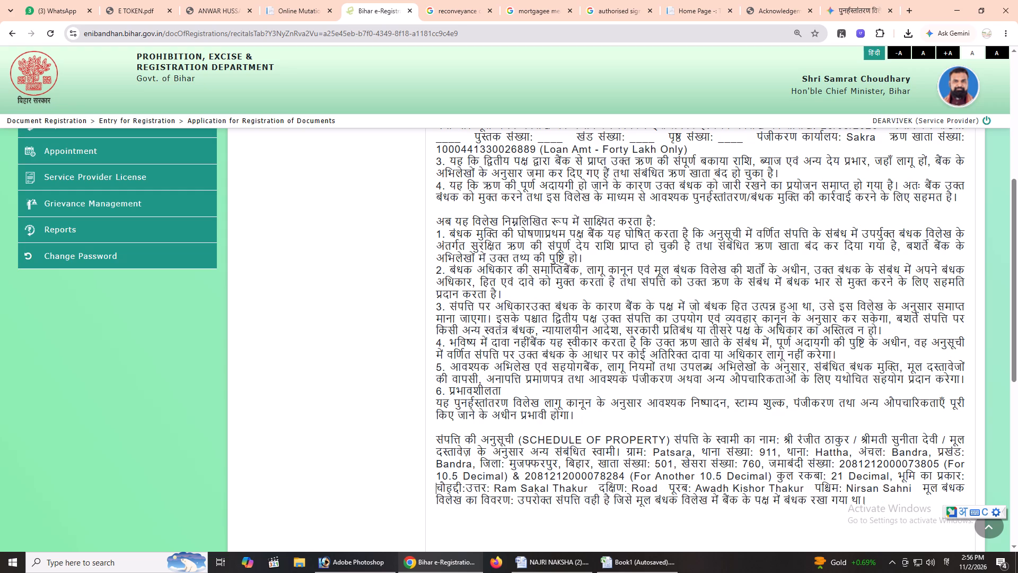
Break the line after "भूमि का प्रकार:" and enter "व्यवसायिक" as the land type, spaced from "चौहद्दी:".
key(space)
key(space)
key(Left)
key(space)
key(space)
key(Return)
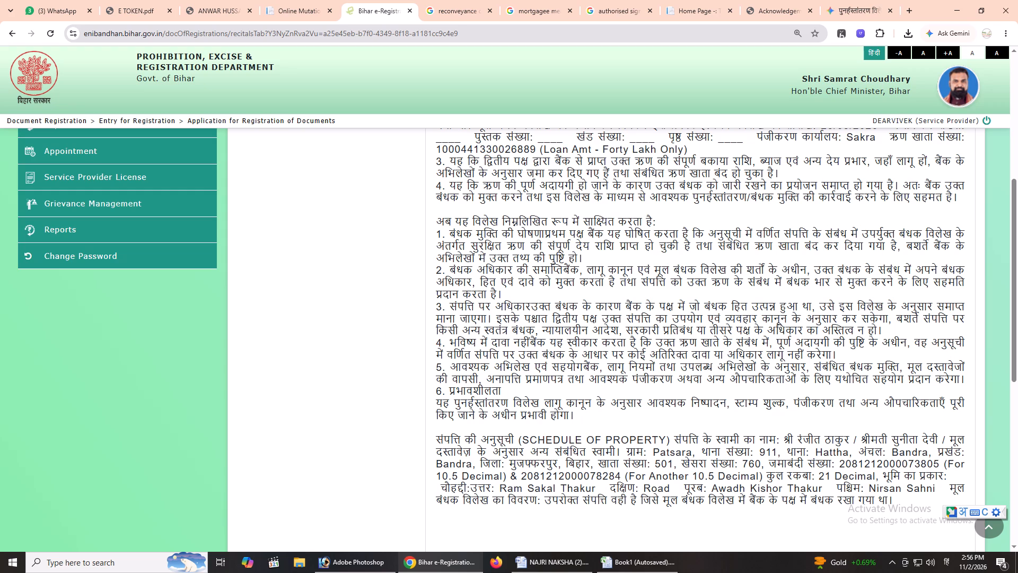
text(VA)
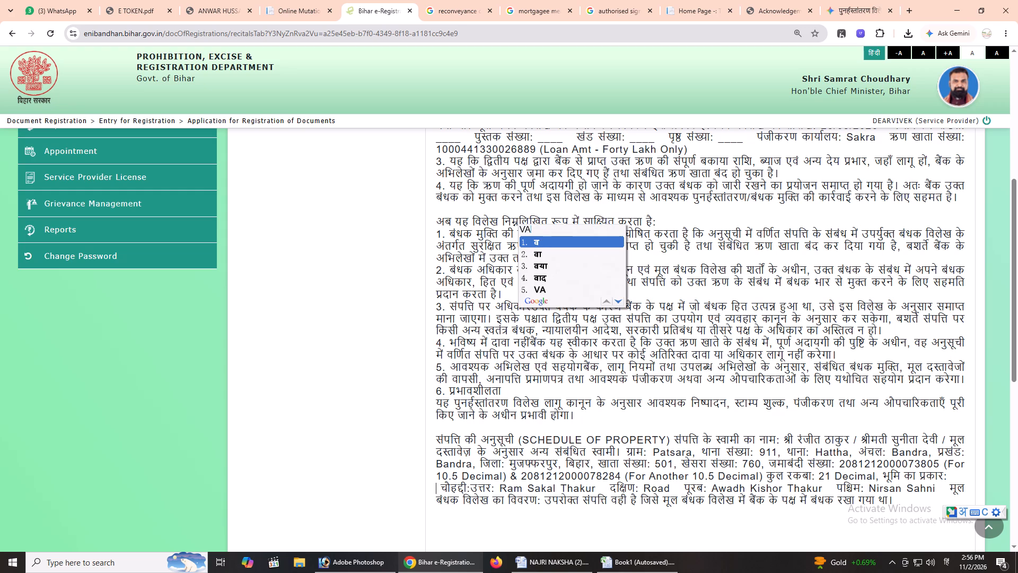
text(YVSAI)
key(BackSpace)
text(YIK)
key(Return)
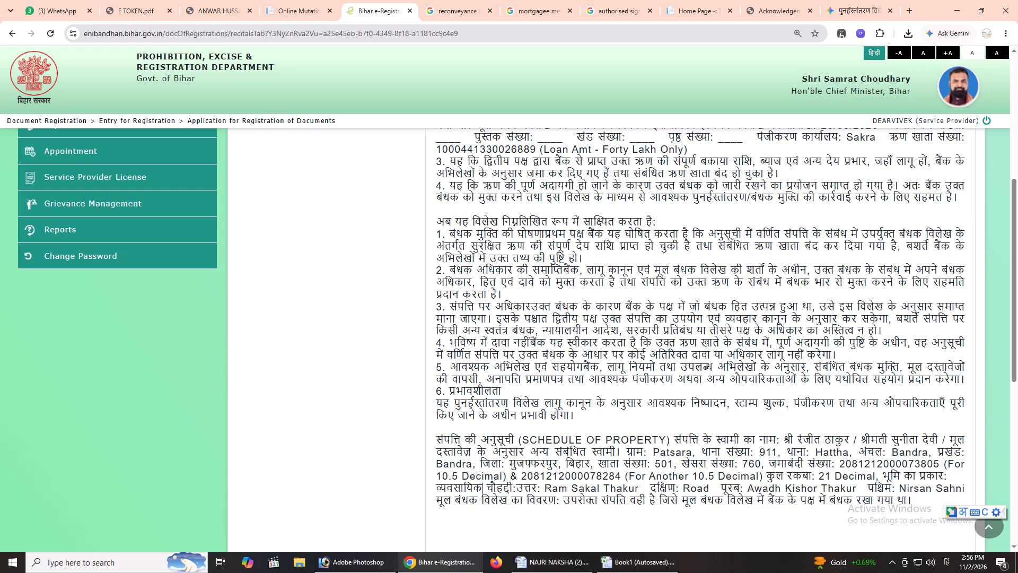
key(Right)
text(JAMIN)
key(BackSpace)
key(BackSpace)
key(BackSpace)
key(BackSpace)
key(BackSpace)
Add a comma after "व्यवसायिक" in the property schedule.
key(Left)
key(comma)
Add a comma after the neighbour's name in the "उत्तर:" boundary entry of the property schedule.
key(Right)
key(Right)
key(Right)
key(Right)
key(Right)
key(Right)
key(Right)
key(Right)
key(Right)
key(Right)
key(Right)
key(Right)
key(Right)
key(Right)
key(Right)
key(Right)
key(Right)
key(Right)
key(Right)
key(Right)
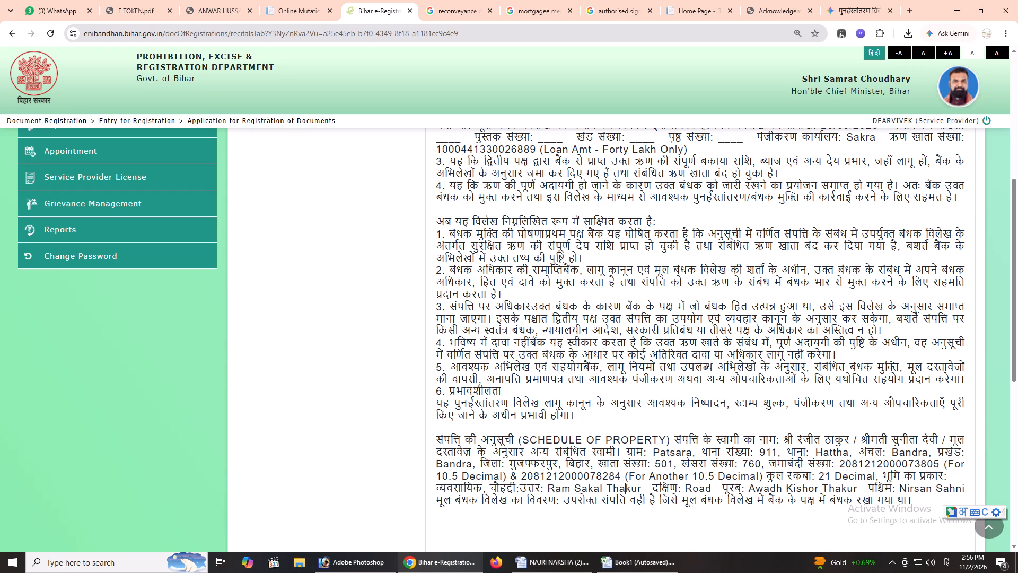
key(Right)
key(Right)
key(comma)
Delete the boundary details from "चौहद्दी:" through the "पश्चिम:" entry in the property schedule, closing the gap before "मूल बंधक विलेख का विवरण:".
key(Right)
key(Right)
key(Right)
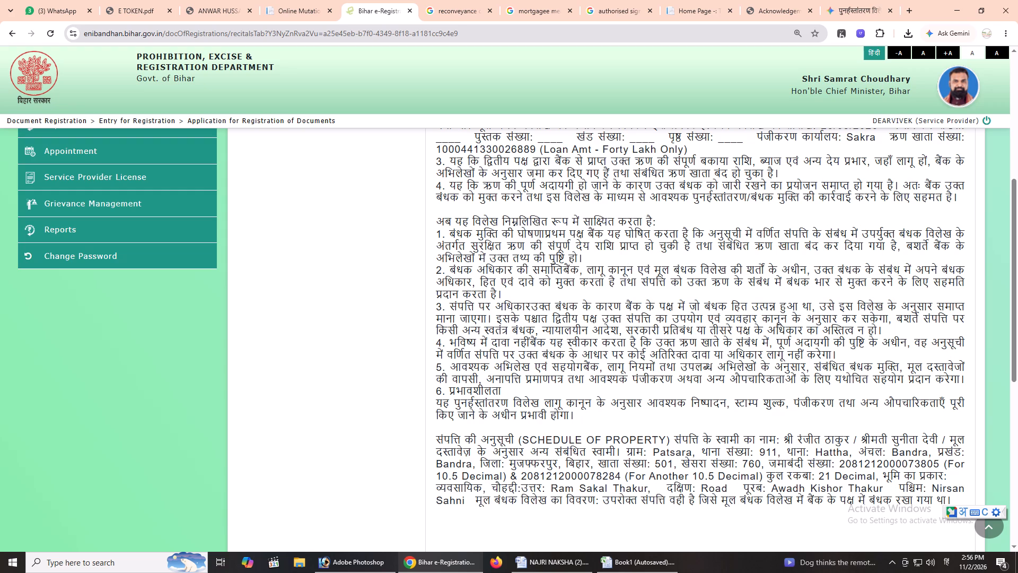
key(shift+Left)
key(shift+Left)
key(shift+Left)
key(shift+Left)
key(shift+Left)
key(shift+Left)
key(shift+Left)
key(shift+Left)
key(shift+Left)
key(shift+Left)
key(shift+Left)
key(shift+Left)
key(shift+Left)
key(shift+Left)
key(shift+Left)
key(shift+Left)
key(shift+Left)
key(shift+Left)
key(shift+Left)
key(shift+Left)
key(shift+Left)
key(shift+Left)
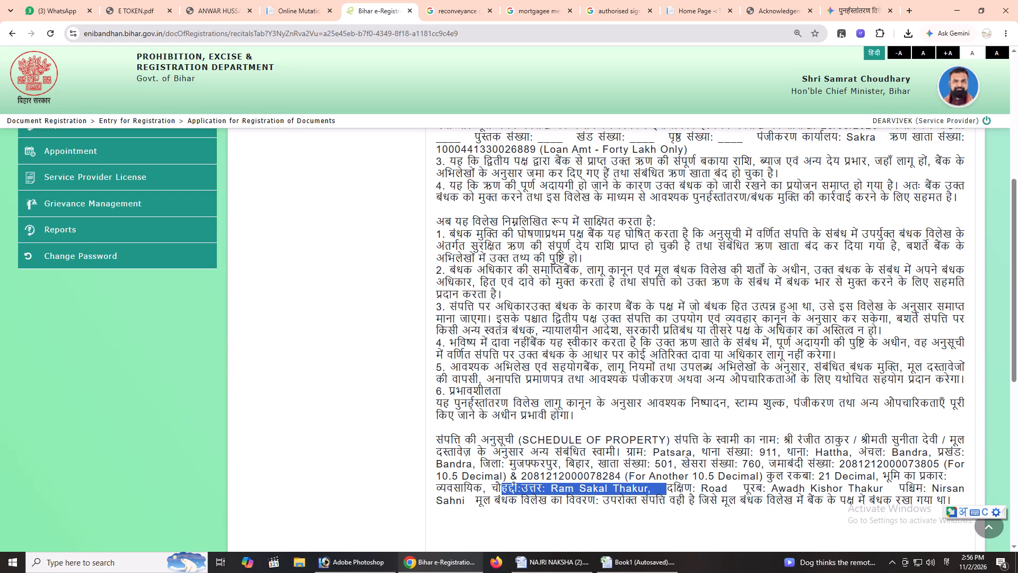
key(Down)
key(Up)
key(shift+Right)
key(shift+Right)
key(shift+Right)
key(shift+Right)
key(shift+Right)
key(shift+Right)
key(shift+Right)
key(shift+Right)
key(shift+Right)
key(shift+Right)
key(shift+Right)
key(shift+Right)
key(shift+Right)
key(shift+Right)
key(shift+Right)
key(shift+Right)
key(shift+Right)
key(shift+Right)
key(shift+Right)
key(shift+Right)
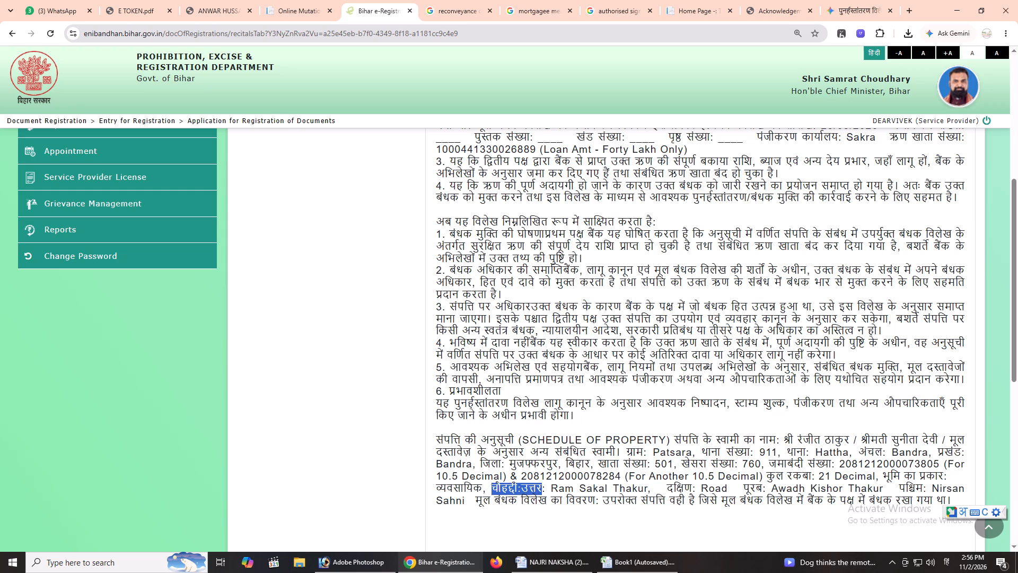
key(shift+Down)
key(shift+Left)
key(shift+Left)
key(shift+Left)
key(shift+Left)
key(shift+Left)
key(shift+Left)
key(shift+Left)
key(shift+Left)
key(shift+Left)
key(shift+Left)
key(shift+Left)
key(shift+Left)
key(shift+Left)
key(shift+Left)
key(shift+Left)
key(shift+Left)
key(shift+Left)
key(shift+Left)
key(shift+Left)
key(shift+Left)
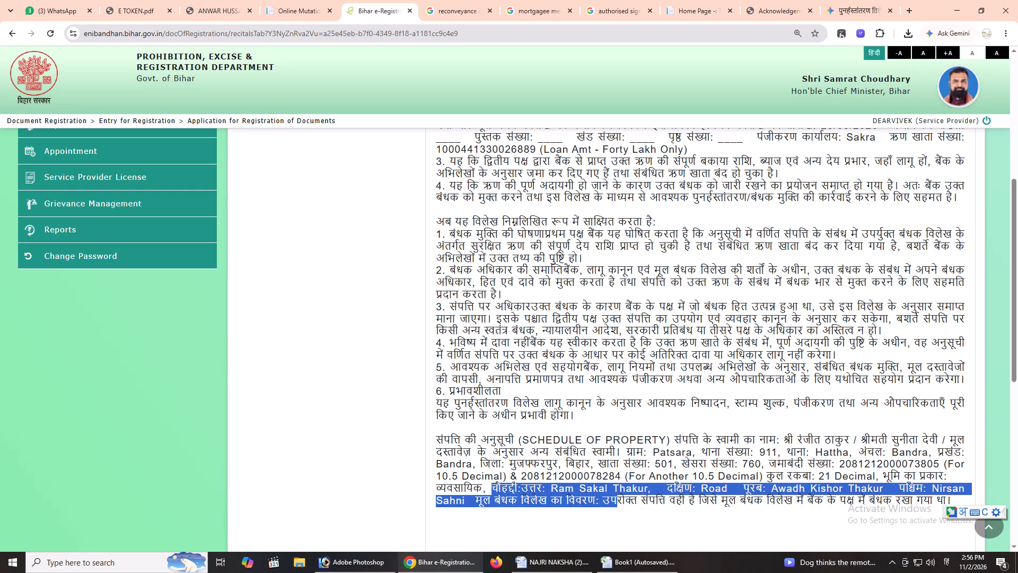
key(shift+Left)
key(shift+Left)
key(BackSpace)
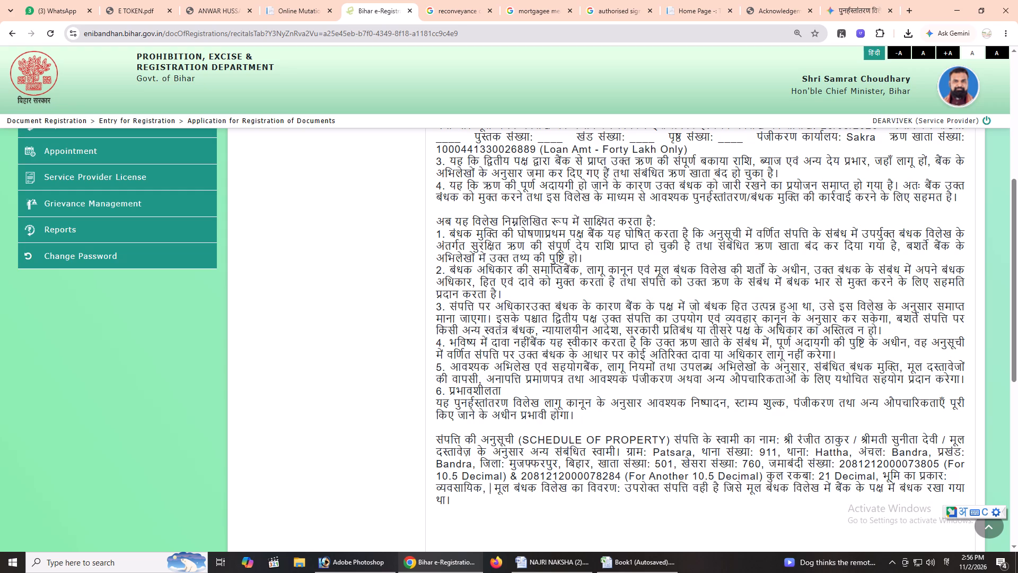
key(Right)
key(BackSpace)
Review the rest of the property schedule through its last line and the recital clauses above it.
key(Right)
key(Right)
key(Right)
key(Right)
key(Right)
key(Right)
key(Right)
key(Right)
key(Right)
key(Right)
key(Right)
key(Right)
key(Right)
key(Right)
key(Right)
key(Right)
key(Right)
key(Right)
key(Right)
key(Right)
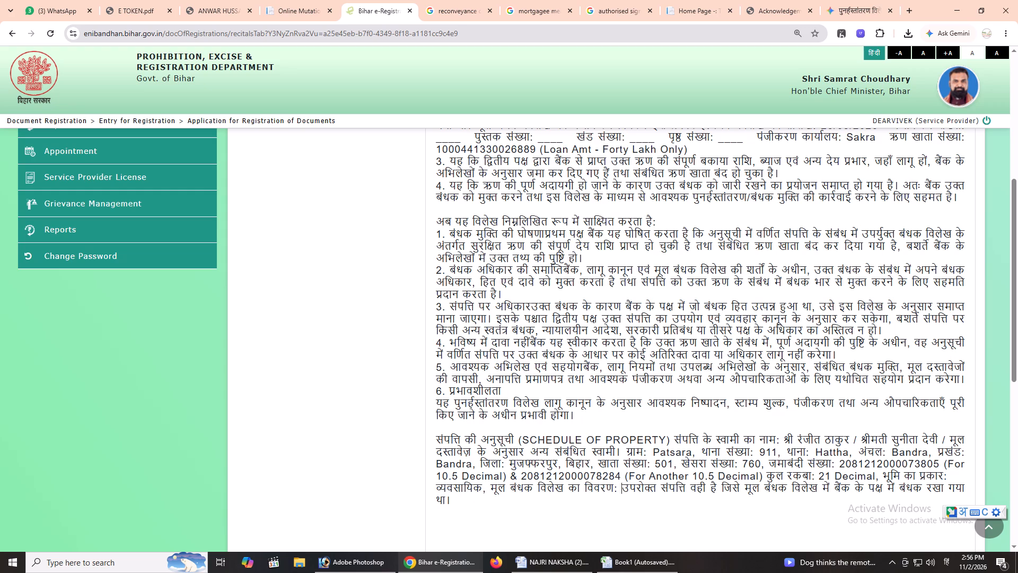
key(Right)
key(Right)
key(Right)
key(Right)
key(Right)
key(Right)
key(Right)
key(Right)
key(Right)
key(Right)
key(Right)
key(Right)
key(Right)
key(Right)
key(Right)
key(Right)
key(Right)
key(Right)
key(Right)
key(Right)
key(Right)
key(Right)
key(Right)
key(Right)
scroll(901, 419, down, 2)
click(541, 411)
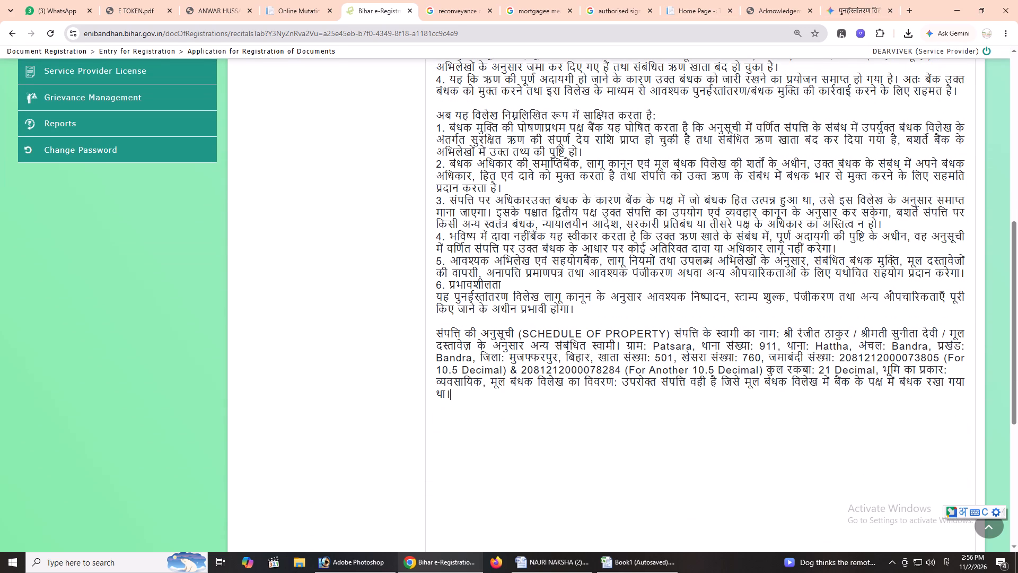
scroll(703, 424, up, 2)
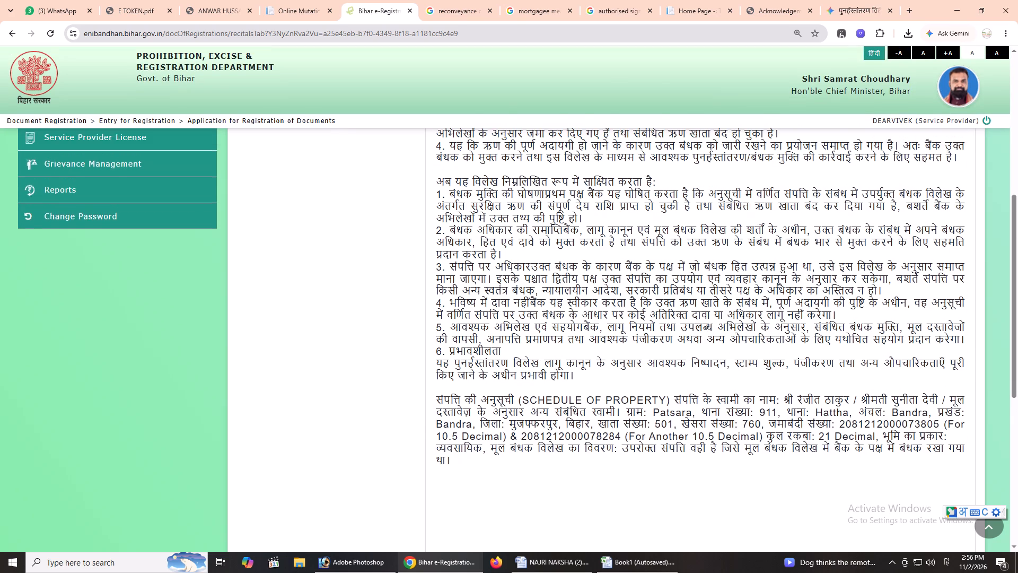
scroll(703, 424, up, 1)
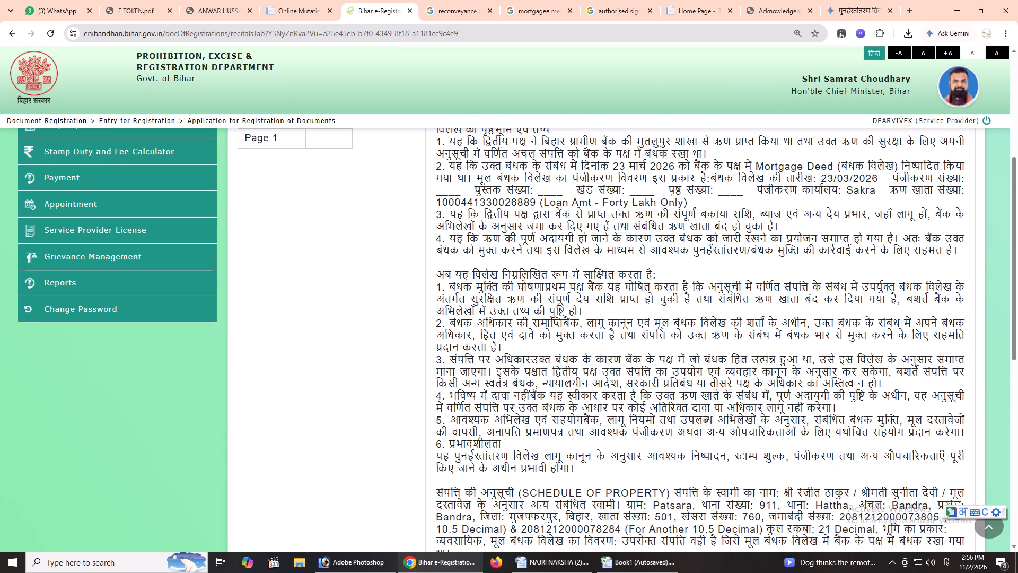
click(578, 448)
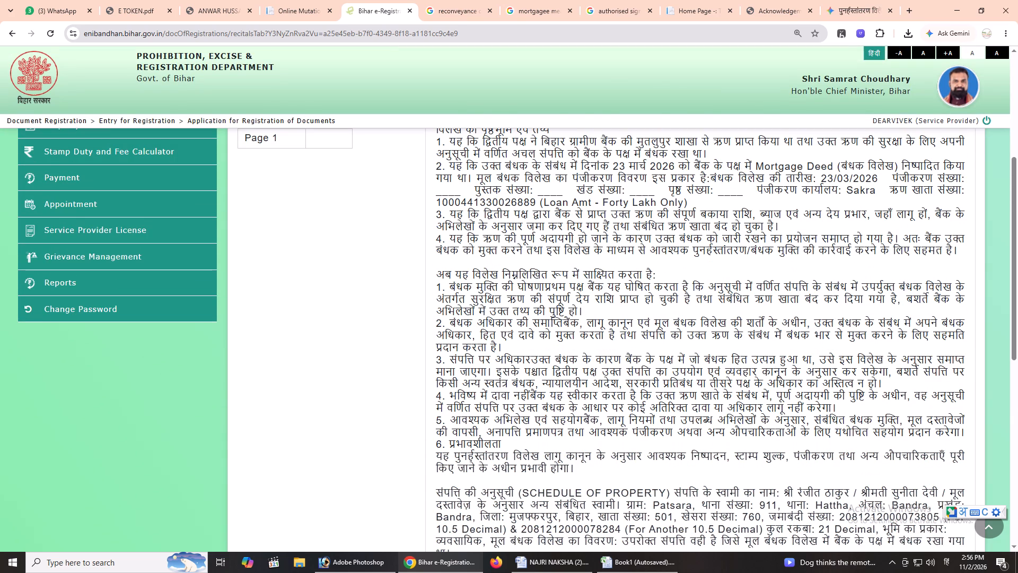
scroll(599, 452, down, 1)
scroll(599, 452, up, 3)
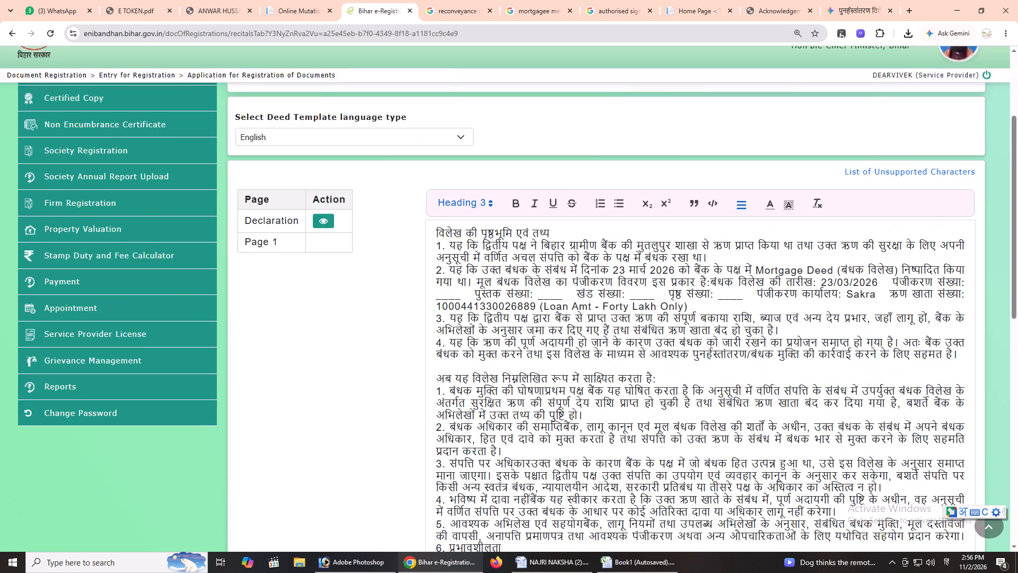
scroll(643, 378, up, 1)
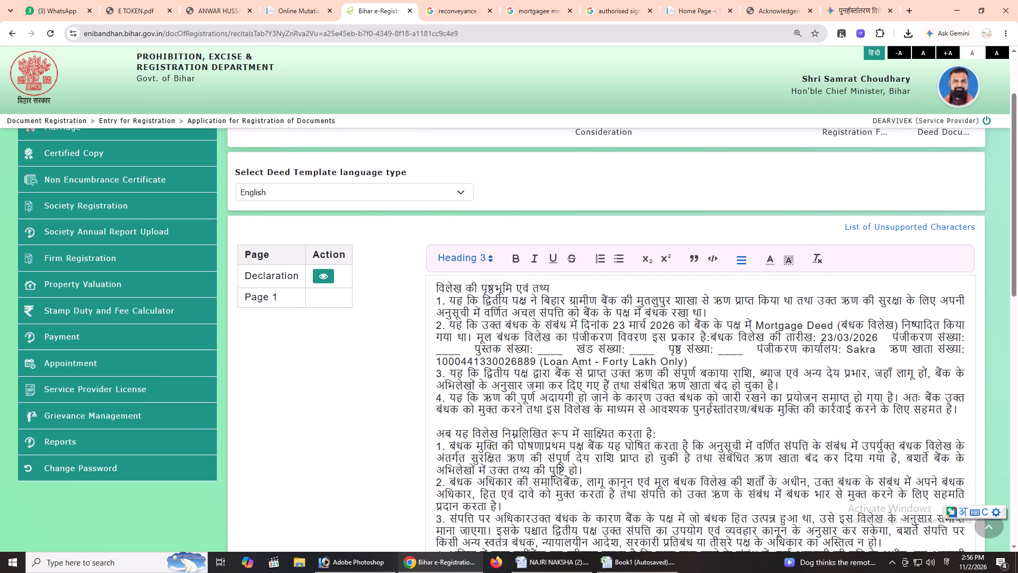
Replace the extra spaces after the mortgage deed date in recital point 2 with a comma and a single space before "पंजीकरण संख्या:".
click(890, 341)
key(BackSpace)
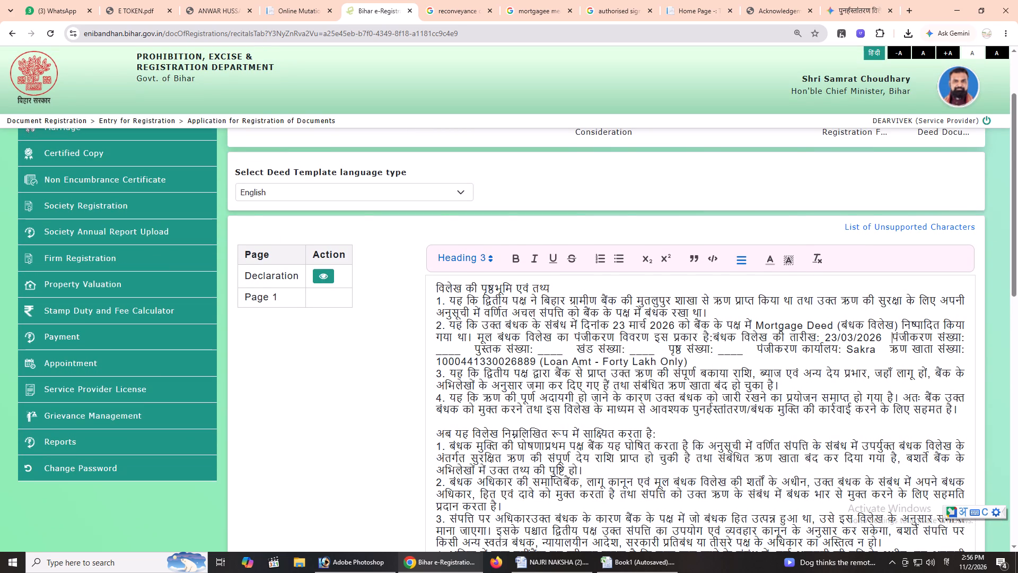
click(895, 342)
key(BackSpace)
key(BackSpace)
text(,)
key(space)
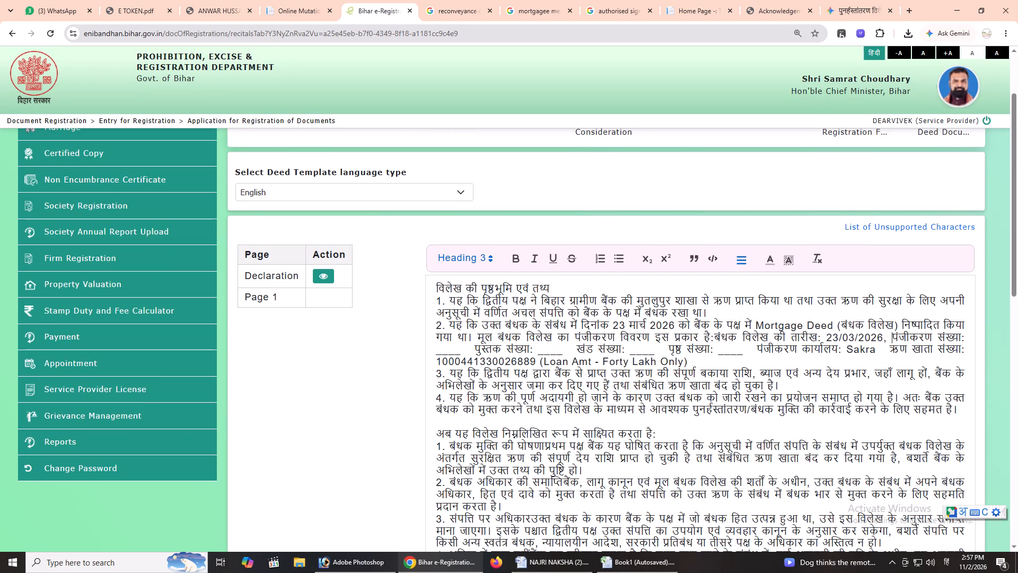
Set the date after "बंधक विलेख की तारीख:" in recital point 2 to 24/03/2026, using English input.
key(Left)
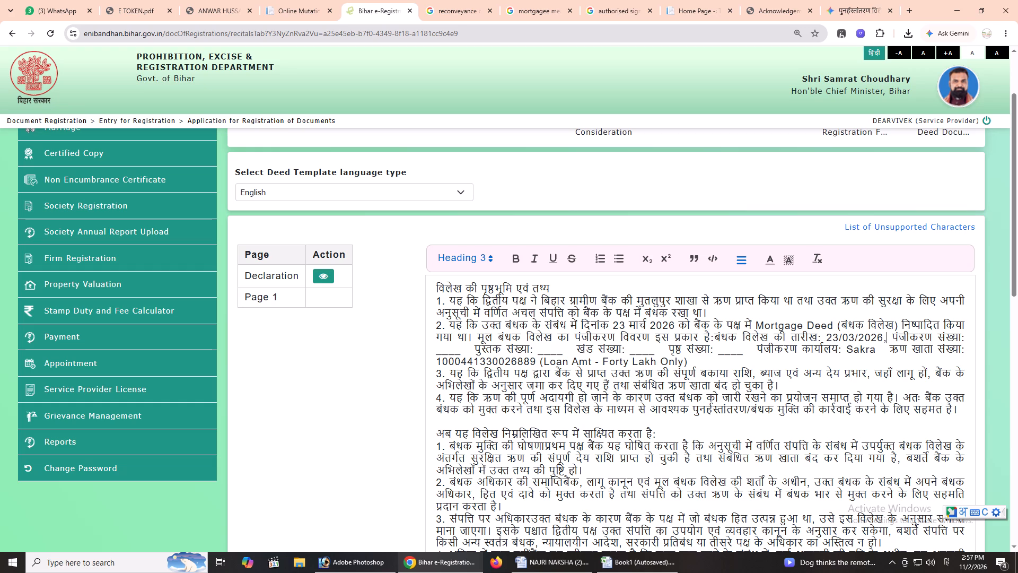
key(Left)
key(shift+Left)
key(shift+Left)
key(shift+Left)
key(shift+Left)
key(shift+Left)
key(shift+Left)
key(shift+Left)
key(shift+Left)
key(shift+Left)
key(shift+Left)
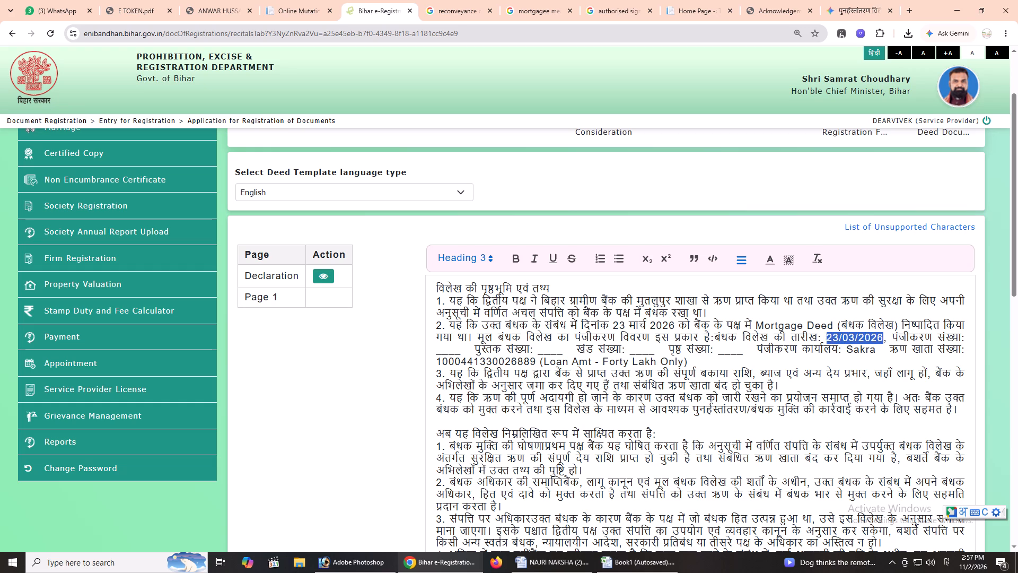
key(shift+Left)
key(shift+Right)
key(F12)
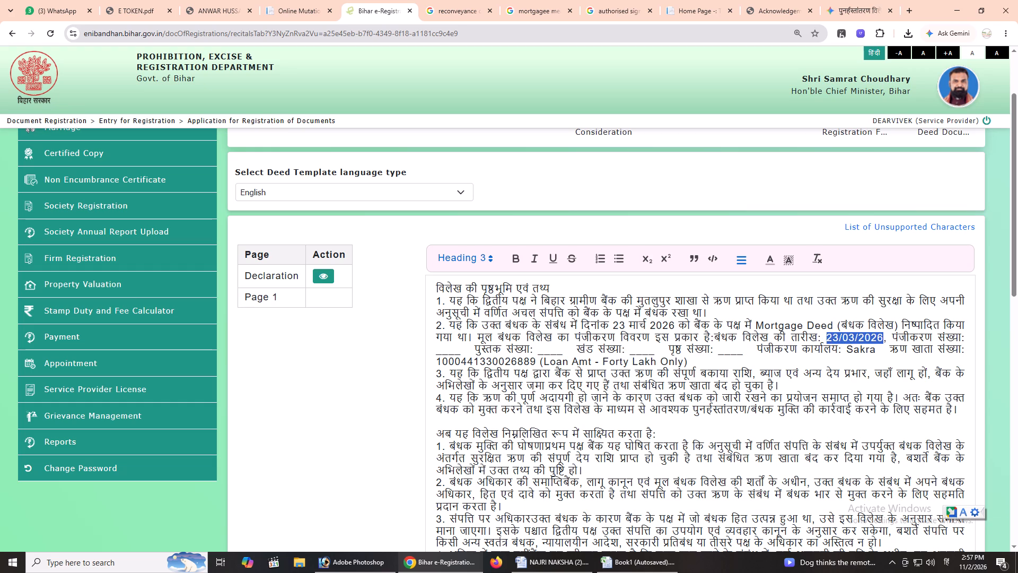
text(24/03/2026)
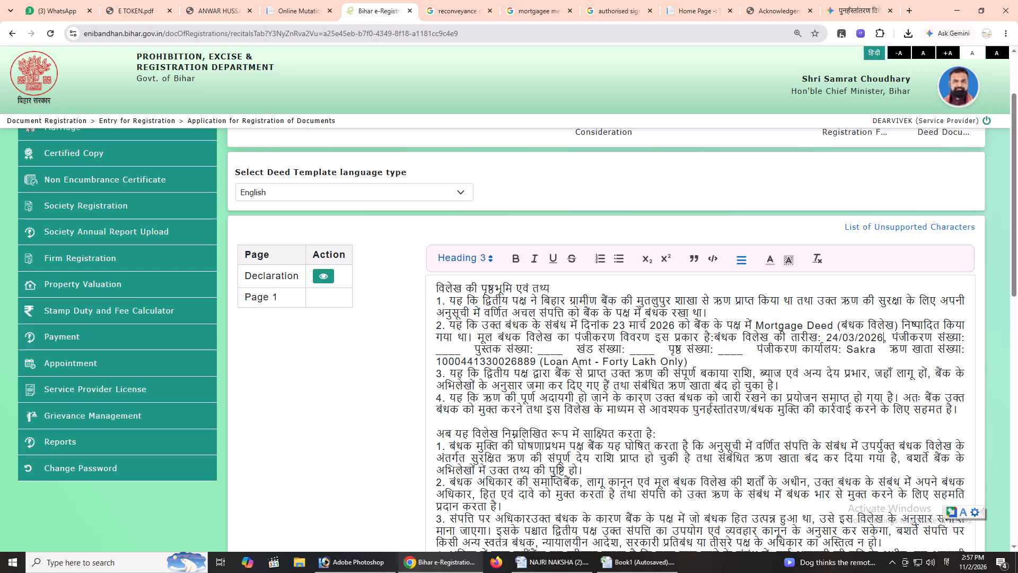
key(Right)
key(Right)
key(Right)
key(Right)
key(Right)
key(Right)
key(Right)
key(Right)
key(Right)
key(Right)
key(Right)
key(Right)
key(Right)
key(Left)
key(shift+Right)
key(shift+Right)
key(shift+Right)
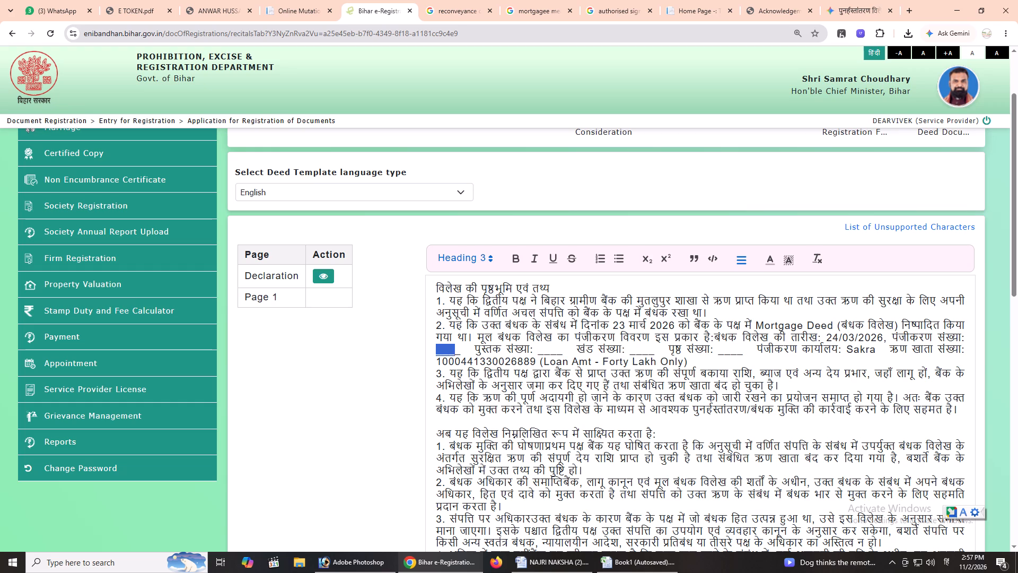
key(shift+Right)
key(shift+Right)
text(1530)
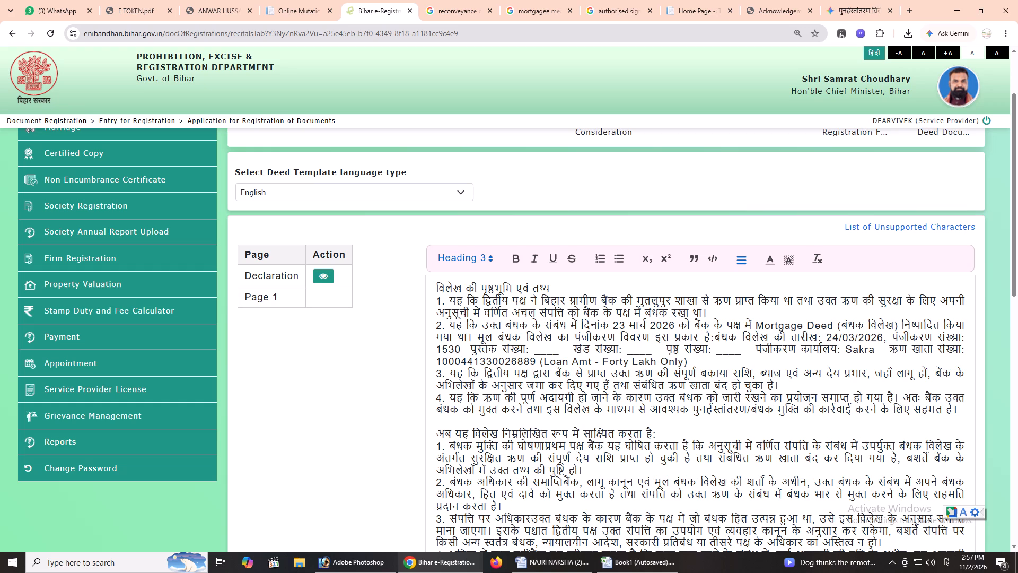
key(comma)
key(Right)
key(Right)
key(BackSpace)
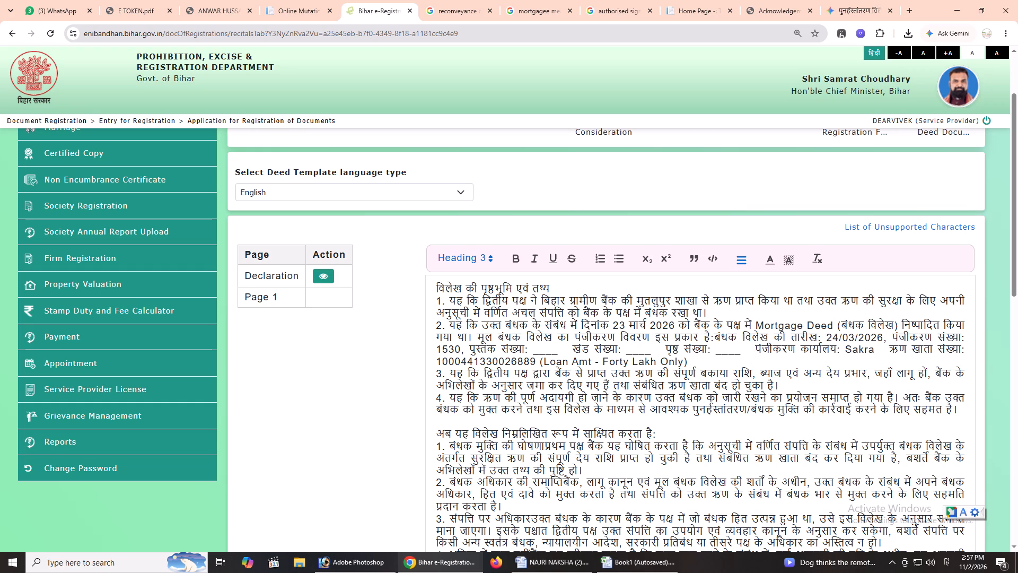
Fill the blank after "पुस्तक संख्या:" in recital point 2 with 01, followed by a comma and a single space before "खंड संख्या:".
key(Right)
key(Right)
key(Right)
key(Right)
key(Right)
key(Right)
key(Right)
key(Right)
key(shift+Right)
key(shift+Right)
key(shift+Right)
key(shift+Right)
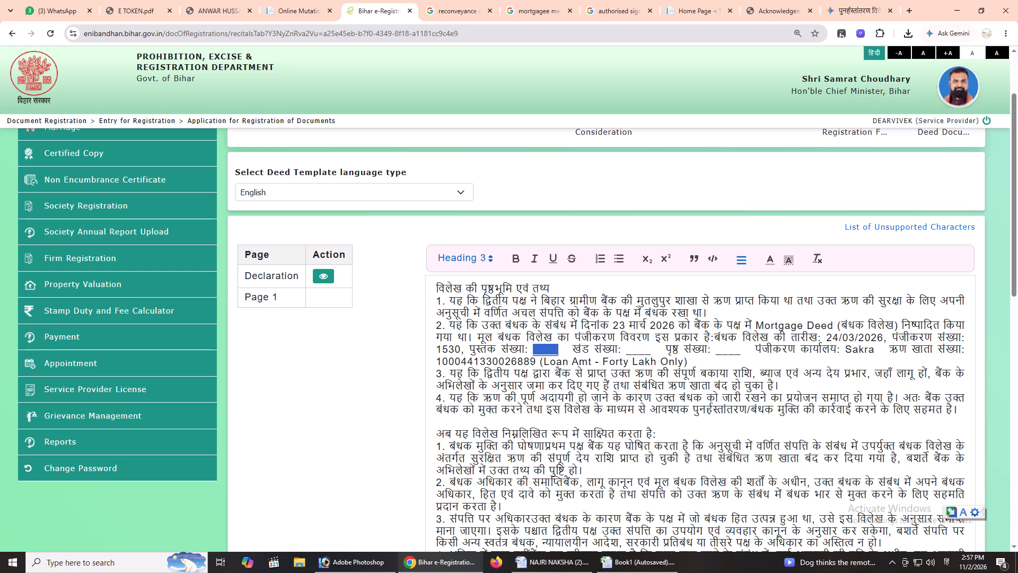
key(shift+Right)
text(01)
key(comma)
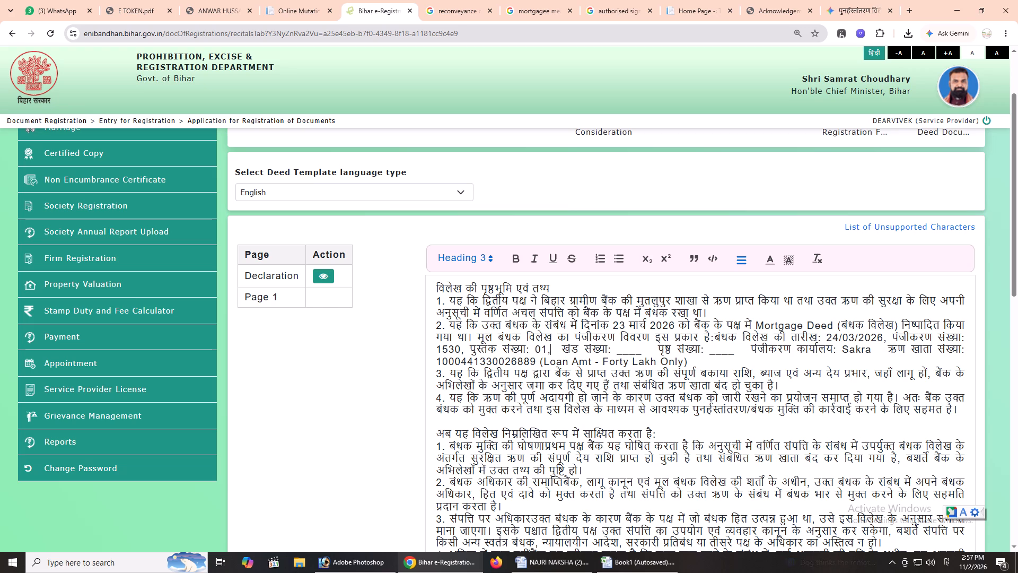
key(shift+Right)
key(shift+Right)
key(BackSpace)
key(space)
Fill the blank after "खंड संख्या:" in recital point 2 with 29, followed by a comma and a single space before "पृष्ठ संख्या:".
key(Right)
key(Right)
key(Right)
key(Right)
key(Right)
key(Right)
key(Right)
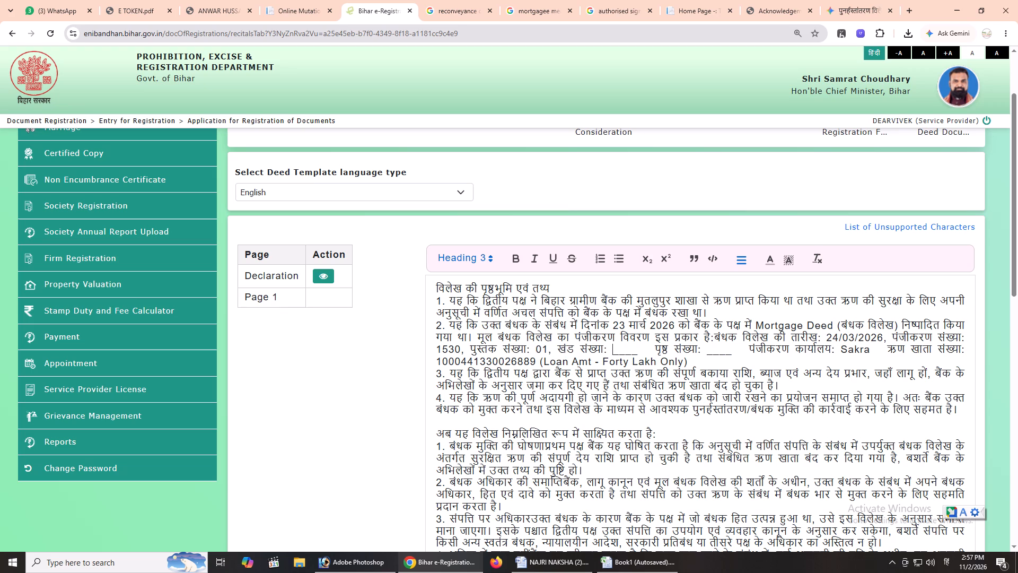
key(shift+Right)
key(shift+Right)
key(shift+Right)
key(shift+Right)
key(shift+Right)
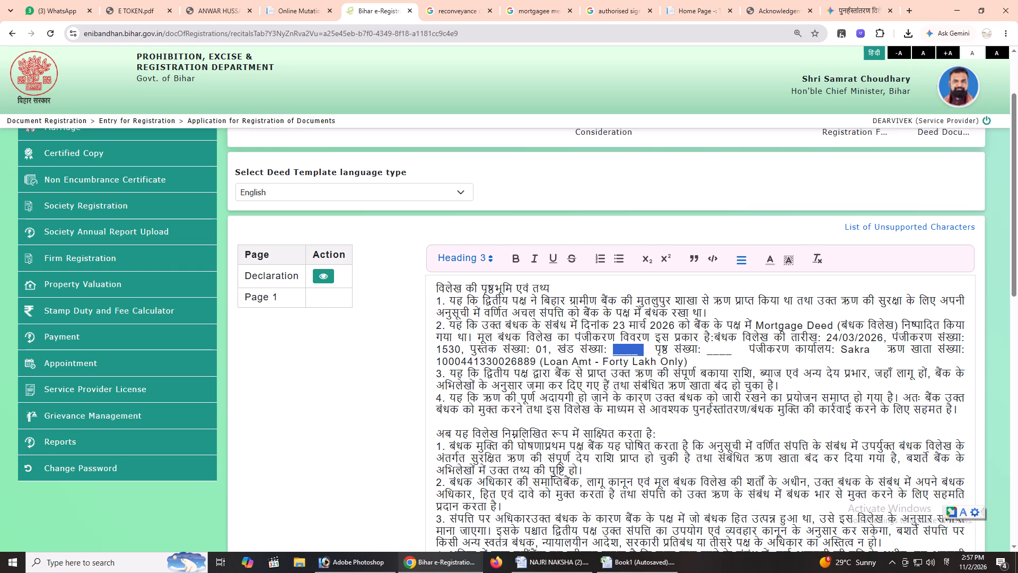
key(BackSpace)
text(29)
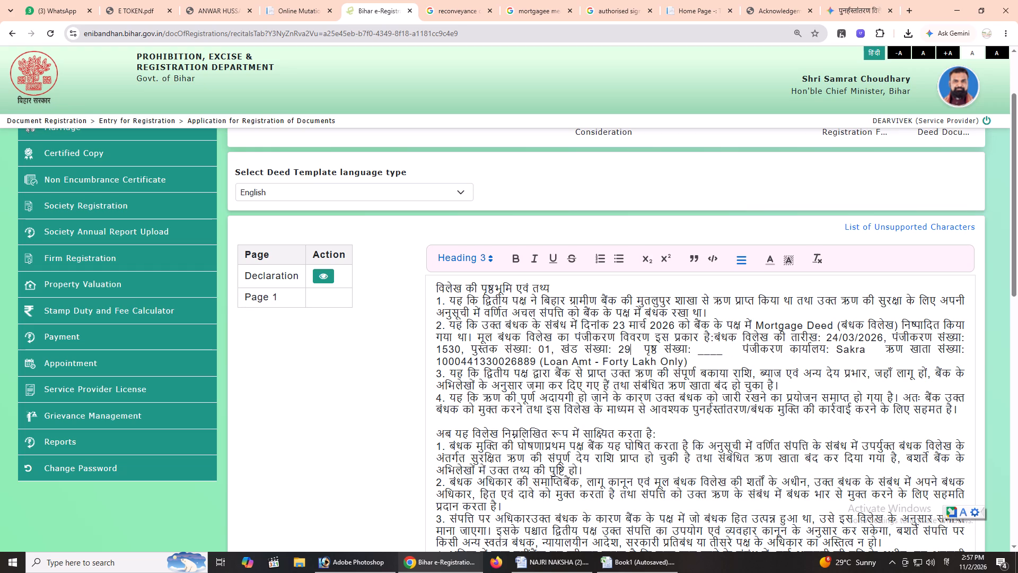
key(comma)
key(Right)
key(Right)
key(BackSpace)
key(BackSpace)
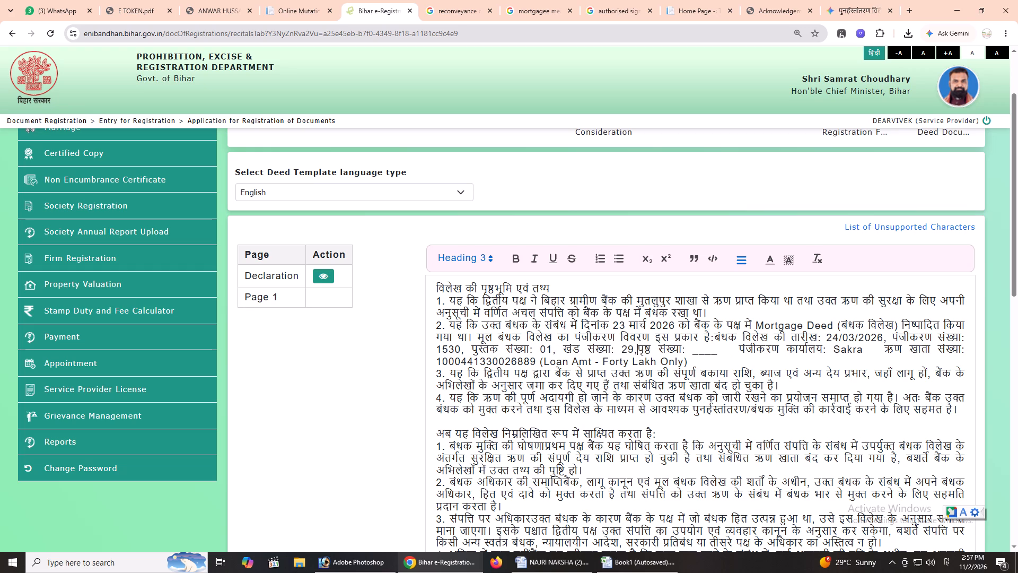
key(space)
Fill the blank after "पृष्ठ संख्या:" in recital point 2 with the page range "533 से 544", followed by a comma.
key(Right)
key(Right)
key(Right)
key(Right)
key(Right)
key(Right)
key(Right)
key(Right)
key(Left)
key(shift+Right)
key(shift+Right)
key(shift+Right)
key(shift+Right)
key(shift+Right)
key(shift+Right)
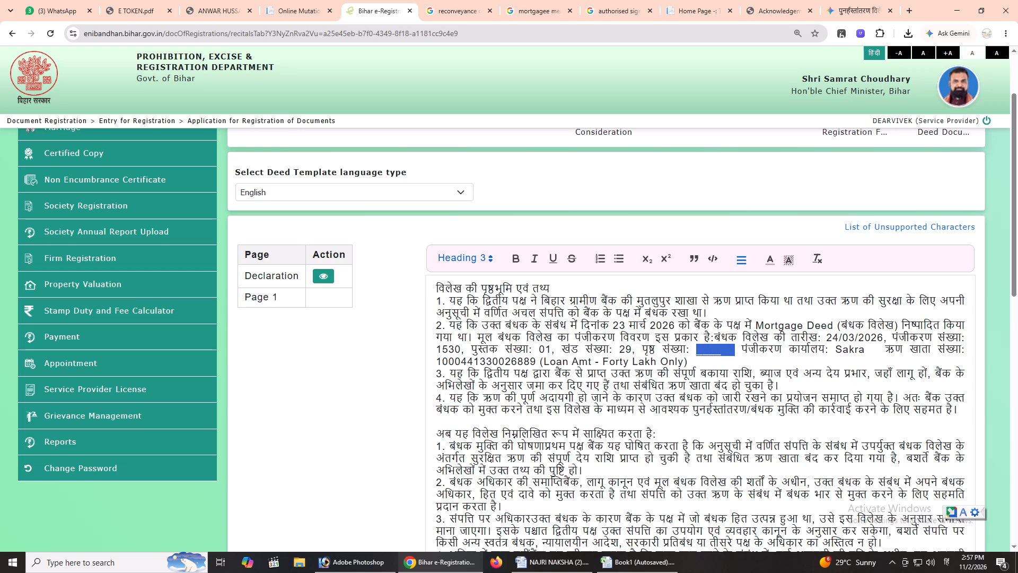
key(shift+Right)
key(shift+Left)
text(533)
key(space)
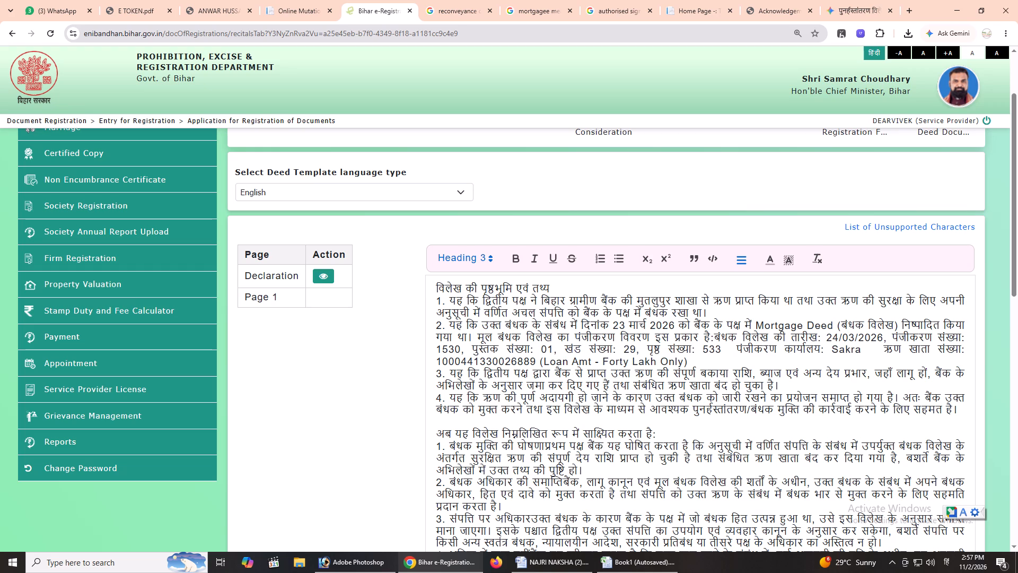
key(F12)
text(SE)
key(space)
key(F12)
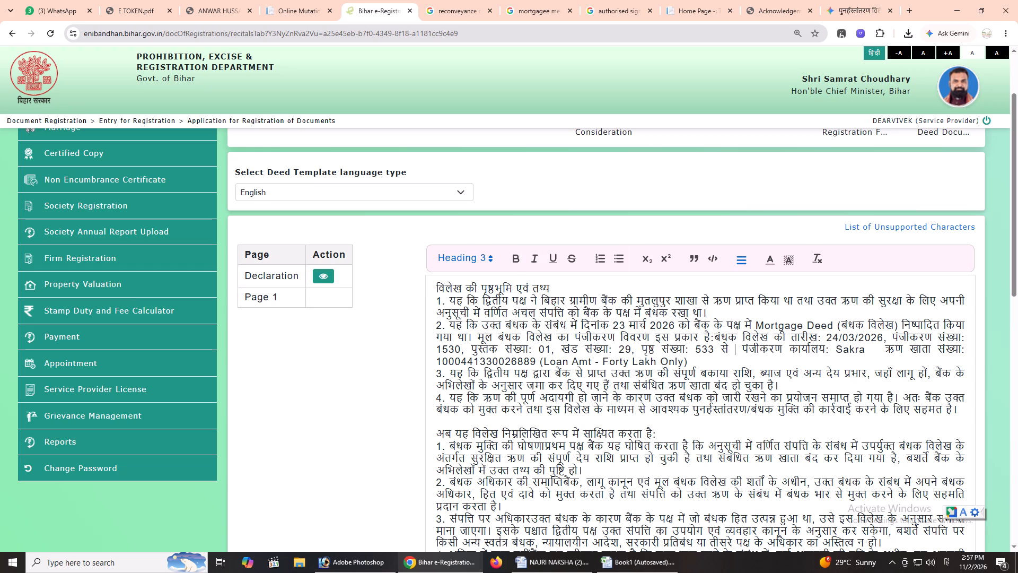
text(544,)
Replace the extra spaces after the registration office Sakra in recital point 2 with a comma and a single space before "ऋण खाता संख्या:".
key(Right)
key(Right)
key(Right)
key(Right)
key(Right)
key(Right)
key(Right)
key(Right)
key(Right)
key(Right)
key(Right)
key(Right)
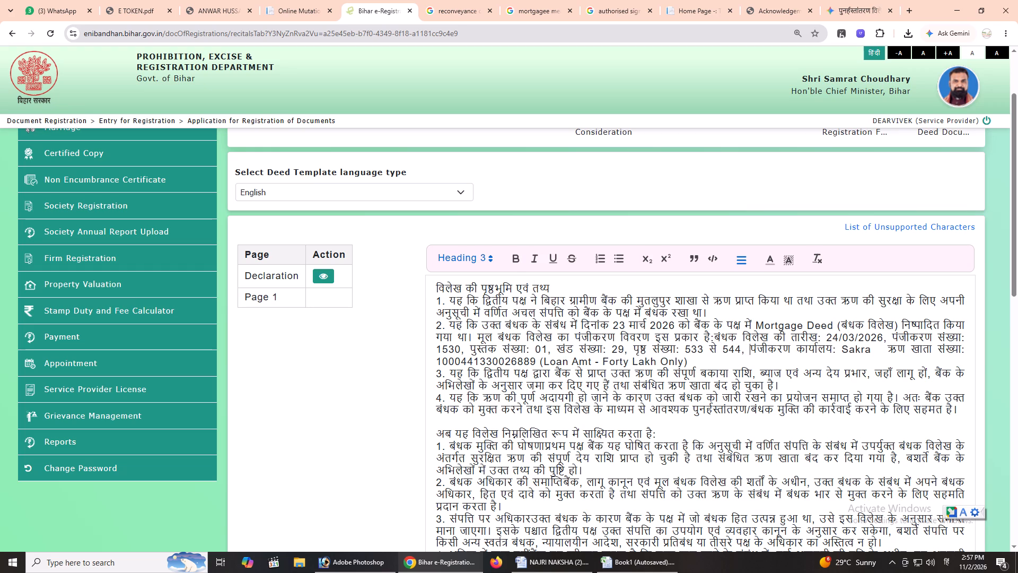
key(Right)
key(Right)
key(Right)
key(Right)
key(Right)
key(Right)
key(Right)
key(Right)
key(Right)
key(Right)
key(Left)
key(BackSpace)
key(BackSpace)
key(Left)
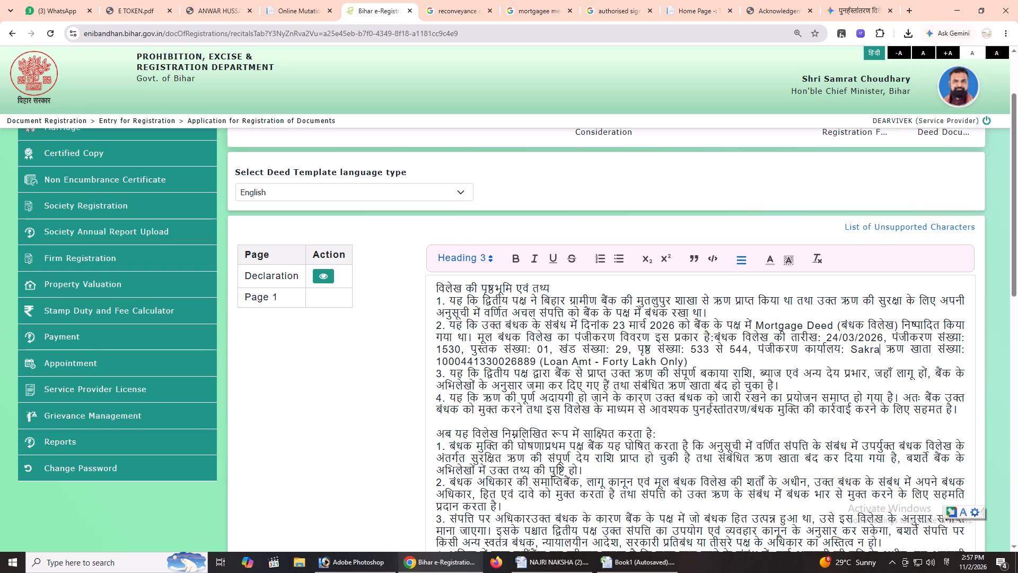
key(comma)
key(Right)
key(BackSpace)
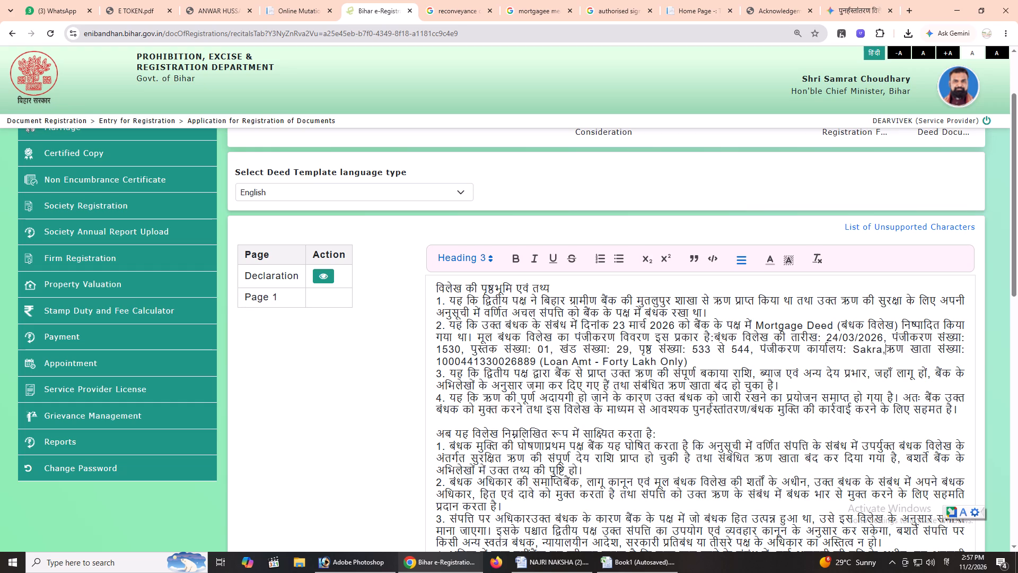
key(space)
Replace the abbreviation "Amt" with "Amount" in the loan note after the loan account number in recital point 2.
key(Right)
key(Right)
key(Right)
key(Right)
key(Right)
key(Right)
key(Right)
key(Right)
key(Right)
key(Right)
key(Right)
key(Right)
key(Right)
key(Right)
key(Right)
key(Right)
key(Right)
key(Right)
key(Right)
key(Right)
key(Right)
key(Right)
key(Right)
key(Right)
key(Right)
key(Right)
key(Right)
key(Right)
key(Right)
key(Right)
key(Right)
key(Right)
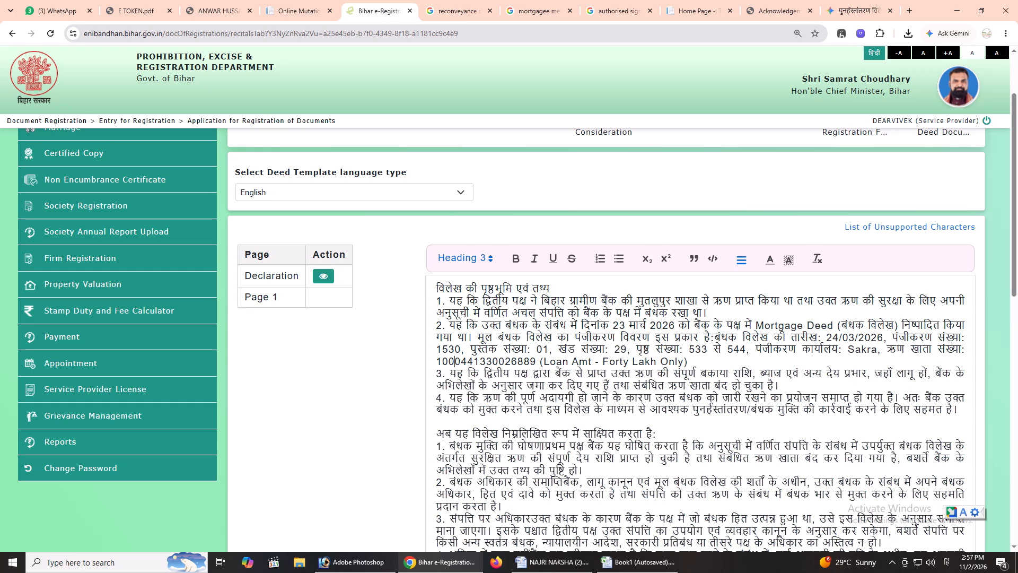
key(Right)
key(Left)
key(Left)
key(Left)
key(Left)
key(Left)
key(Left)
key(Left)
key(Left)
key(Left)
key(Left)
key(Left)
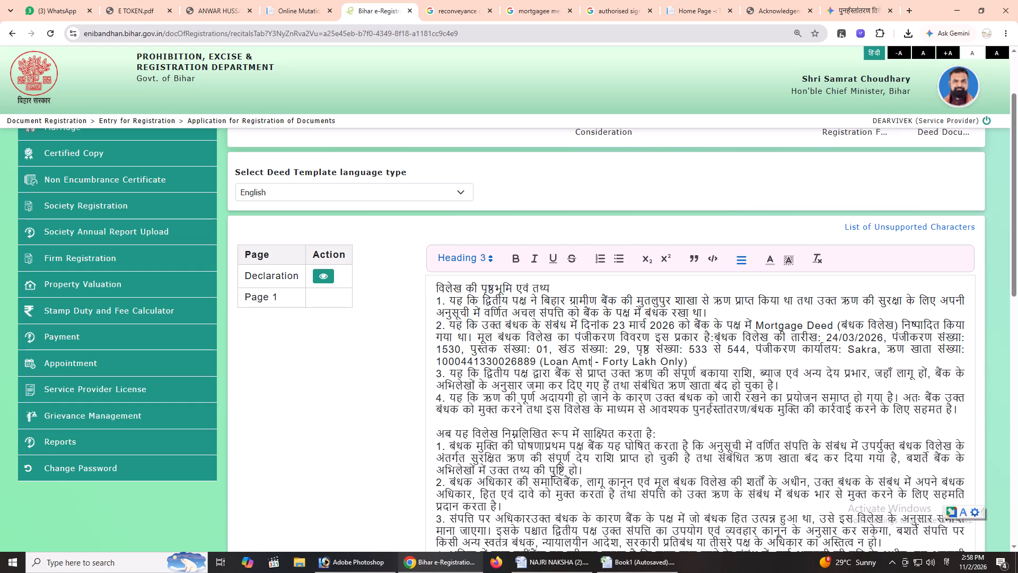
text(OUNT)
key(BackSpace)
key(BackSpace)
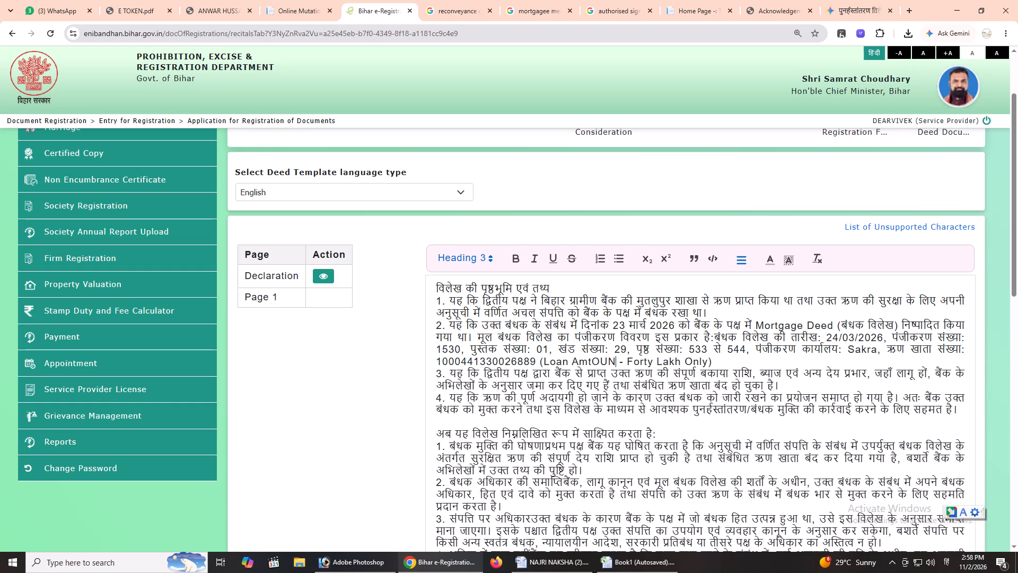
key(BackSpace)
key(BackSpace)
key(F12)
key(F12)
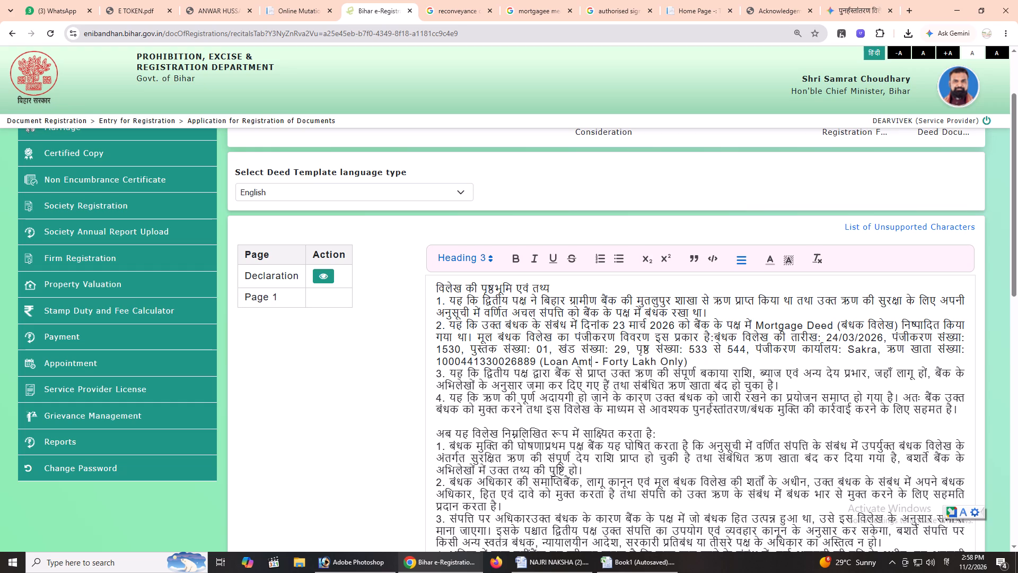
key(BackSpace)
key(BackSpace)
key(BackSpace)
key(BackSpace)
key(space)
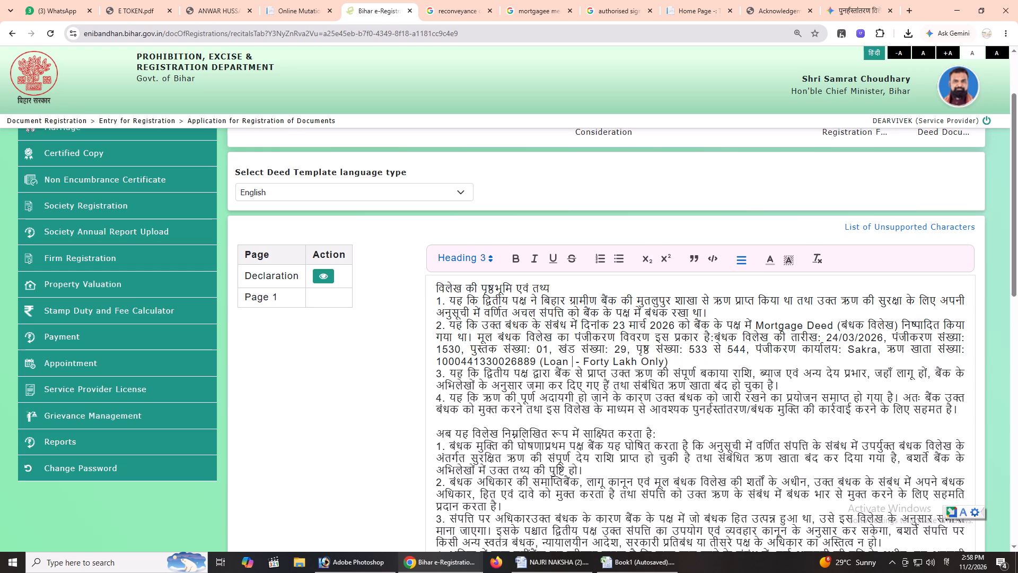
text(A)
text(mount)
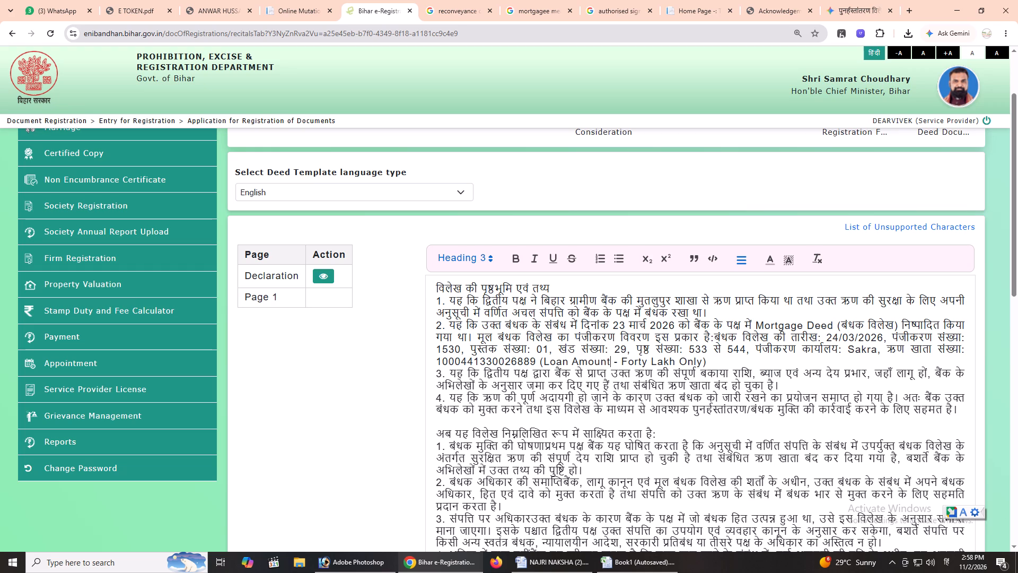
Insert the figure 40,00,000/- followed by a space before "Forty Lakh Only" in recital point 2.
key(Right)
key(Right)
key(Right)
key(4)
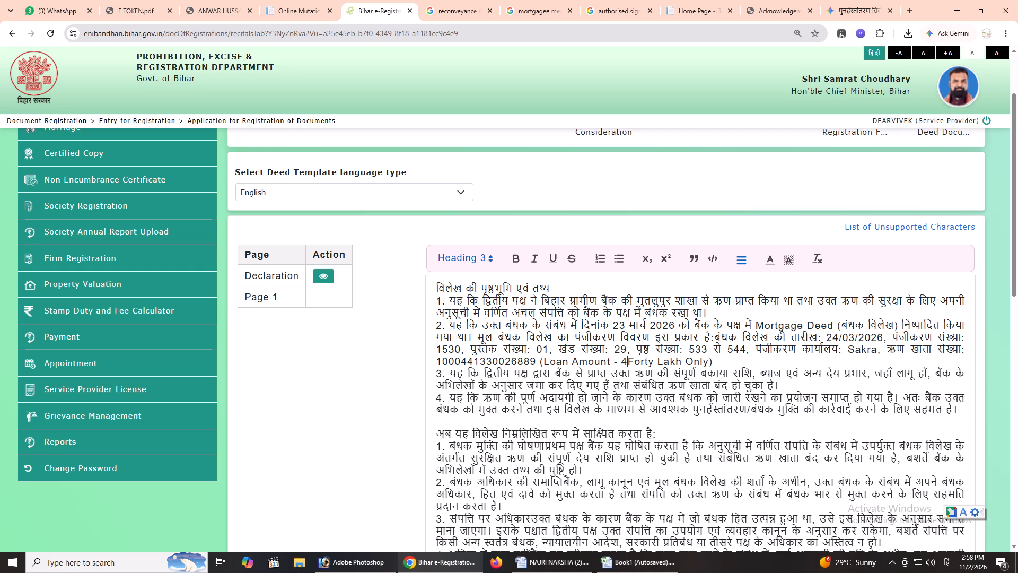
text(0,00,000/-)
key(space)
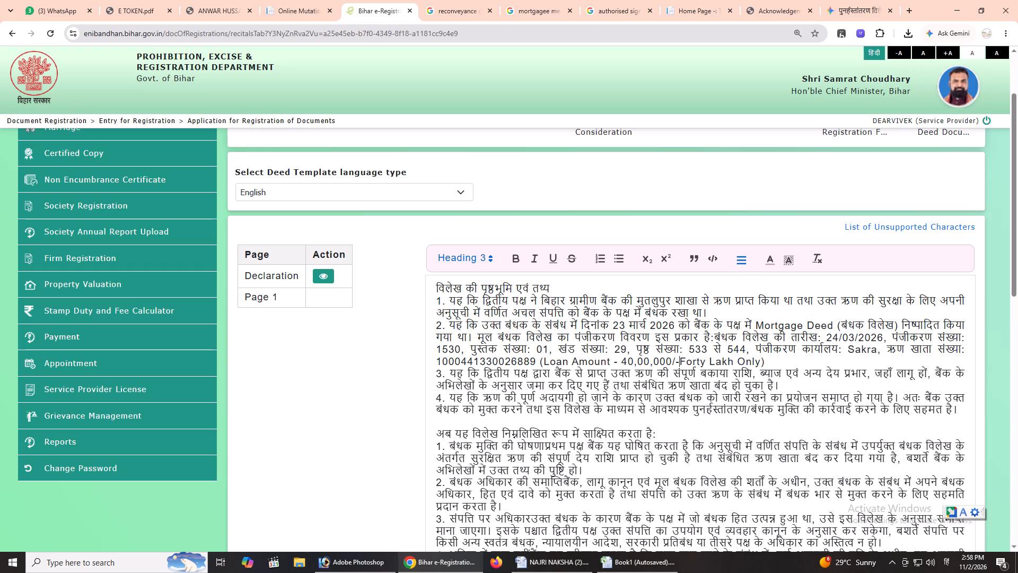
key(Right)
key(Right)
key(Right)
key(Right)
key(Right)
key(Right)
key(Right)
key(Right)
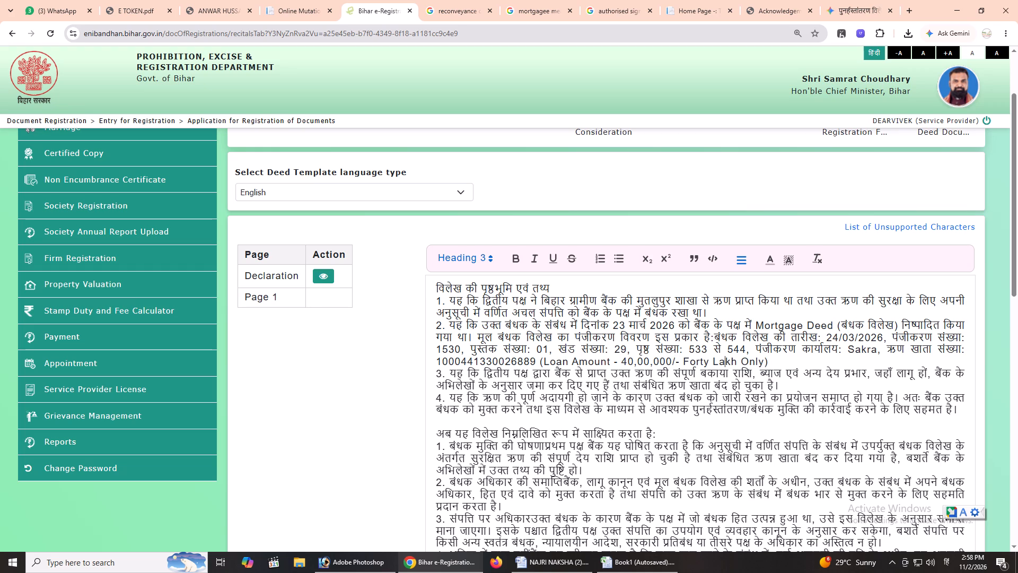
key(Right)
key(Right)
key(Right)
Add the completed recital text to the deed as Page 1 and confirm the addition.
scroll(937, 400, down, 1)
scroll(496, 413, down, 3)
scroll(522, 318, down, 8)
click(431, 415)
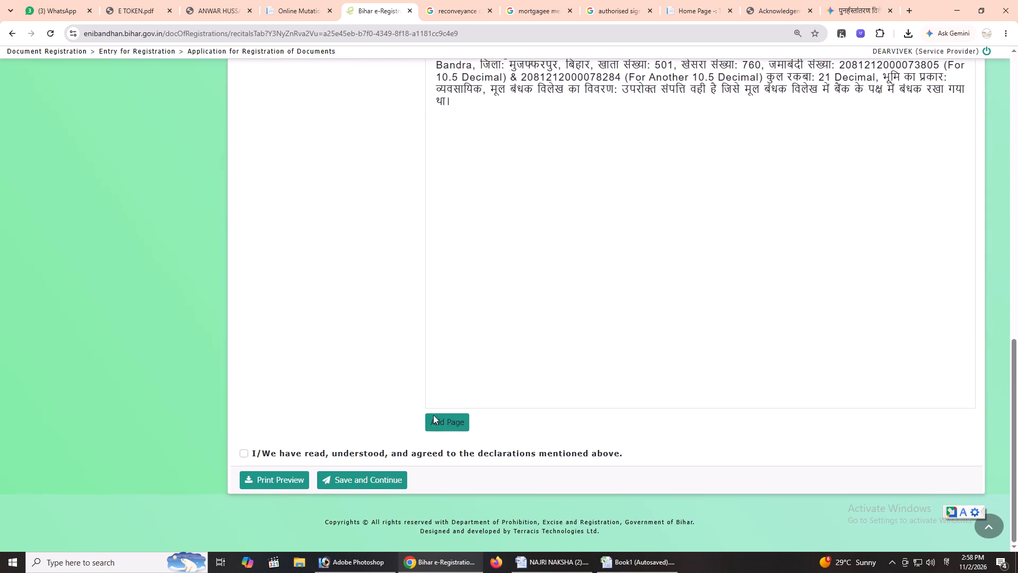
click(600, 99)
Accept the declarations and open the print preview of the draft deed in a maximized window.
scroll(357, 263, down, 4)
scroll(375, 293, up, 1)
scroll(246, 370, down, 18)
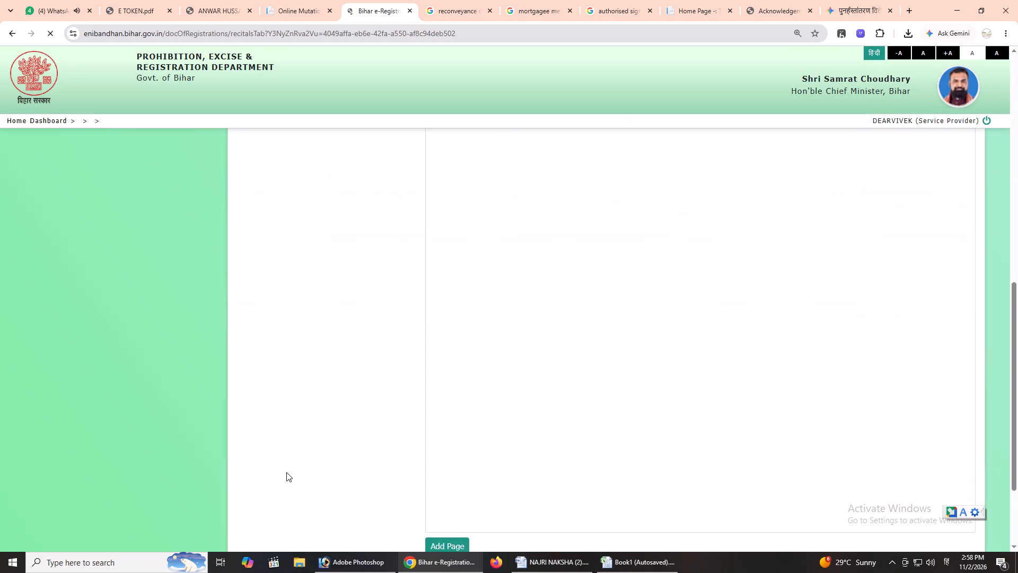
click(277, 486)
click(267, 520)
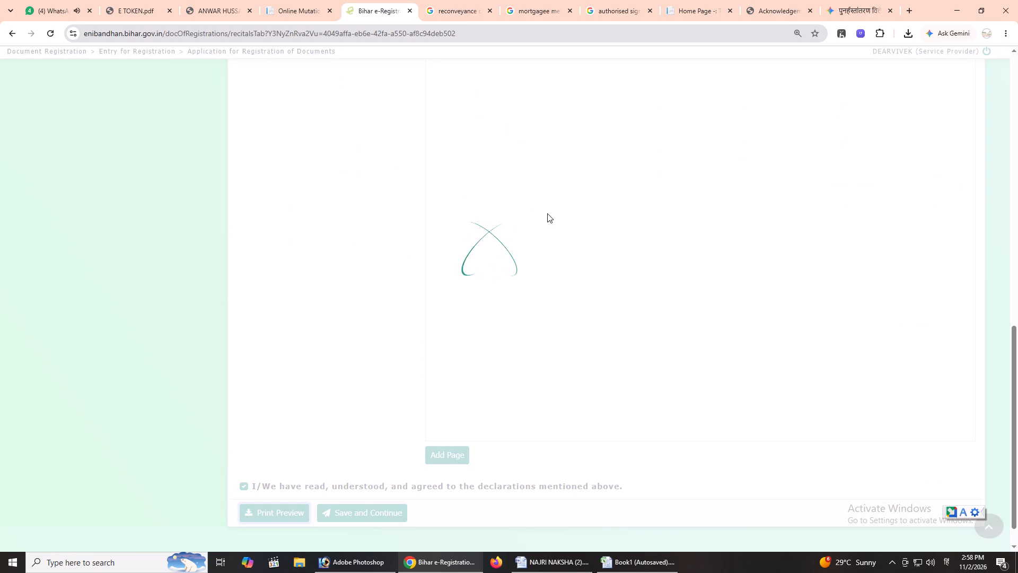
click(494, 12)
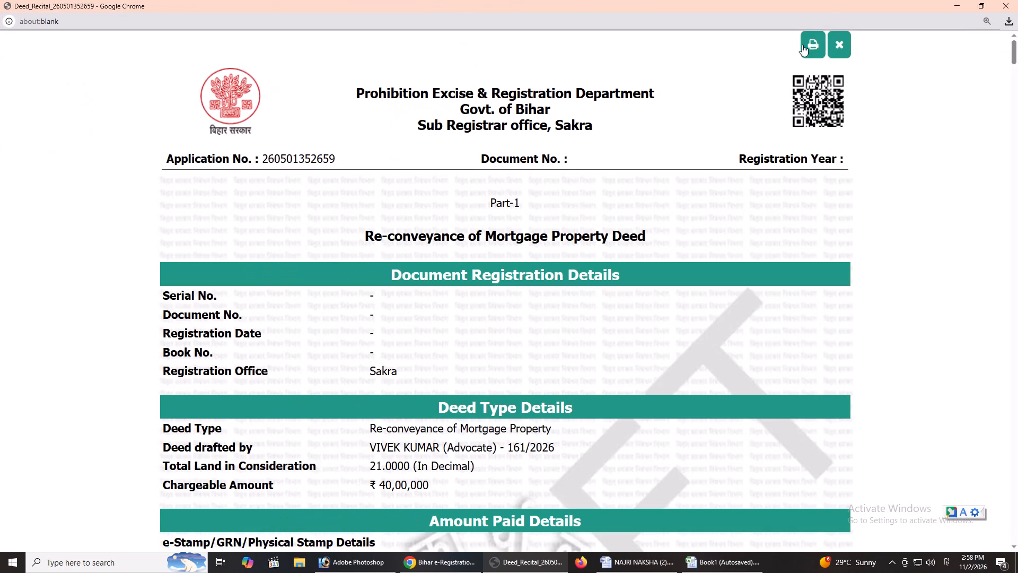
Open the print settings for the draft deed and limit the preview to page 7.
click(812, 45)
click(783, 136)
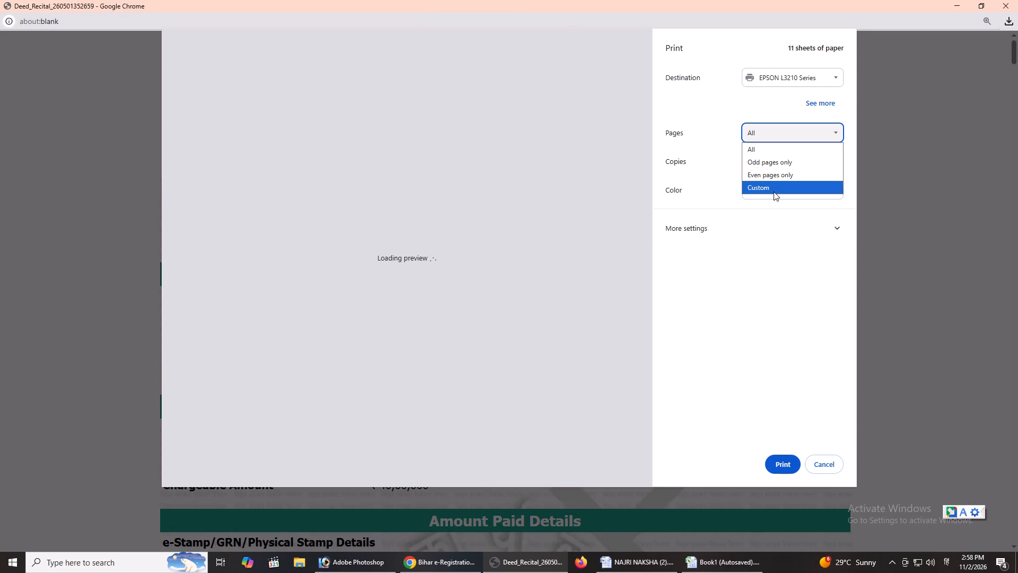
click(765, 188)
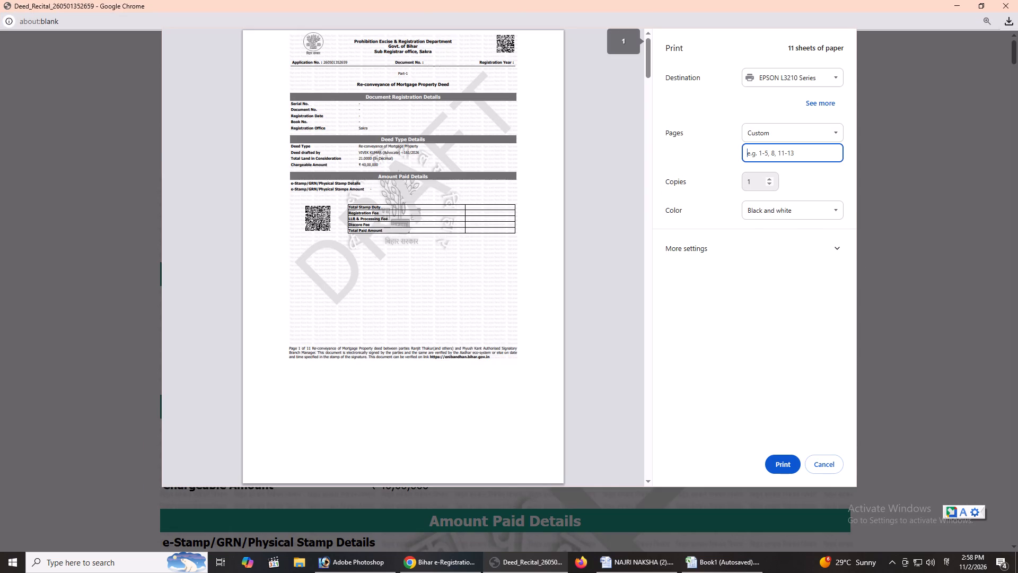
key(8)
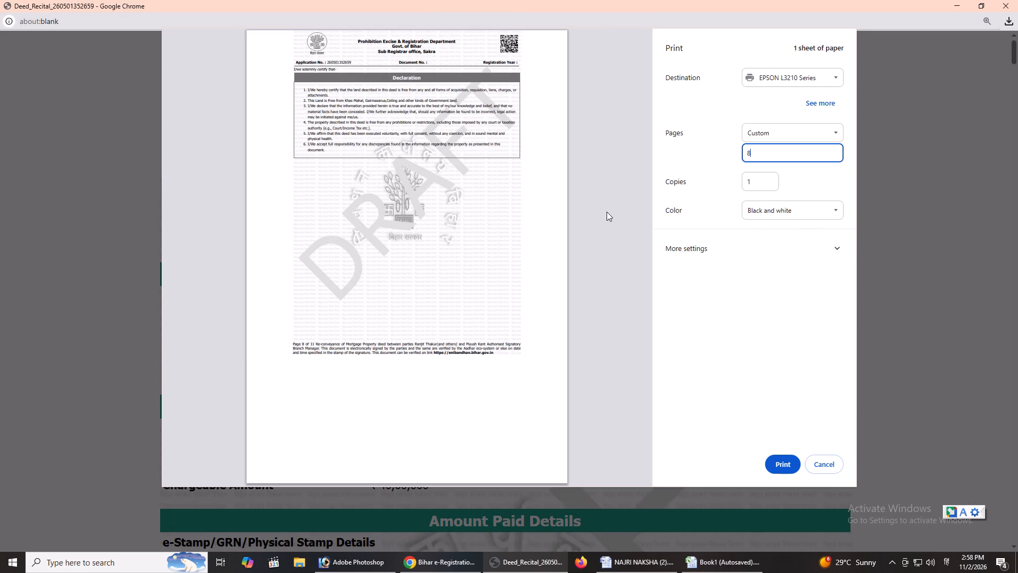
key(BackSpace)
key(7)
Set a custom print scale of 100 and examine the layout of page 7.
click(754, 262)
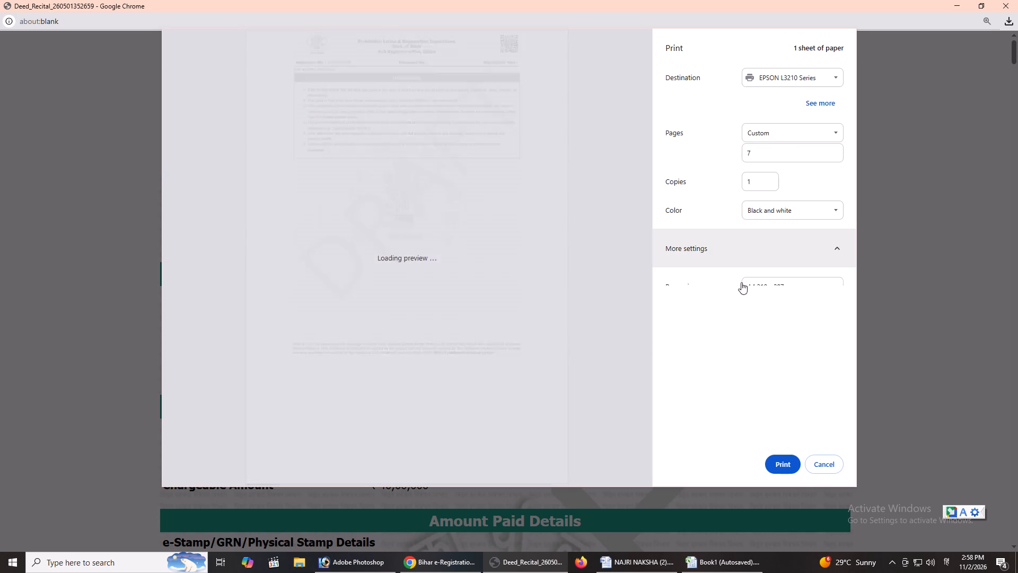
click(764, 369)
click(762, 353)
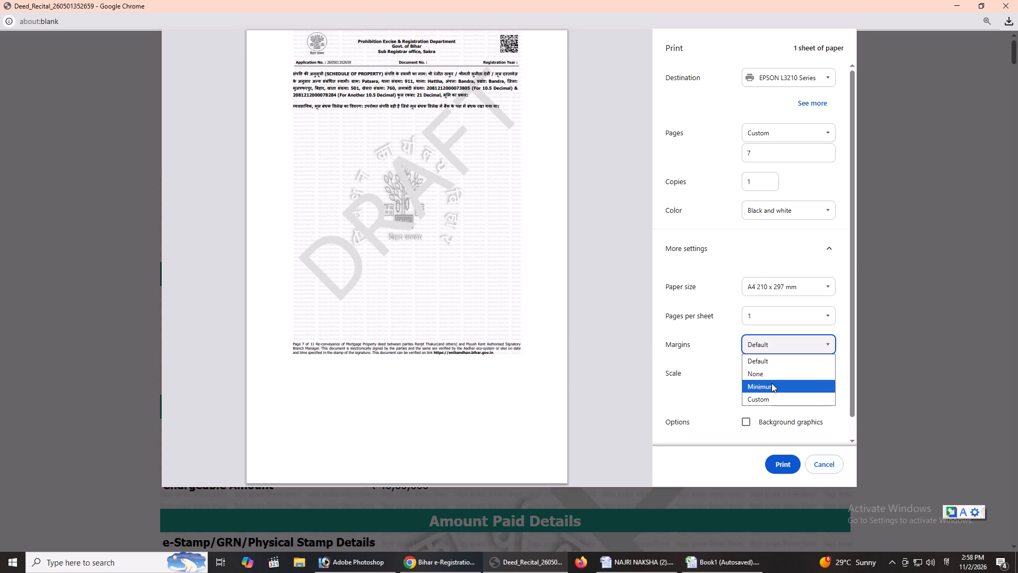
click(765, 346)
click(764, 374)
click(765, 387)
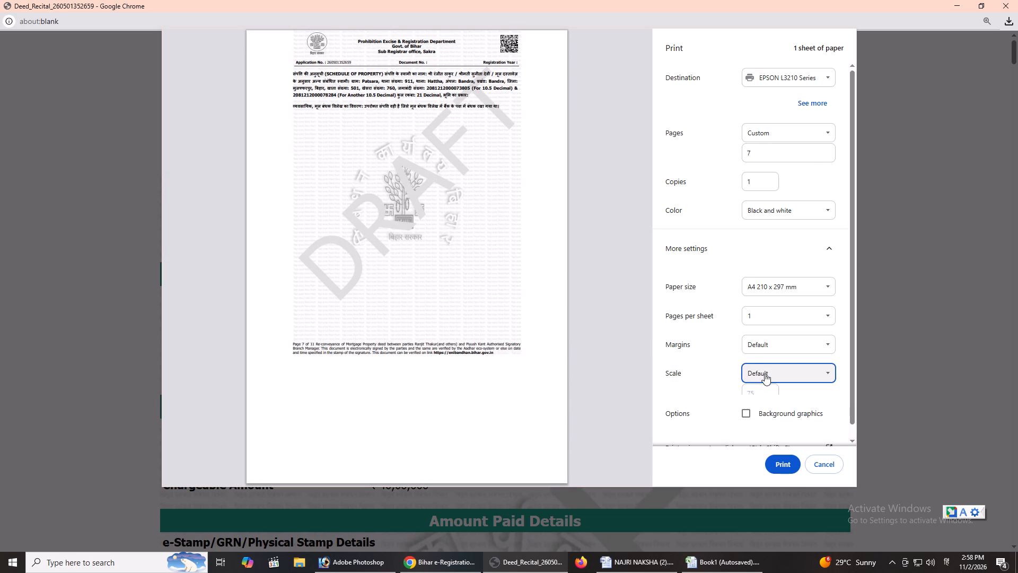
click(765, 373)
click(762, 398)
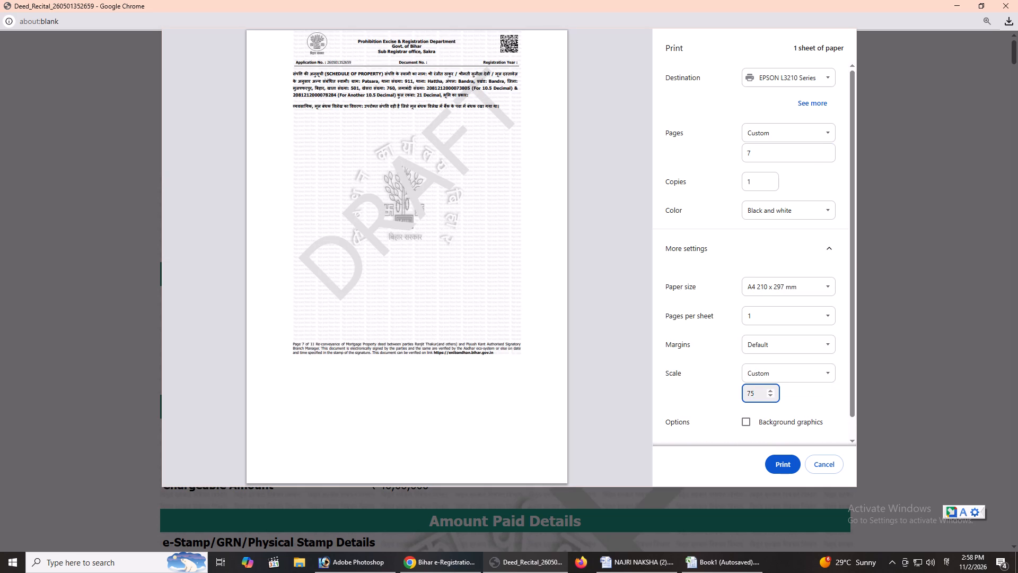
drag(757, 396, 711, 393)
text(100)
click(555, 303)
scroll(557, 316, up, 3)
scroll(554, 314, down, 6)
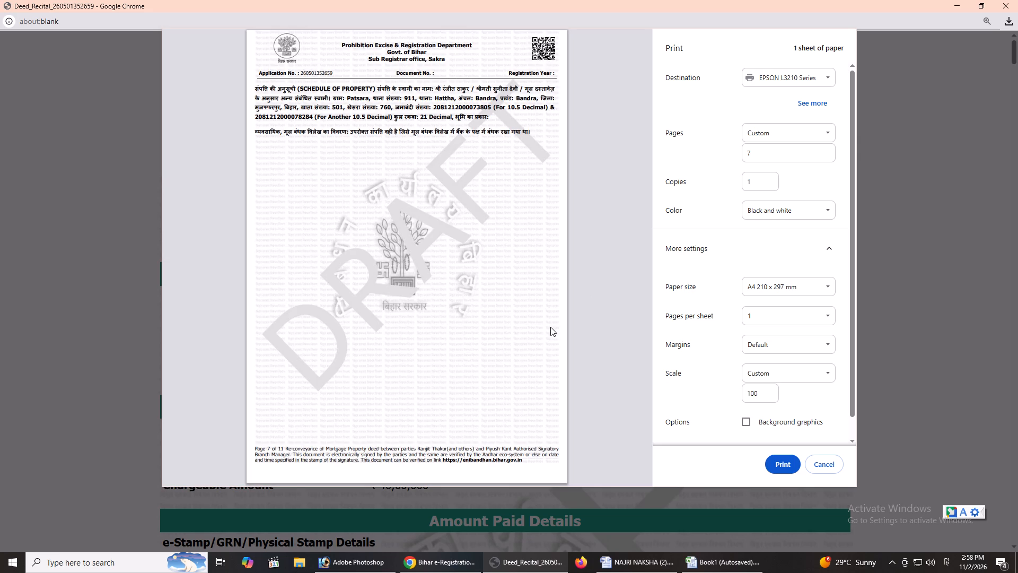
scroll(550, 327, down, 2)
scroll(548, 338, up, 1)
drag(855, 394, 846, 431)
scroll(525, 354, down, 1)
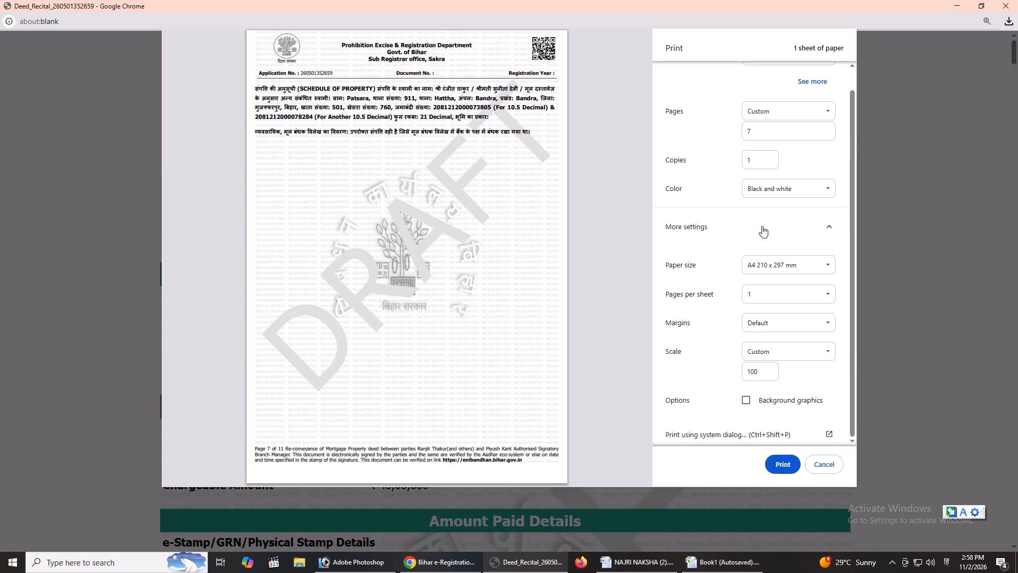
Preview page 6 with the recitals, and close the print settings and the deed preview without printing.
click(757, 134)
key(BackSpace)
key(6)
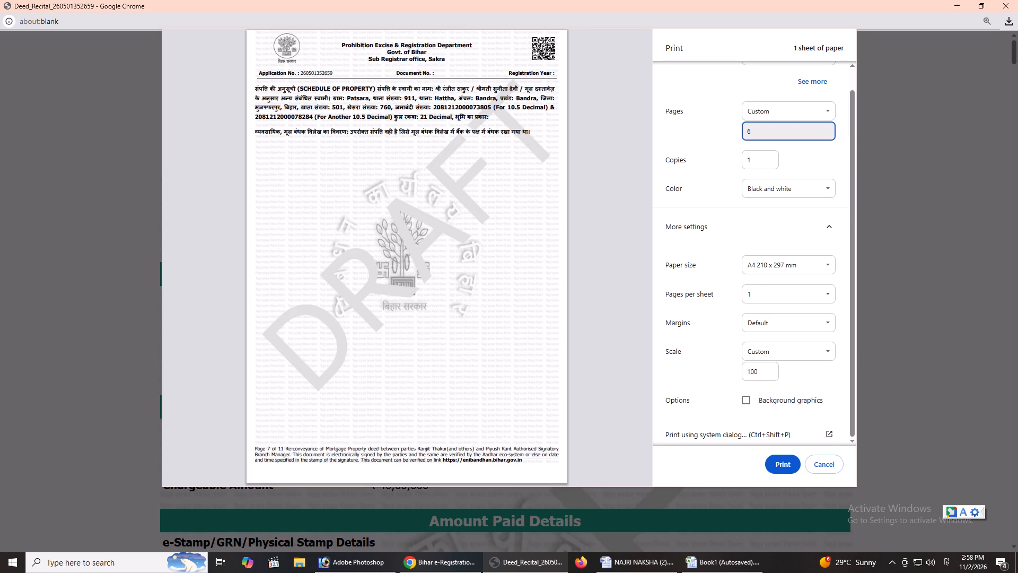
scroll(472, 283, down, 2)
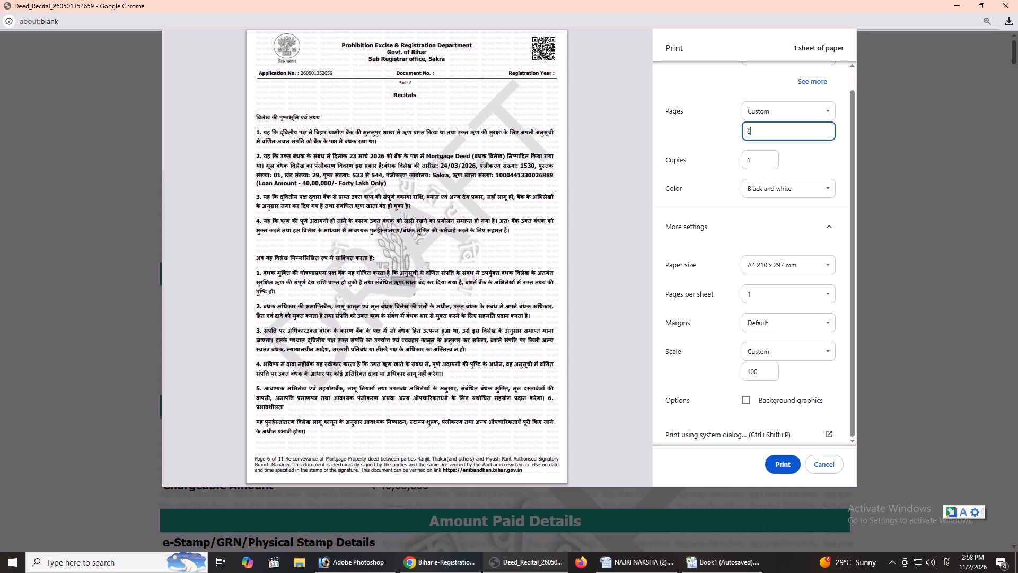
key(BackSpace)
click(819, 459)
click(838, 42)
Reopen Page 1 of the deed recital for editing and apply a smaller text style to its entire text.
scroll(561, 311, down, 2)
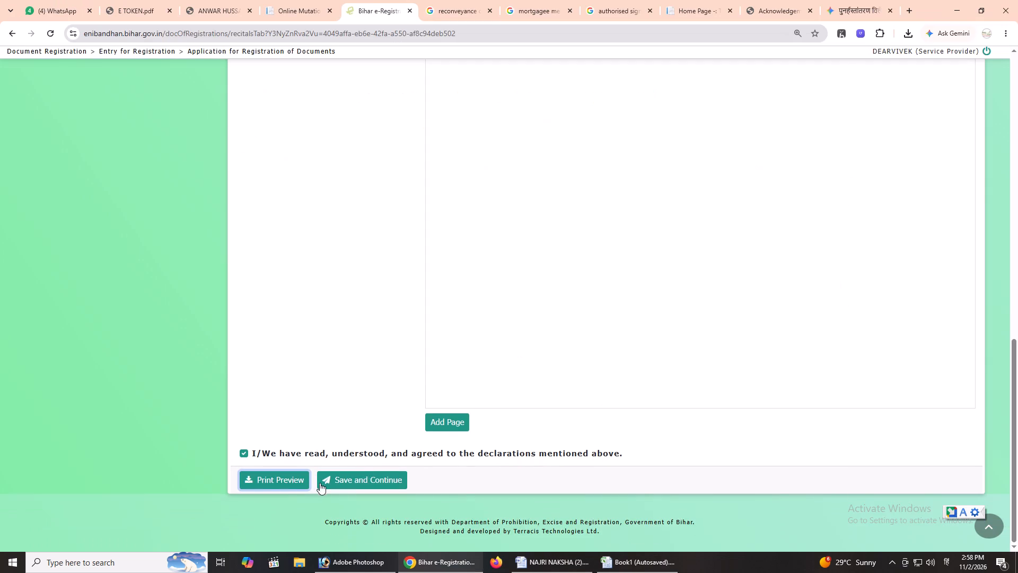
scroll(466, 346, up, 5)
scroll(460, 343, down, 1)
scroll(453, 338, up, 4)
scroll(324, 198, up, 3)
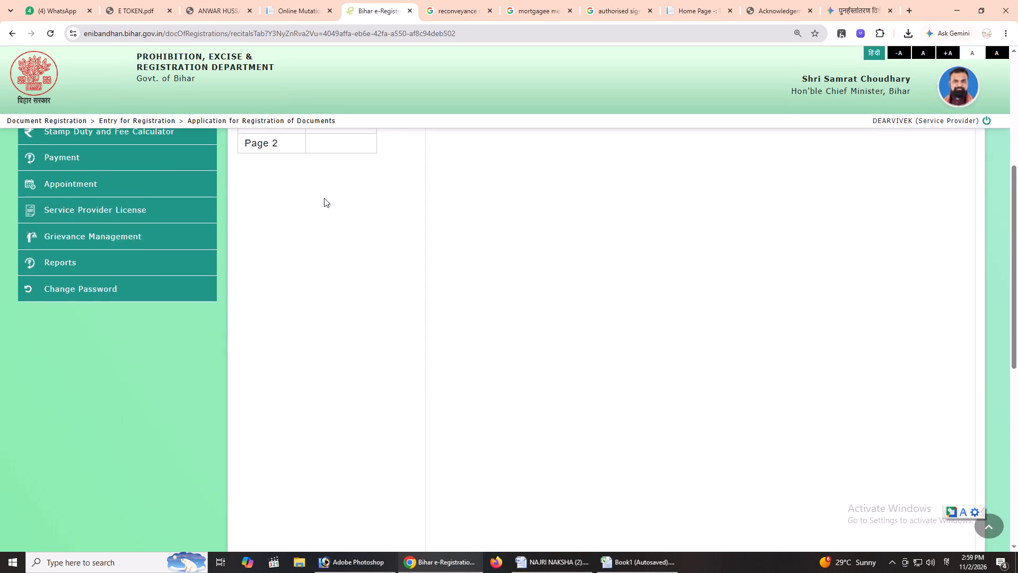
click(323, 278)
scroll(522, 331, down, 1)
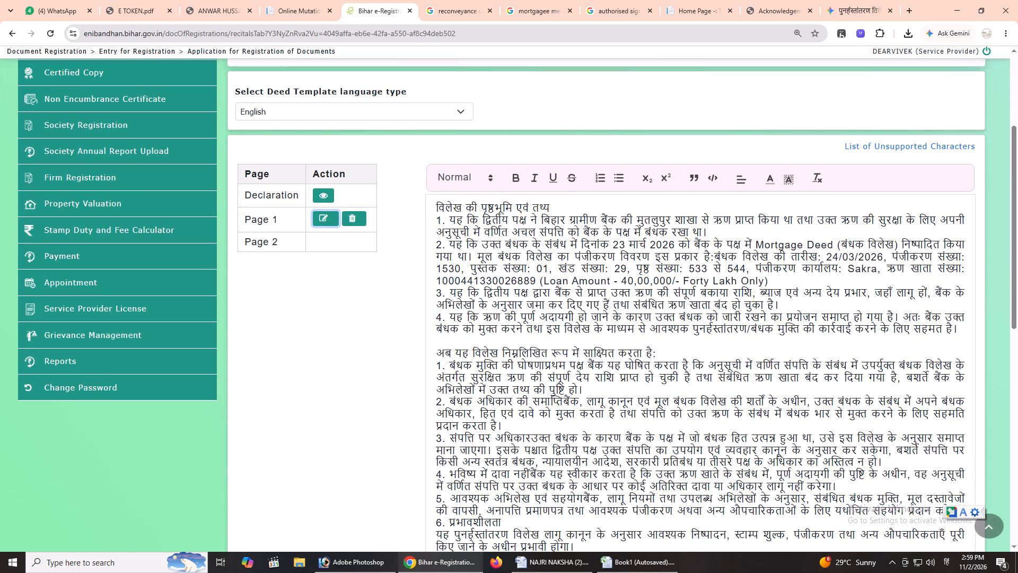
drag(435, 209, 739, 424)
scroll(721, 407, up, 9)
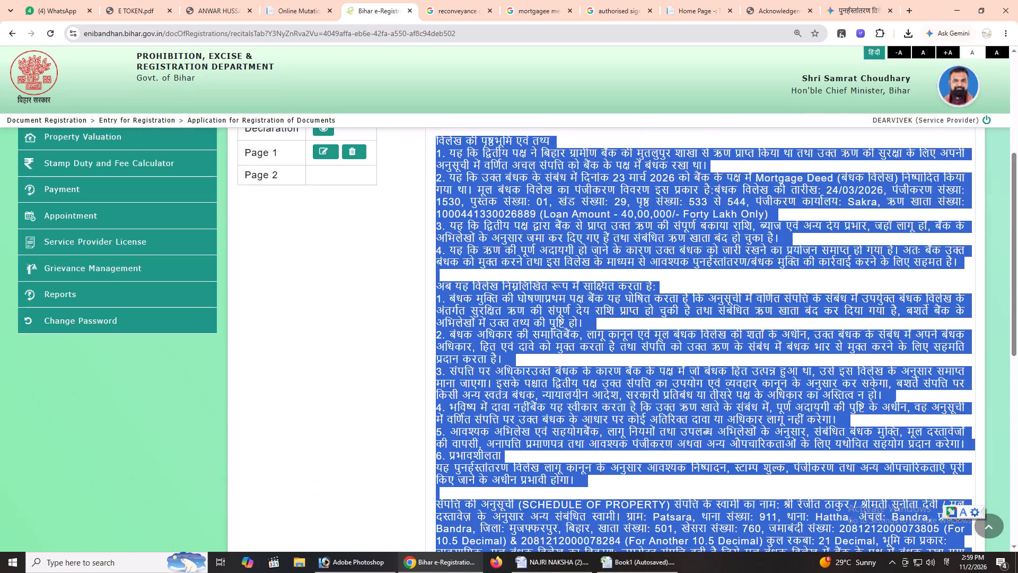
scroll(789, 230, up, 3)
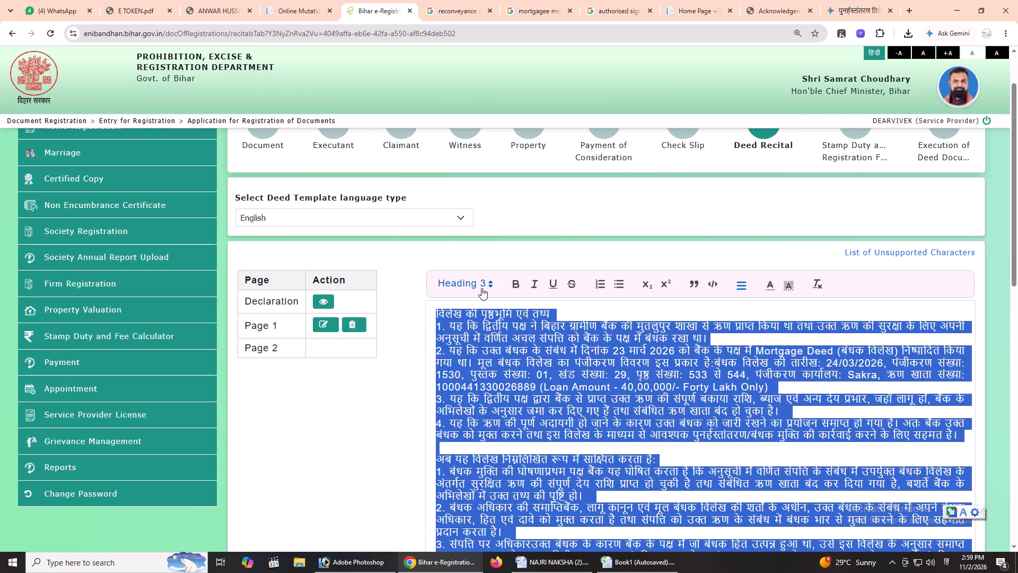
click(471, 286)
click(487, 381)
Save the restyled text as an update to Page 1 of the deed recital and confirm it.
scroll(564, 393, down, 13)
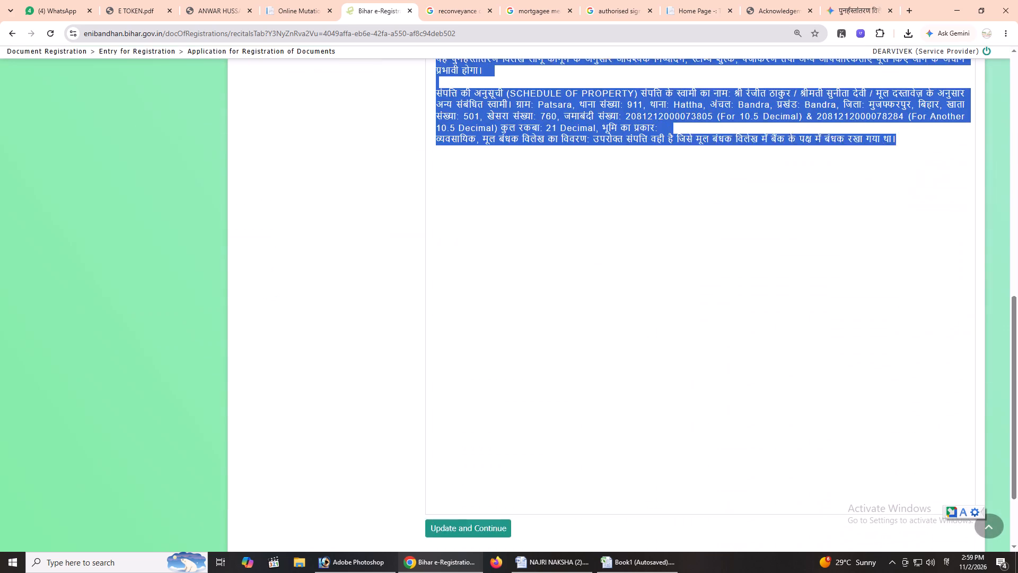
scroll(460, 392, down, 2)
click(468, 420)
click(600, 97)
scroll(241, 382, down, 3)
scroll(256, 406, up, 1)
scroll(276, 454, down, 5)
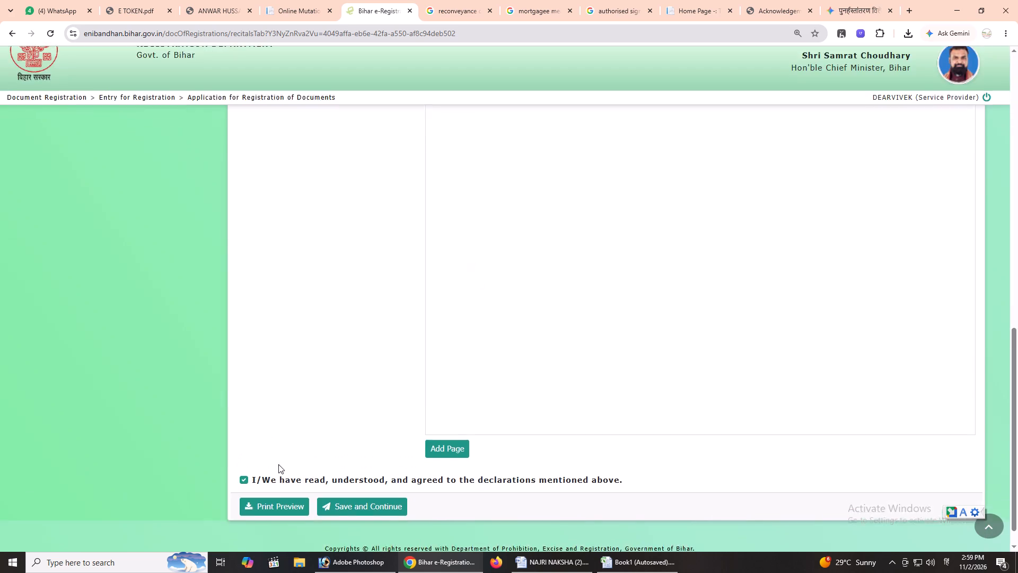
Open the deed's print preview, enlarge its window, and review the mortgagor and mortgagee details.
click(278, 477)
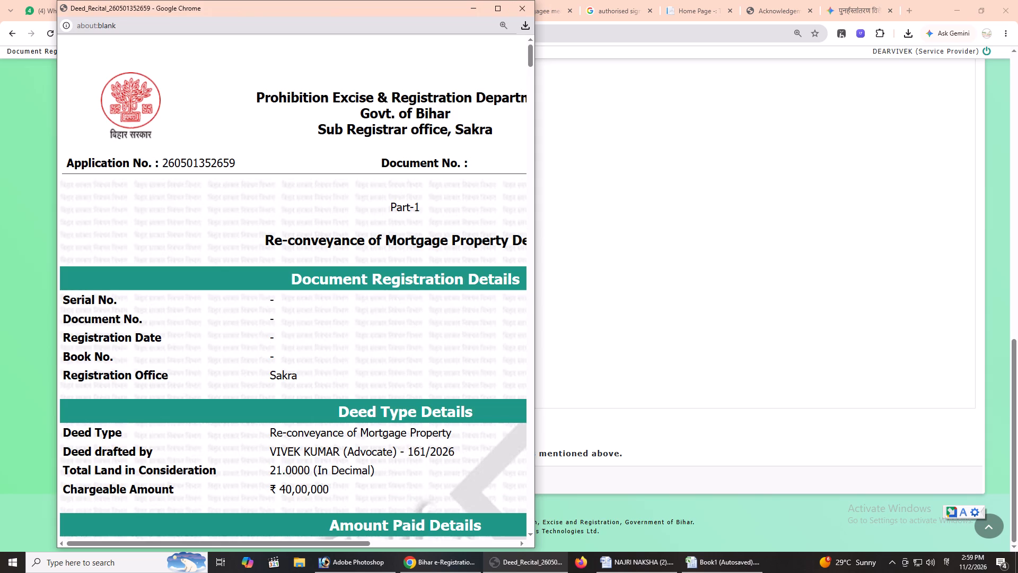
scroll(411, 242, down, 9)
click(497, 8)
scroll(519, 215, down, 9)
scroll(517, 263, up, 1)
scroll(517, 264, down, 5)
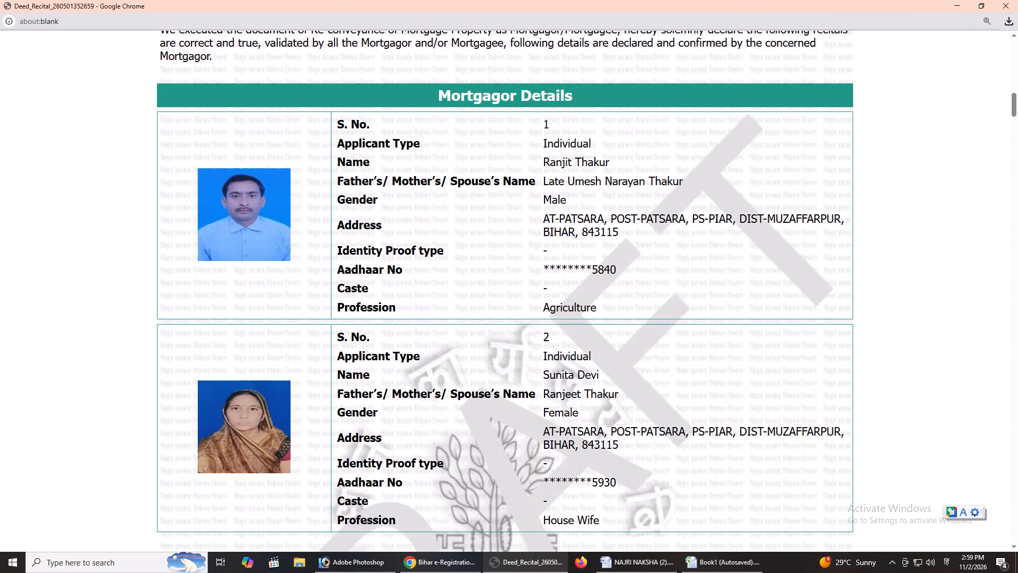
scroll(520, 266, down, 15)
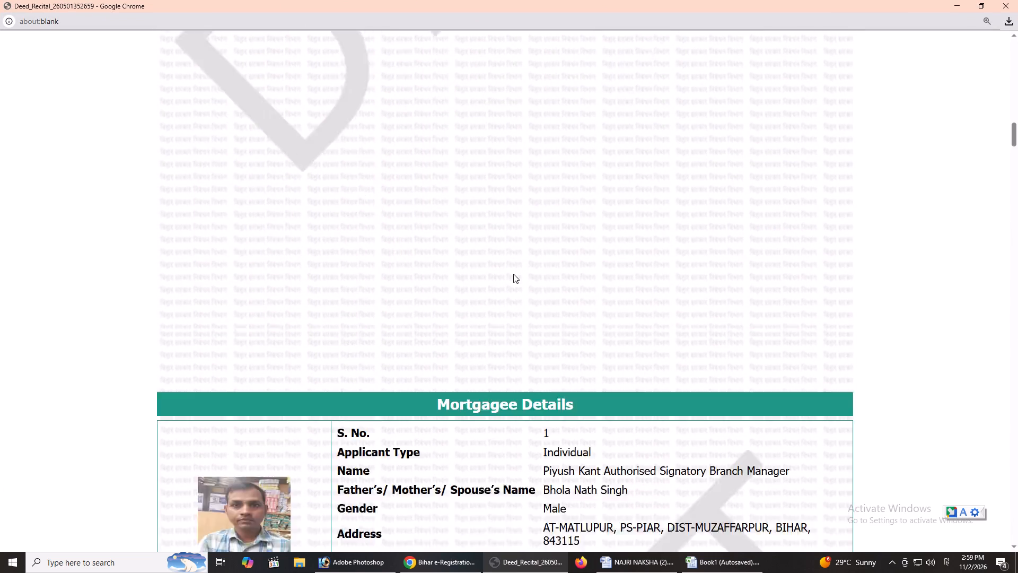
scroll(512, 274, down, 2)
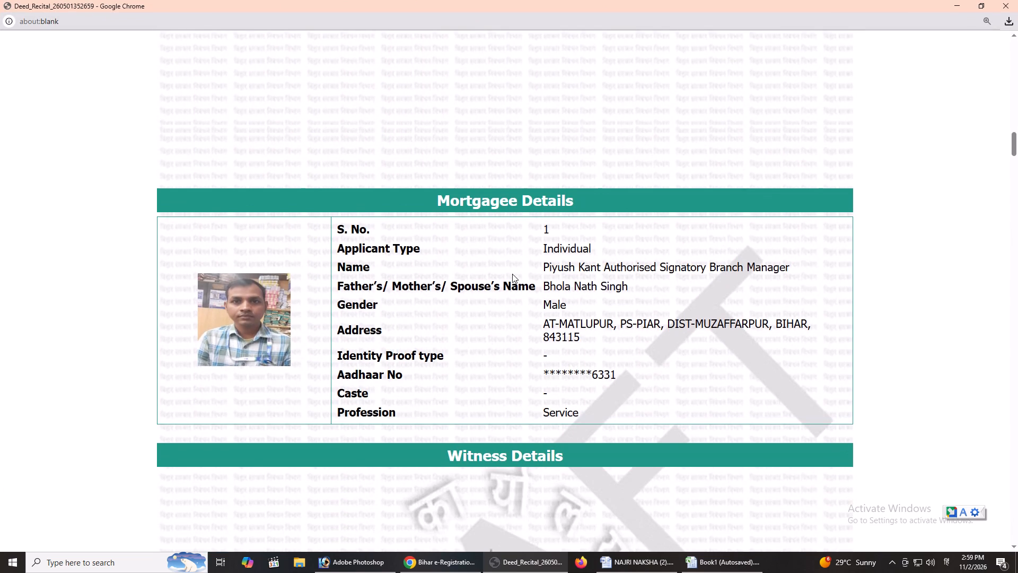
scroll(512, 274, up, 20)
scroll(512, 274, up, 1)
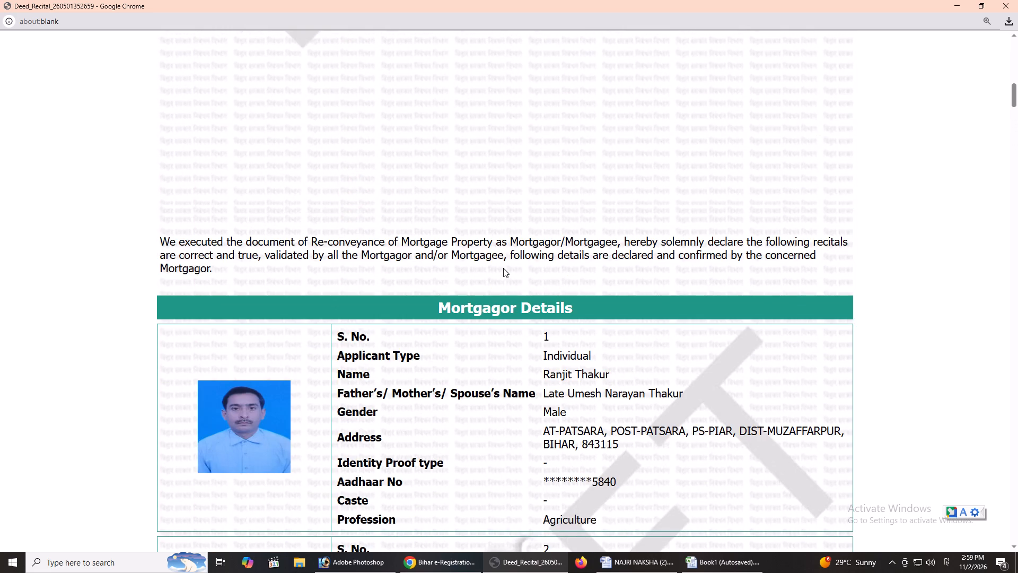
scroll(503, 268, down, 5)
scroll(502, 269, down, 17)
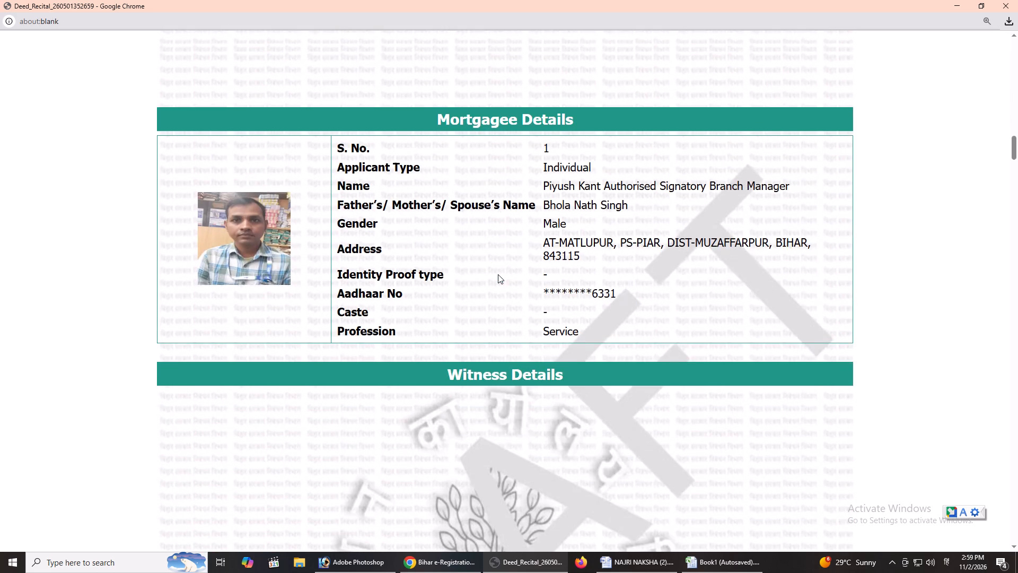
Review the witness details, property description and LR details in the deed preview.
scroll(497, 273, up, 1)
scroll(496, 275, down, 19)
scroll(496, 282, down, 4)
scroll(496, 282, up, 1)
scroll(496, 282, down, 2)
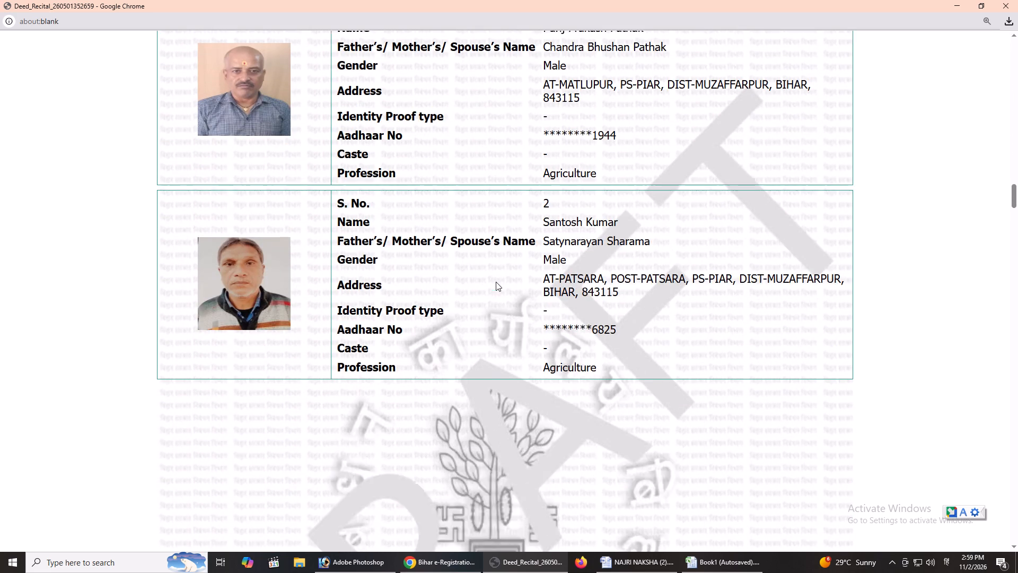
scroll(496, 282, down, 14)
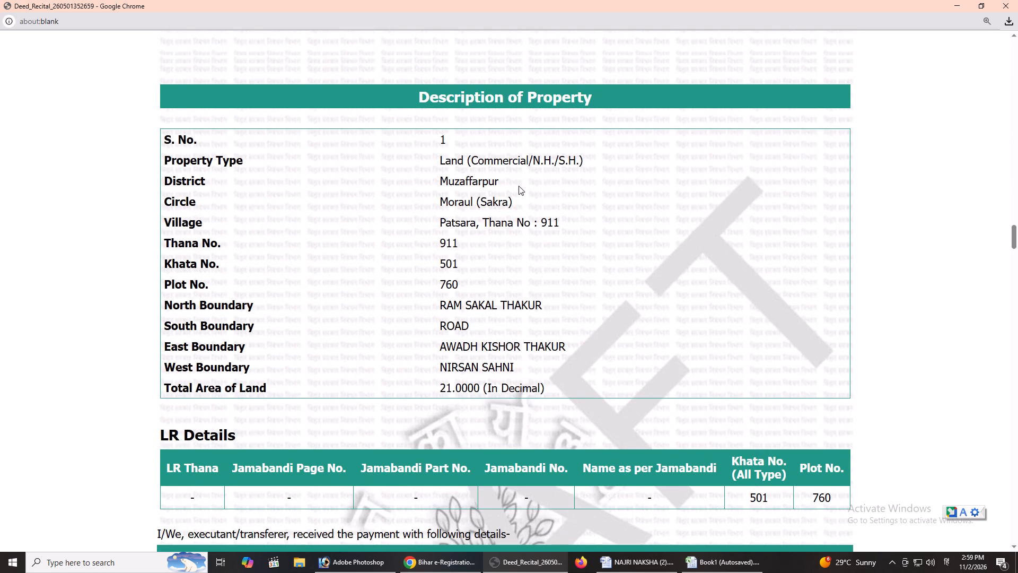
scroll(465, 299, down, 1)
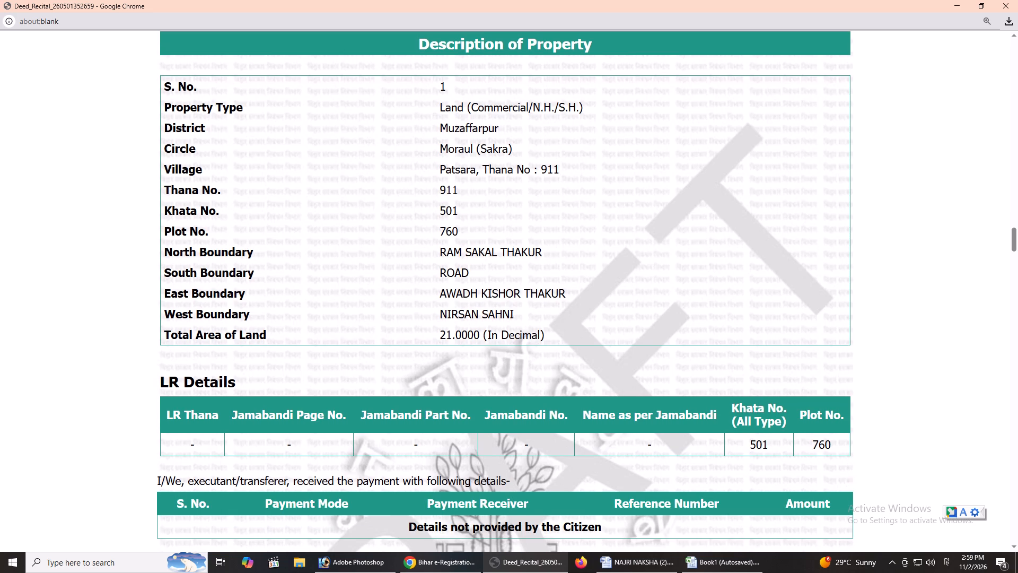
scroll(473, 293, down, 3)
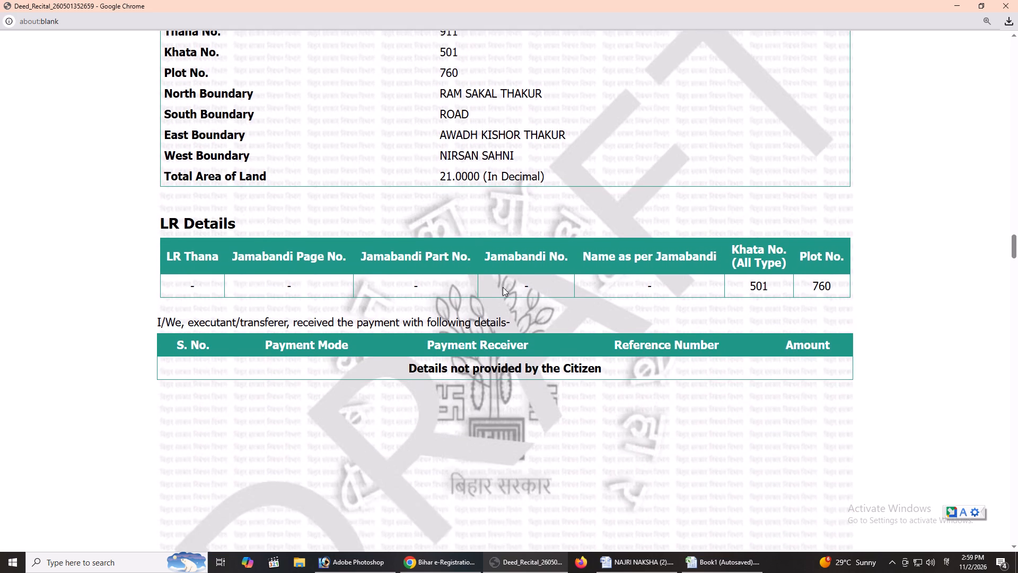
Examine how the Hindi recitals and the property schedule are laid out across the pages of the deed preview.
scroll(612, 298, down, 17)
scroll(547, 303, up, 1)
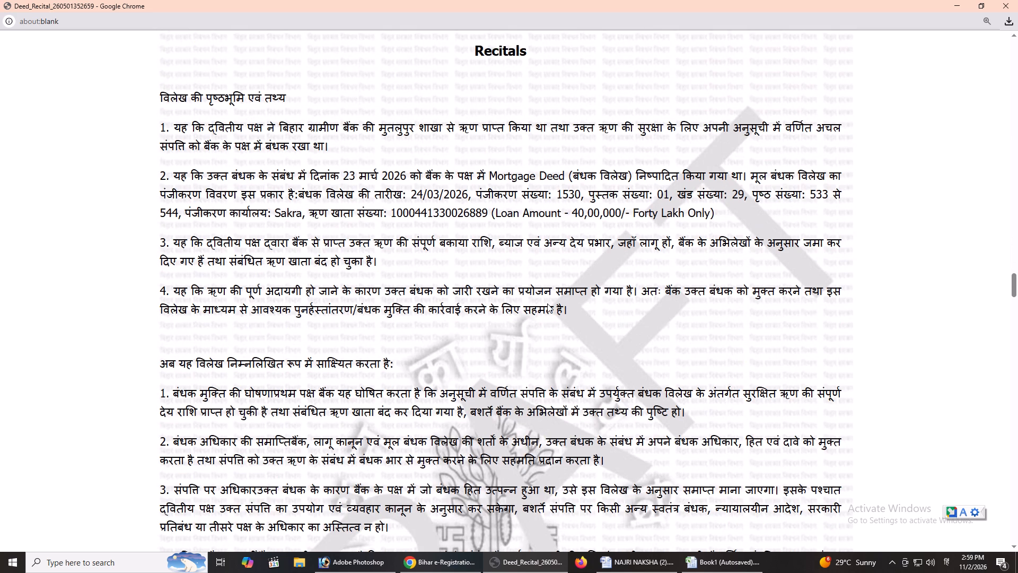
scroll(547, 303, down, 7)
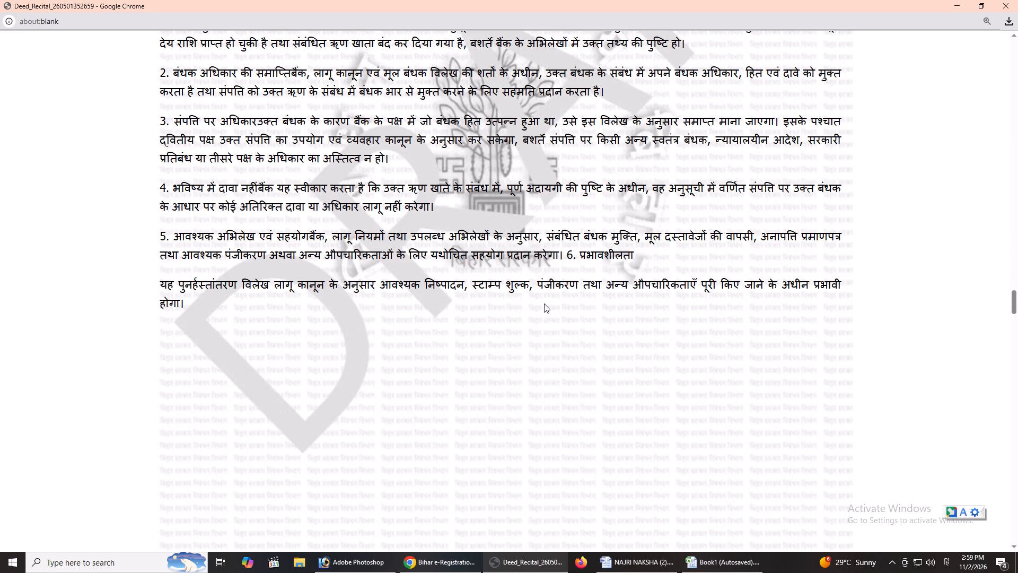
scroll(544, 303, down, 4)
scroll(544, 303, up, 1)
scroll(544, 303, down, 8)
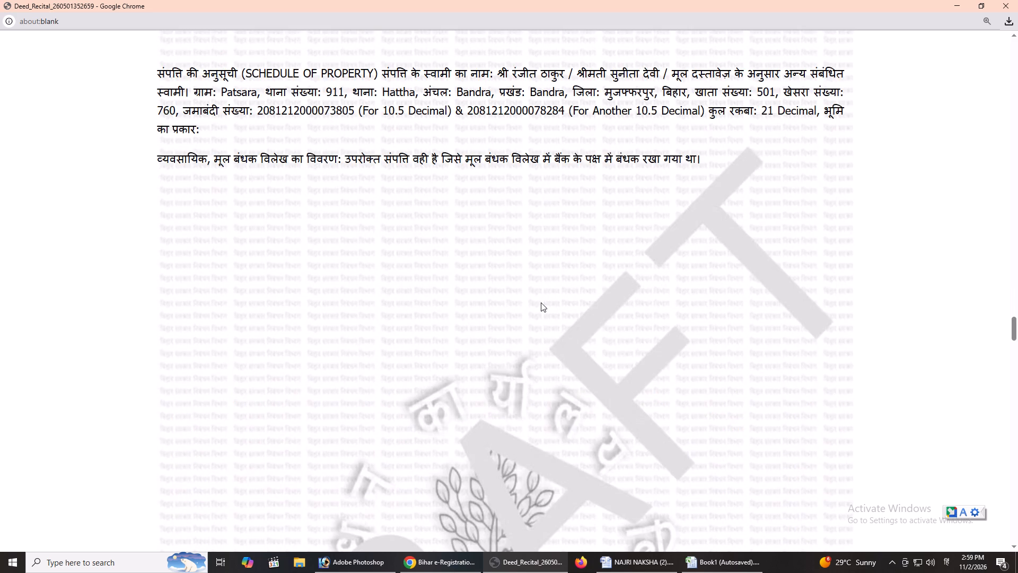
scroll(540, 302, up, 8)
scroll(539, 302, down, 12)
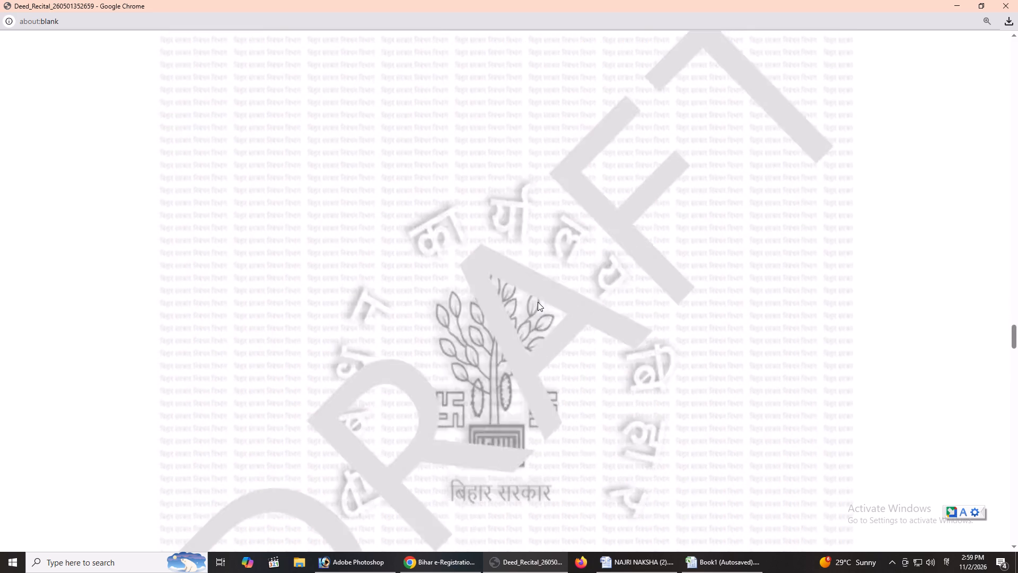
Check the property photo schedule and the e-Sign table of parties, and close the deed preview.
scroll(538, 302, down, 11)
scroll(538, 303, up, 1)
scroll(538, 303, down, 3)
scroll(537, 304, down, 20)
scroll(537, 302, up, 1)
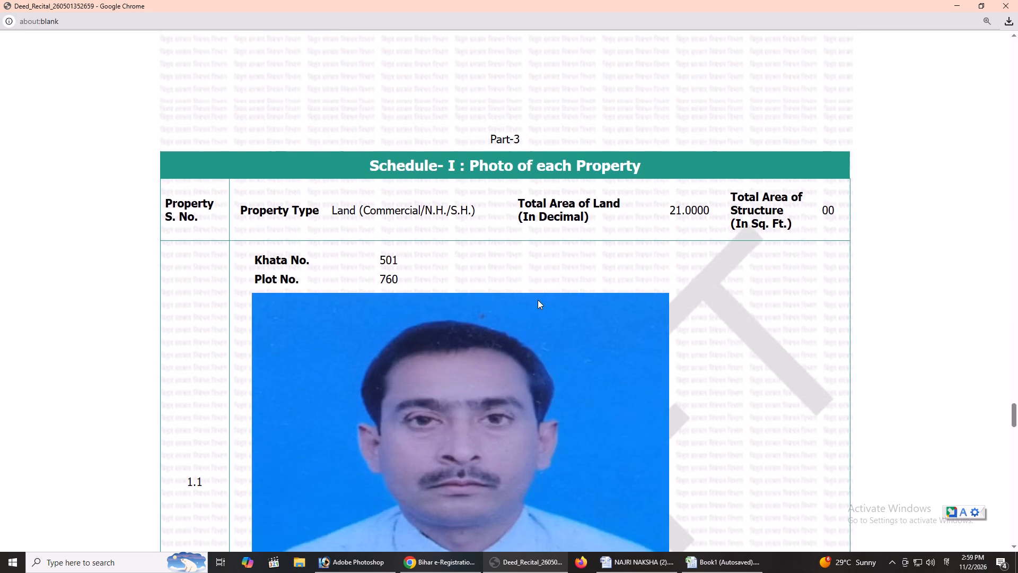
scroll(538, 300, down, 20)
scroll(538, 300, down, 3)
scroll(534, 301, up, 1)
scroll(534, 301, down, 20)
scroll(534, 301, down, 2)
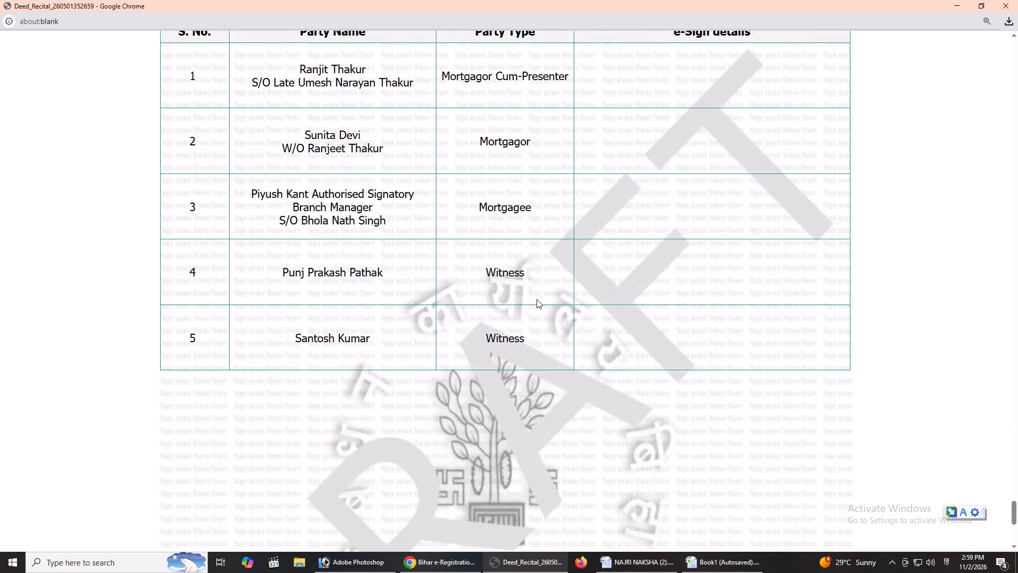
scroll(537, 299, up, 1)
scroll(537, 299, down, 11)
scroll(536, 301, up, 10)
scroll(536, 300, down, 1)
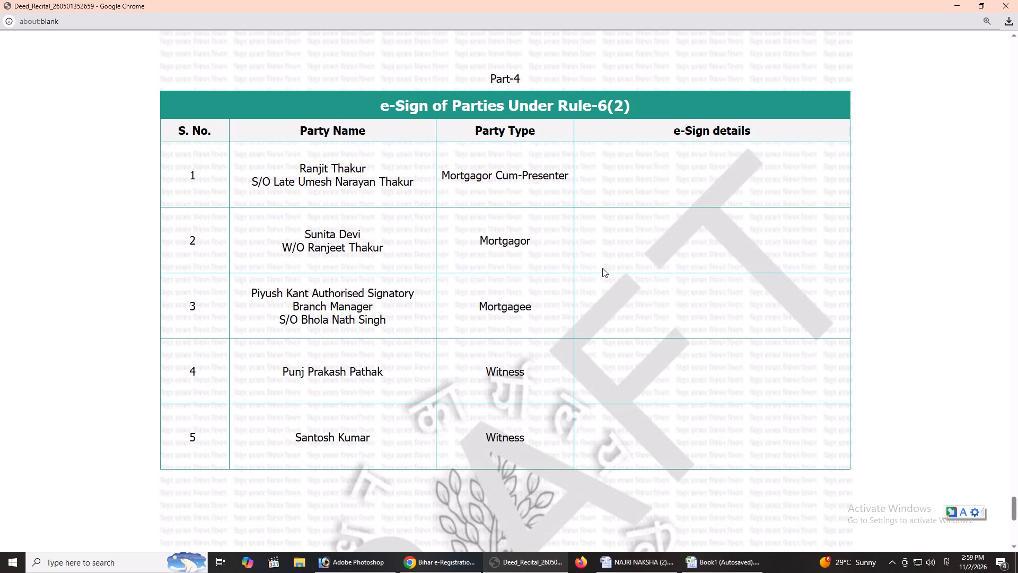
click(999, 0)
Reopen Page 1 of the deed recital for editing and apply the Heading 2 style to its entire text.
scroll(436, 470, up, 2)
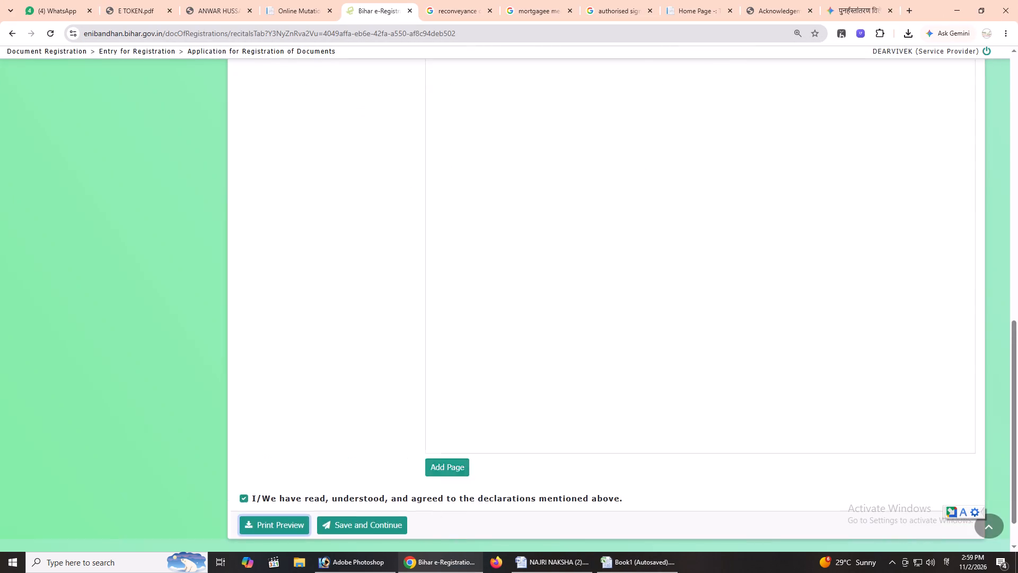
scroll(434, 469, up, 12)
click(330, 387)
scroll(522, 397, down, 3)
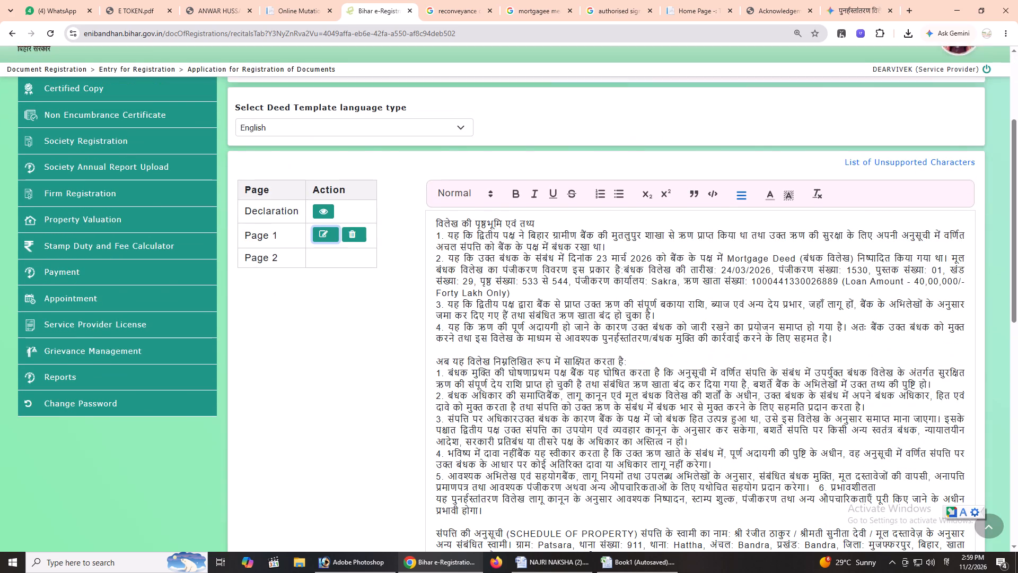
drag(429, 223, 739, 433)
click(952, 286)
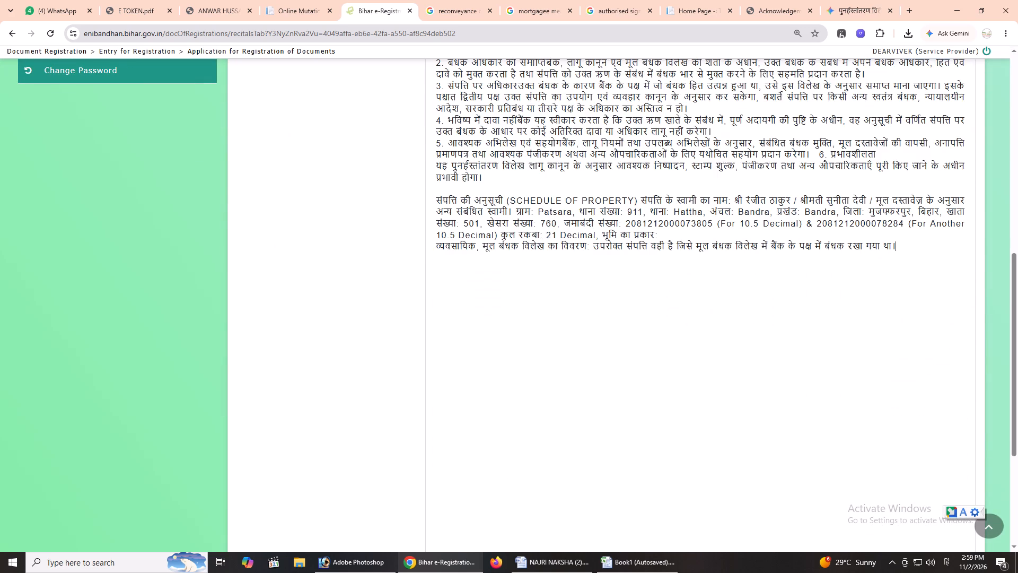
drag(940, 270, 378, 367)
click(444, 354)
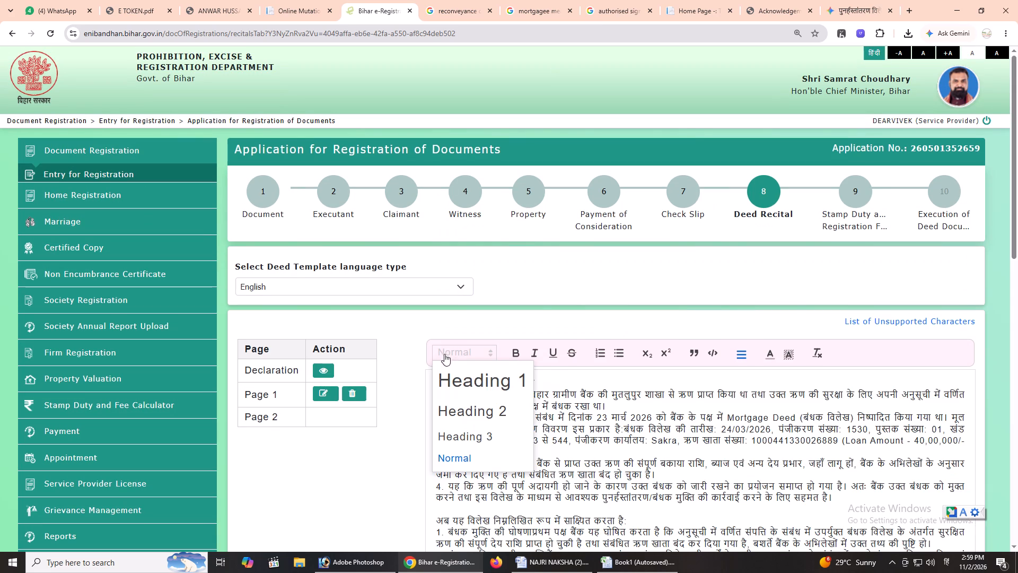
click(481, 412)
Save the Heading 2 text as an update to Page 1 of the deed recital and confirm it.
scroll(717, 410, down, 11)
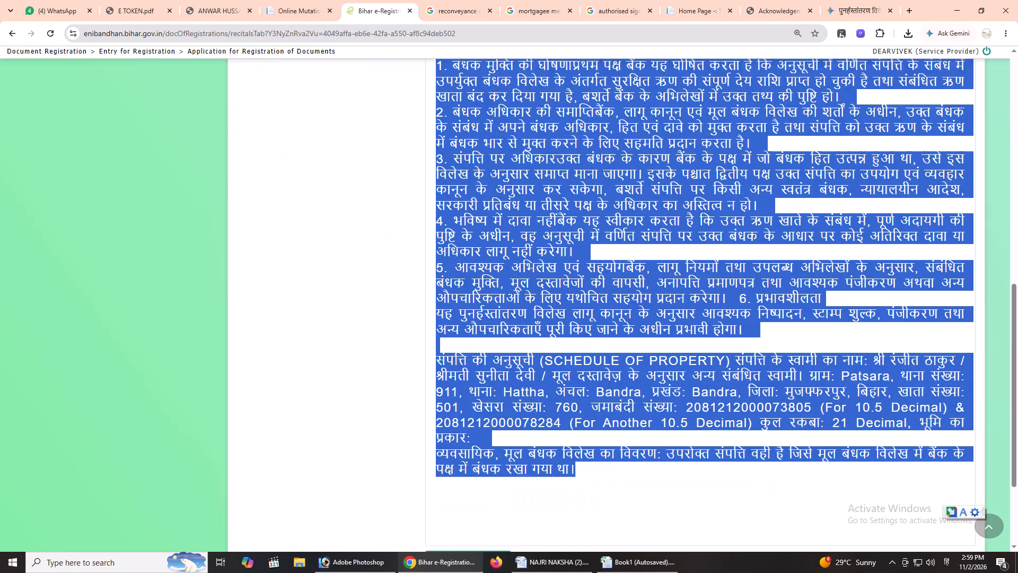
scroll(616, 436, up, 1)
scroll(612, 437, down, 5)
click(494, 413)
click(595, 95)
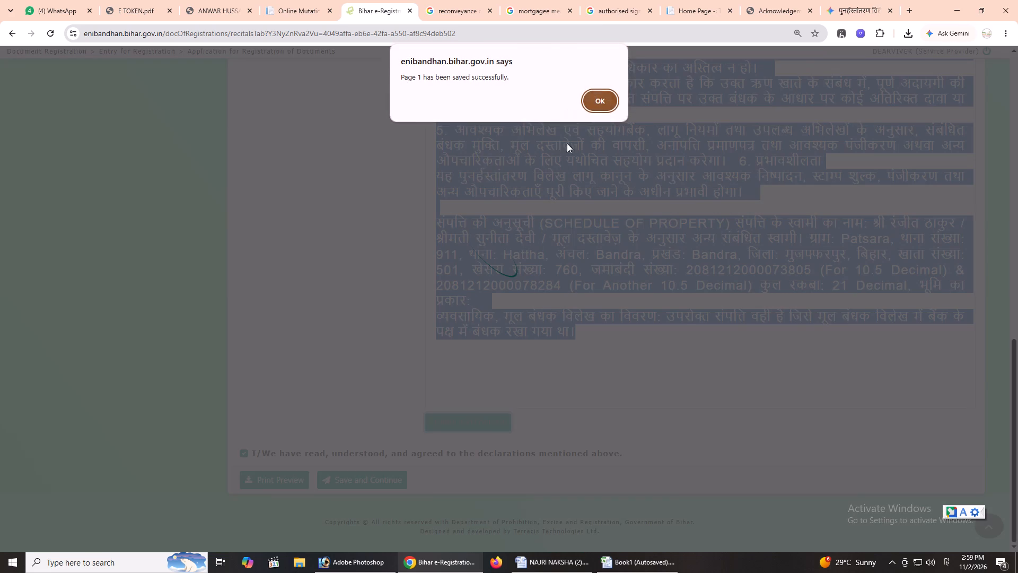
Preview the deed again, open its print settings, and limit the print range to pages 7-8.
scroll(365, 425, down, 4)
click(302, 477)
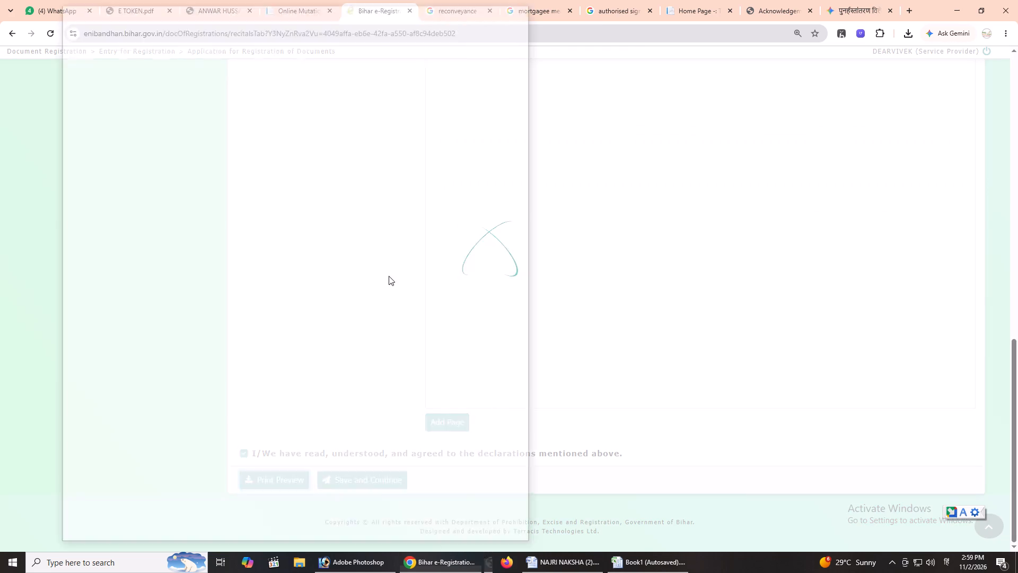
click(499, 6)
click(812, 47)
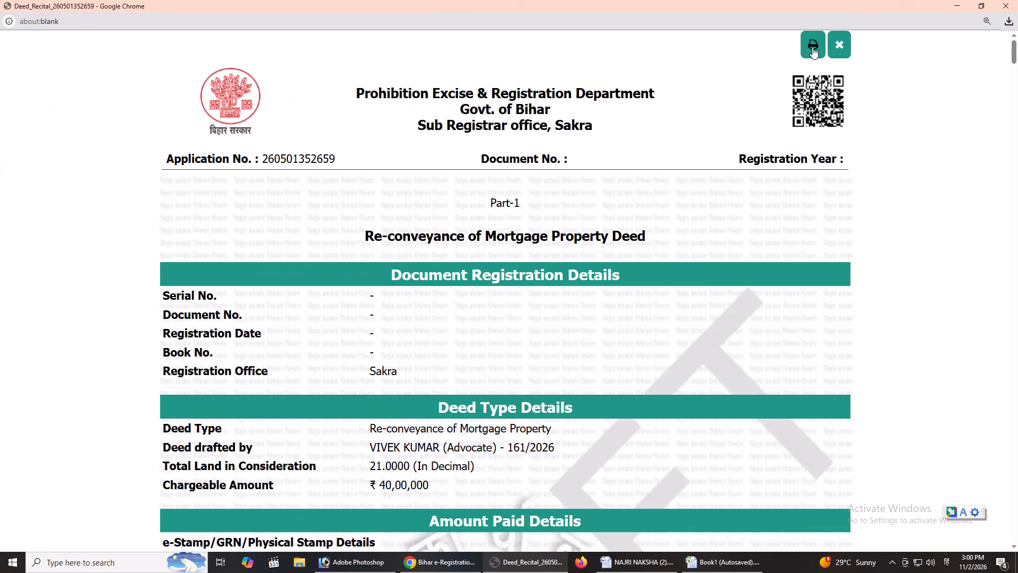
click(757, 131)
click(760, 136)
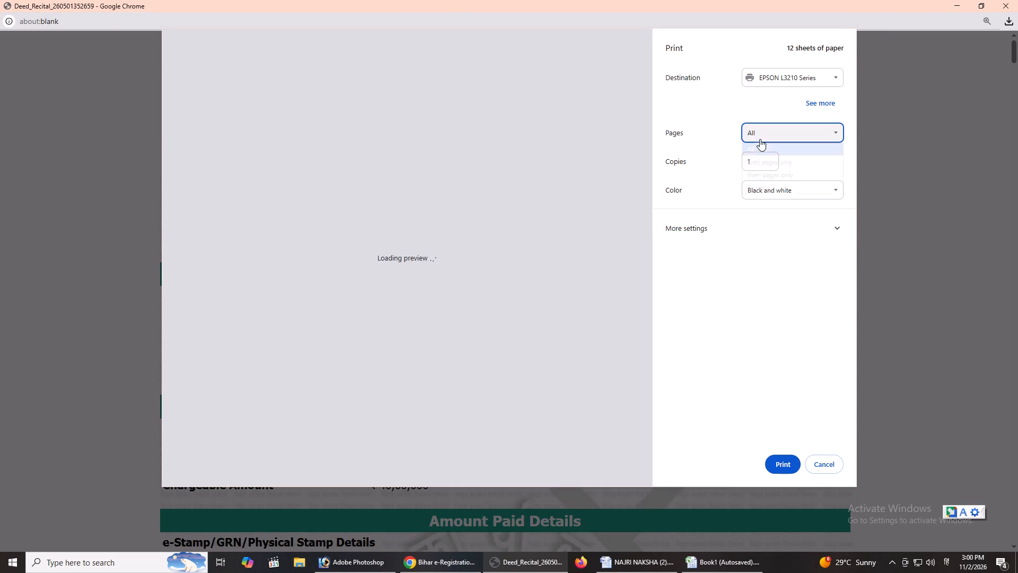
drag(760, 175, 761, 184)
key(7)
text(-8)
click(466, 238)
Examine the layout of pages 7 and 8, and close the print settings and the deed preview without printing.
scroll(478, 256, up, 2)
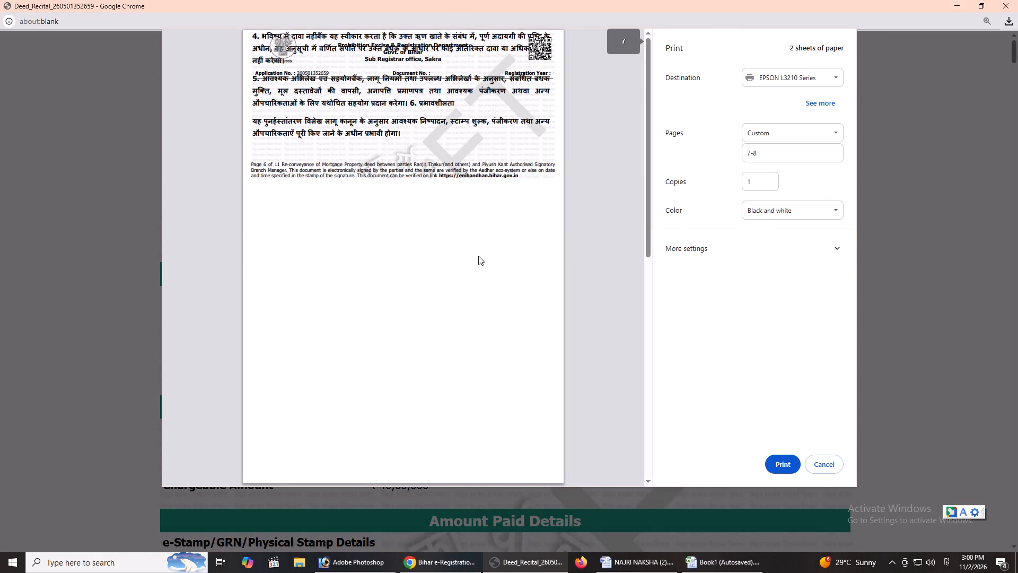
scroll(478, 256, up, 6)
scroll(482, 263, down, 5)
scroll(525, 271, up, 6)
scroll(524, 271, down, 1)
scroll(524, 271, up, 2)
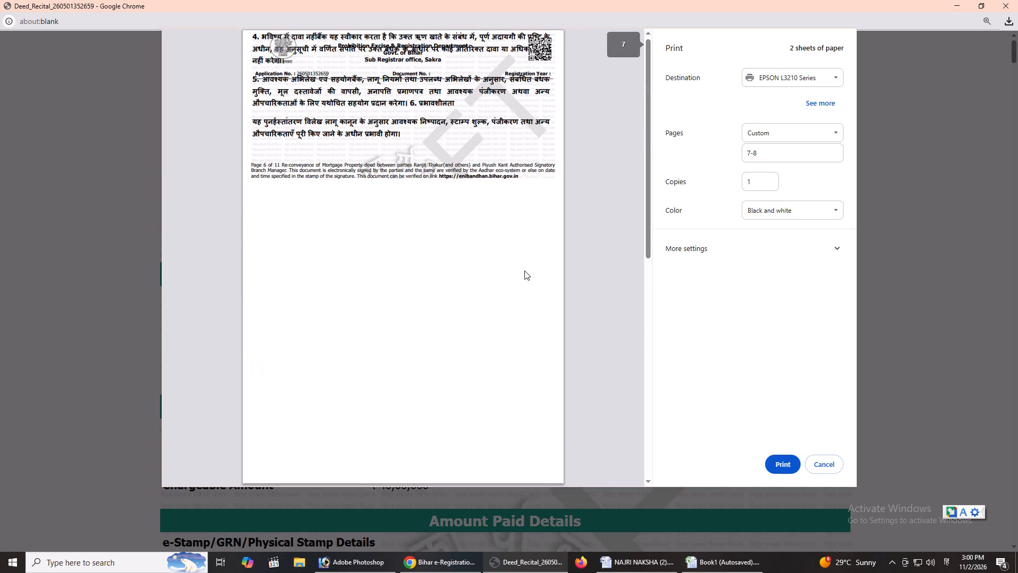
scroll(524, 271, up, 7)
scroll(524, 271, down, 9)
scroll(519, 292, up, 1)
scroll(519, 294, down, 2)
scroll(519, 296, up, 2)
scroll(519, 296, down, 1)
scroll(519, 296, up, 1)
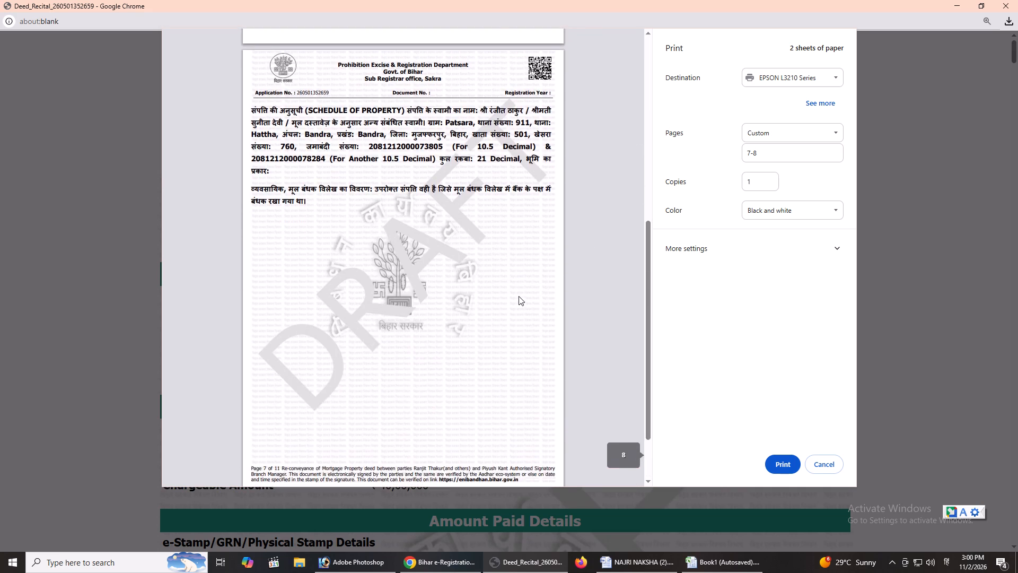
scroll(519, 296, up, 7)
click(833, 464)
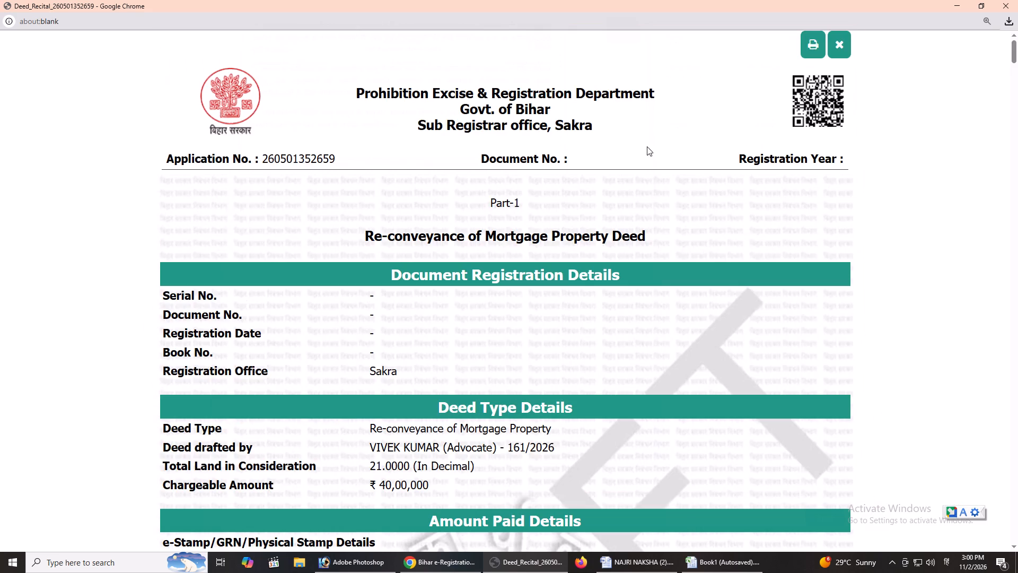
click(812, 36)
click(820, 463)
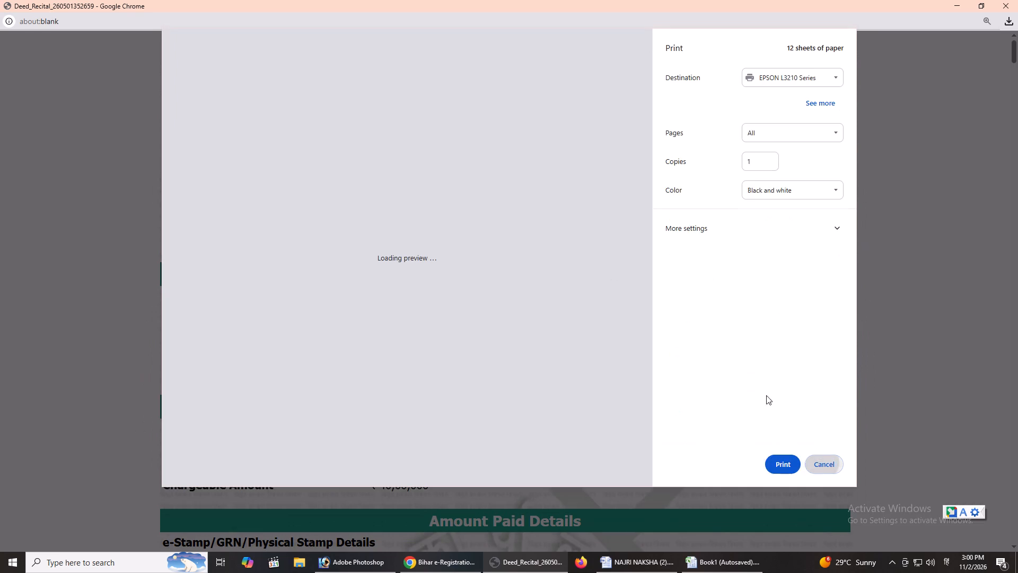
click(849, 45)
Reopen Page 1 of the deed recital for editing and apply the Heading 3 style to its entire text.
scroll(436, 275, up, 9)
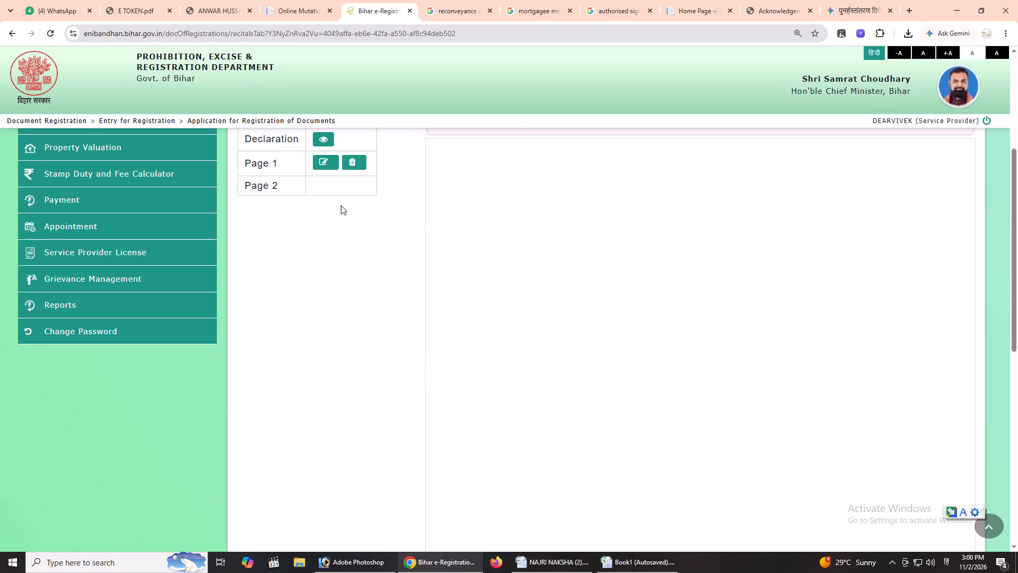
click(326, 161)
scroll(552, 261, up, 3)
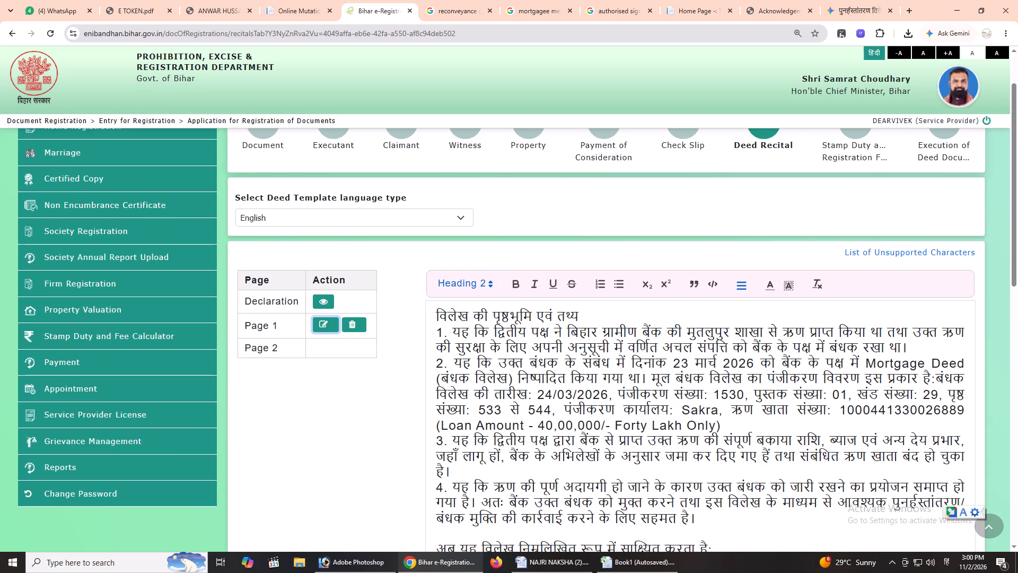
drag(433, 311, 805, 476)
scroll(642, 383, up, 3)
scroll(642, 381, down, 1)
scroll(642, 381, up, 6)
scroll(489, 172, up, 3)
click(462, 288)
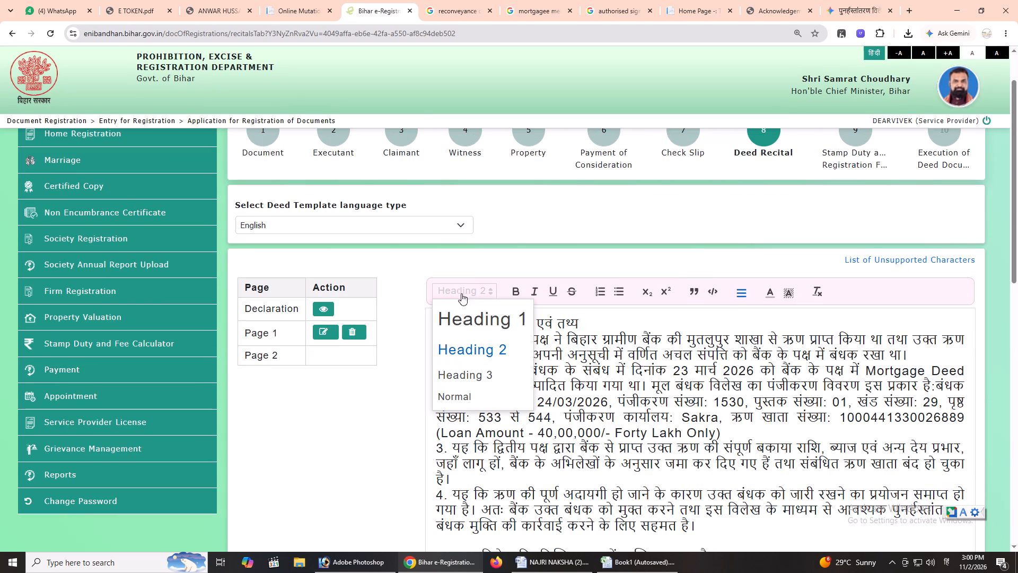
click(475, 380)
Save the Heading 3 text as an update to Page 1 of the deed recital and confirm it.
scroll(503, 383, down, 9)
scroll(508, 397, up, 1)
scroll(508, 398, down, 5)
click(482, 409)
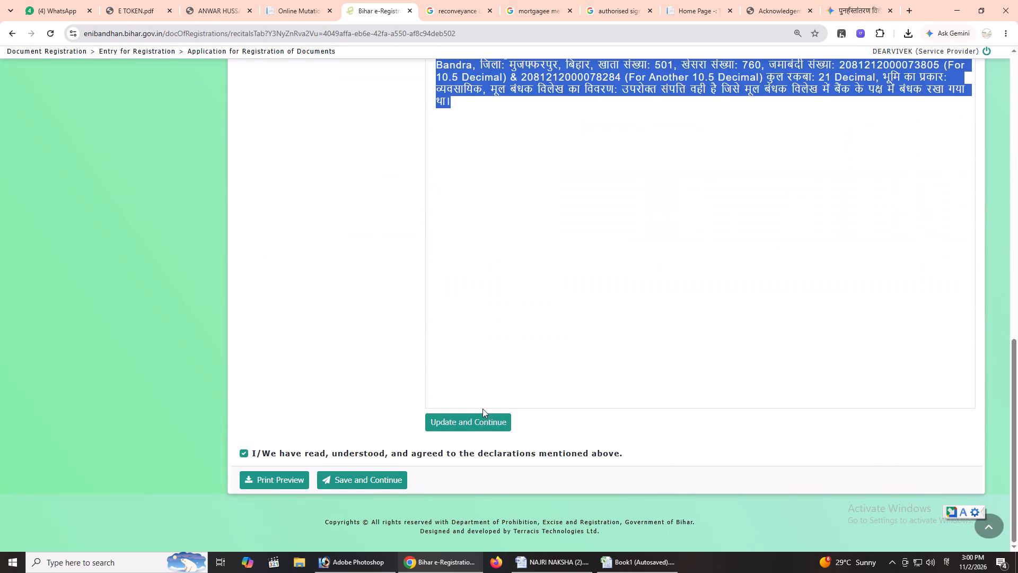
click(493, 414)
click(594, 103)
Preview the deed at full window size and open its print settings.
scroll(289, 424, down, 13)
click(281, 481)
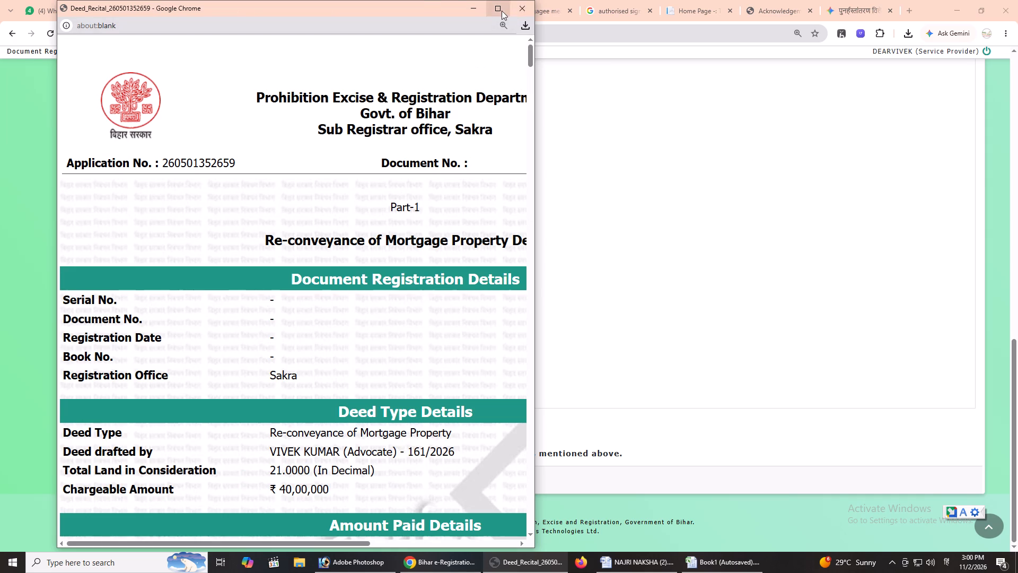
click(502, 11)
click(797, 46)
click(804, 50)
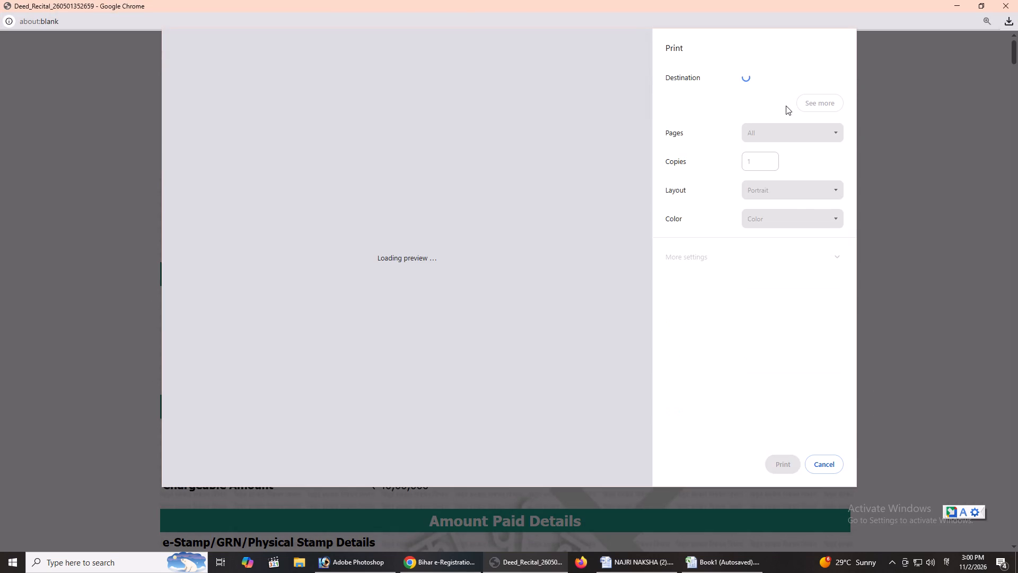
Limit the print range to pages 6-7 and examine the layout of both pages.
click(774, 128)
click(765, 179)
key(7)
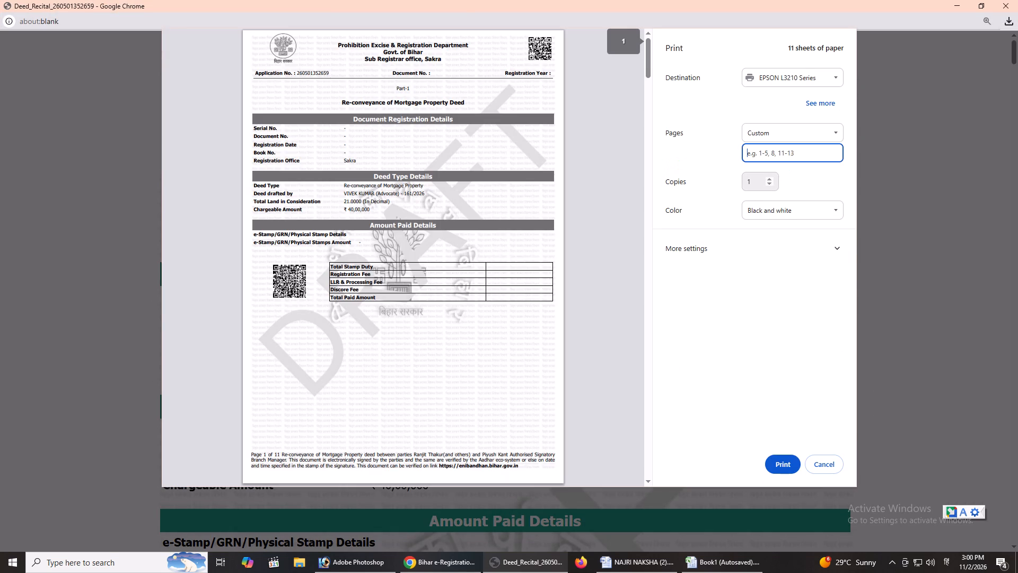
key(BackSpace)
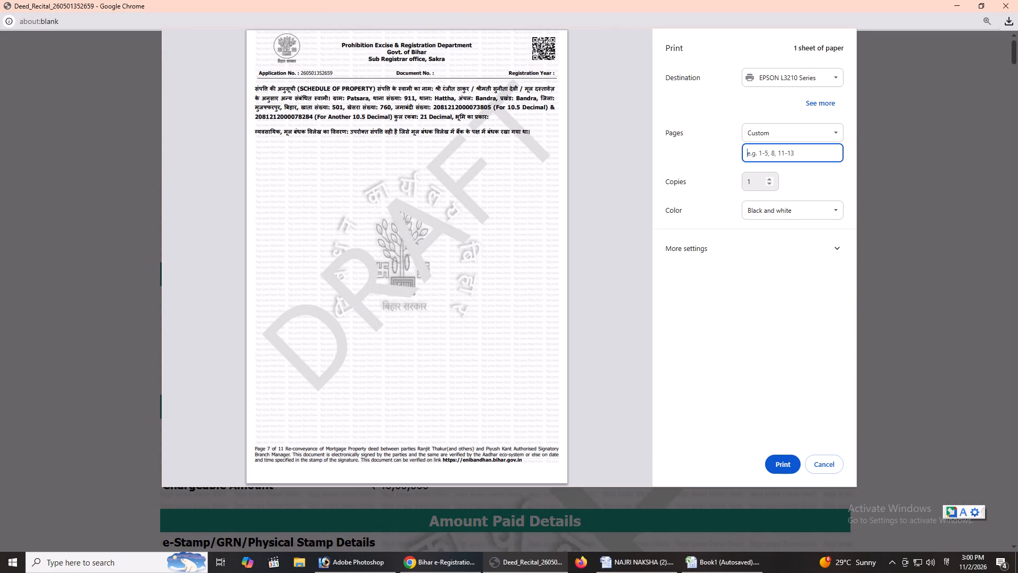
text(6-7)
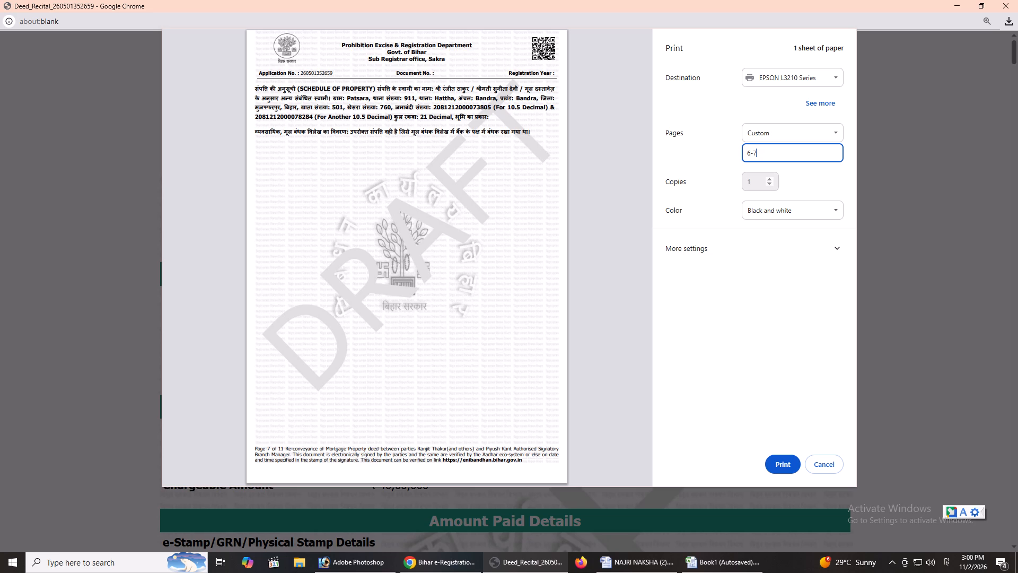
click(466, 227)
scroll(523, 257, down, 3)
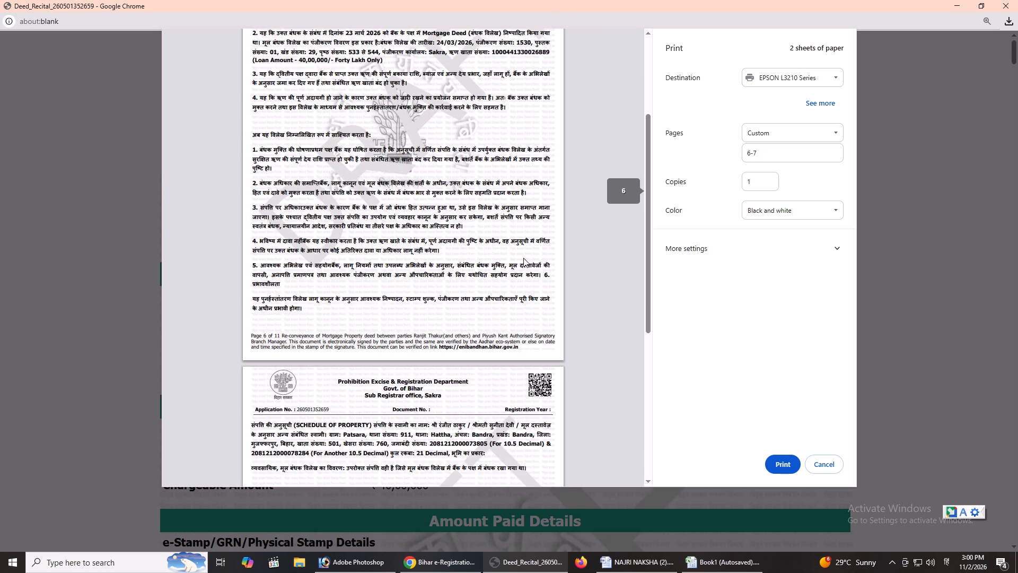
scroll(519, 263, down, 2)
scroll(517, 265, up, 1)
scroll(517, 265, down, 1)
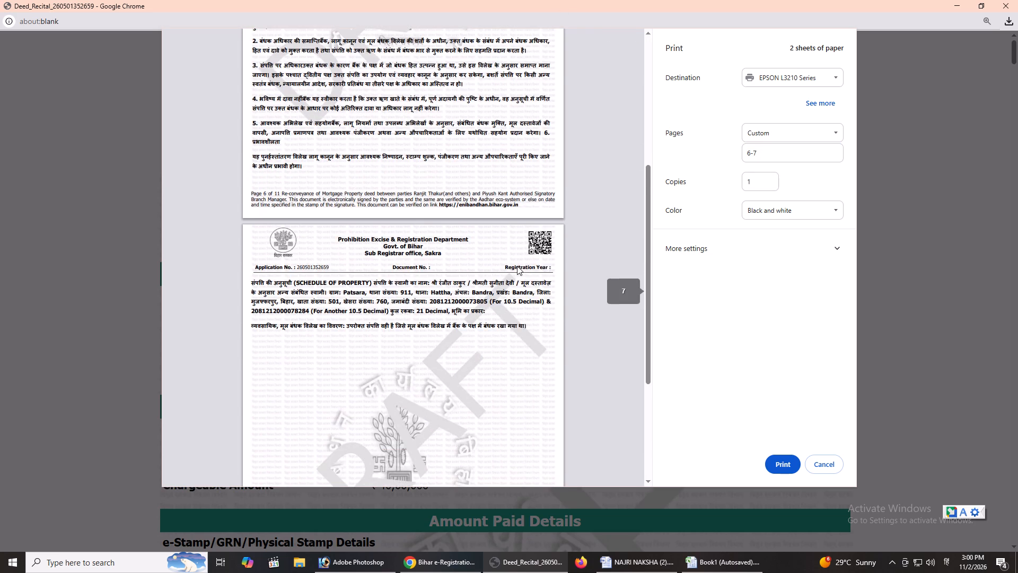
scroll(517, 266, down, 5)
Open the system print dialog, go through the printer preferences, and print the selected deed pages on the EPSON L3210 Series.
click(740, 258)
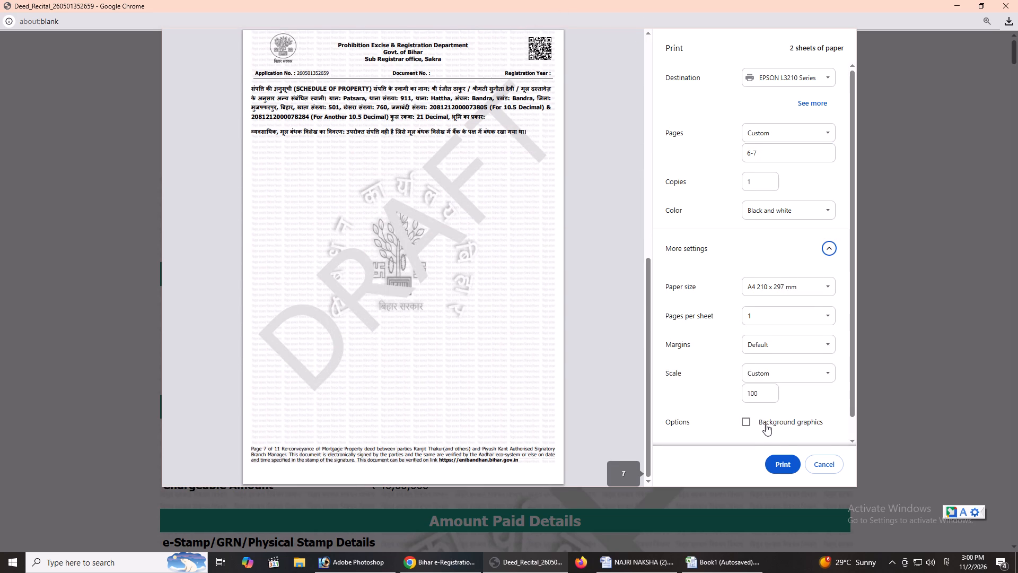
scroll(766, 424, down, 4)
click(770, 437)
click(215, 106)
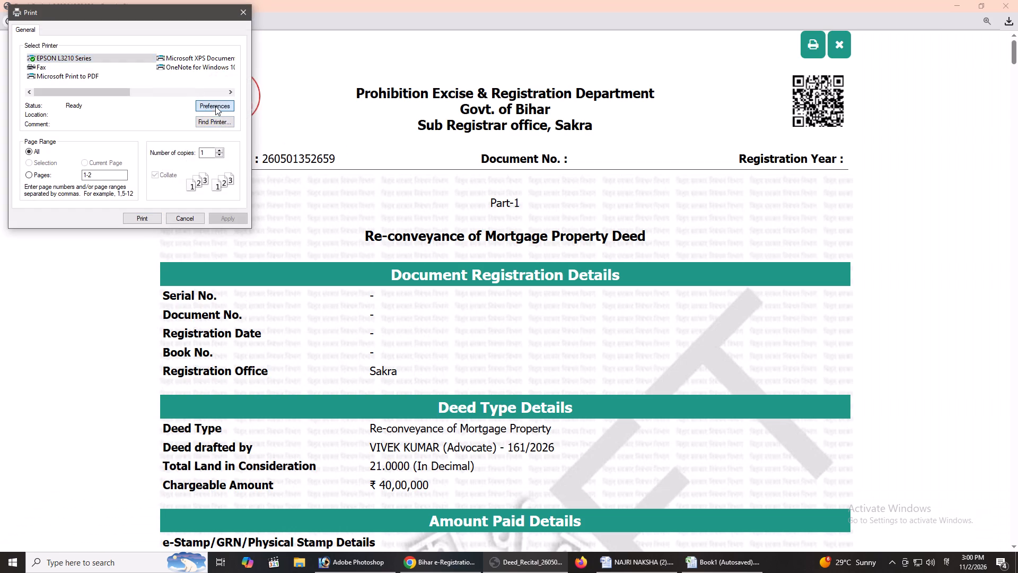
click(262, 176)
click(257, 157)
drag(258, 194, 259, 198)
key(Return)
click(153, 215)
click(532, 292)
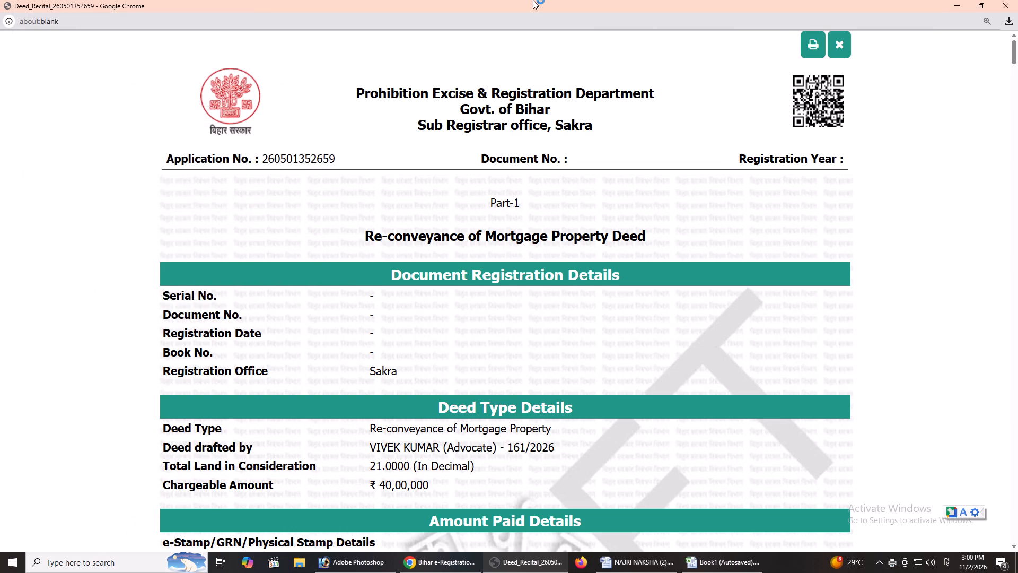
Review the pages of the deed preview and close it.
scroll(582, 395, down, 3)
click(591, 379)
scroll(594, 367, down, 6)
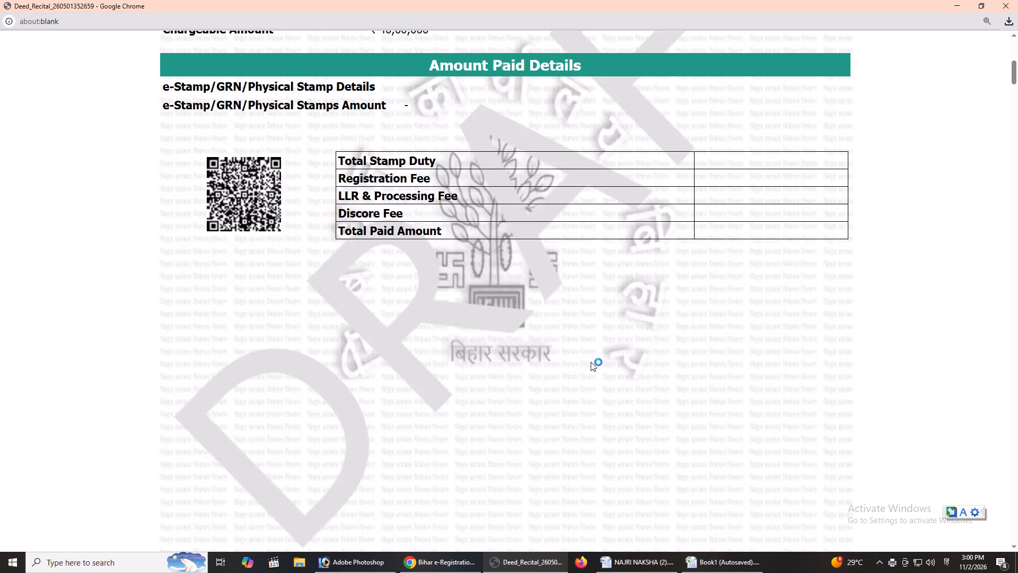
scroll(591, 362, down, 4)
scroll(589, 360, up, 1)
scroll(589, 360, down, 5)
scroll(589, 362, down, 18)
scroll(588, 362, up, 1)
scroll(588, 362, down, 18)
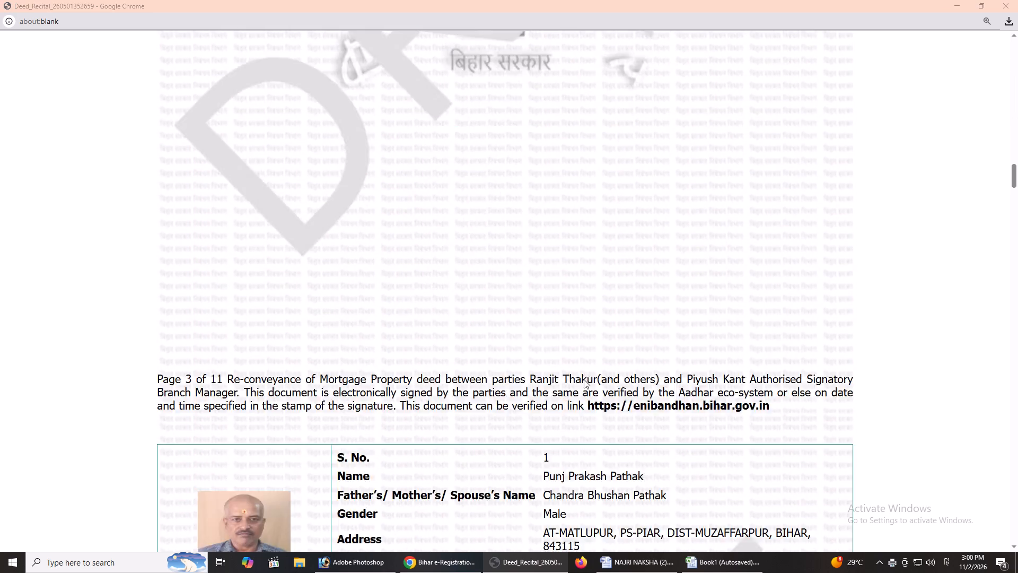
scroll(584, 379, down, 5)
scroll(582, 381, up, 1)
scroll(582, 381, down, 20)
scroll(582, 381, down, 3)
scroll(581, 393, up, 1)
scroll(581, 393, down, 20)
scroll(581, 393, down, 1)
scroll(583, 397, up, 1)
scroll(580, 397, down, 2)
scroll(580, 400, up, 1)
scroll(580, 400, down, 6)
scroll(578, 400, up, 1)
scroll(574, 399, down, 16)
scroll(490, 356, up, 1)
scroll(487, 319, down, 4)
scroll(602, 261, up, 1)
scroll(730, 208, down, 1)
click(1017, 0)
Save the deed recital and continue to the Stamp Duty and Registration Fee stage.
click(380, 482)
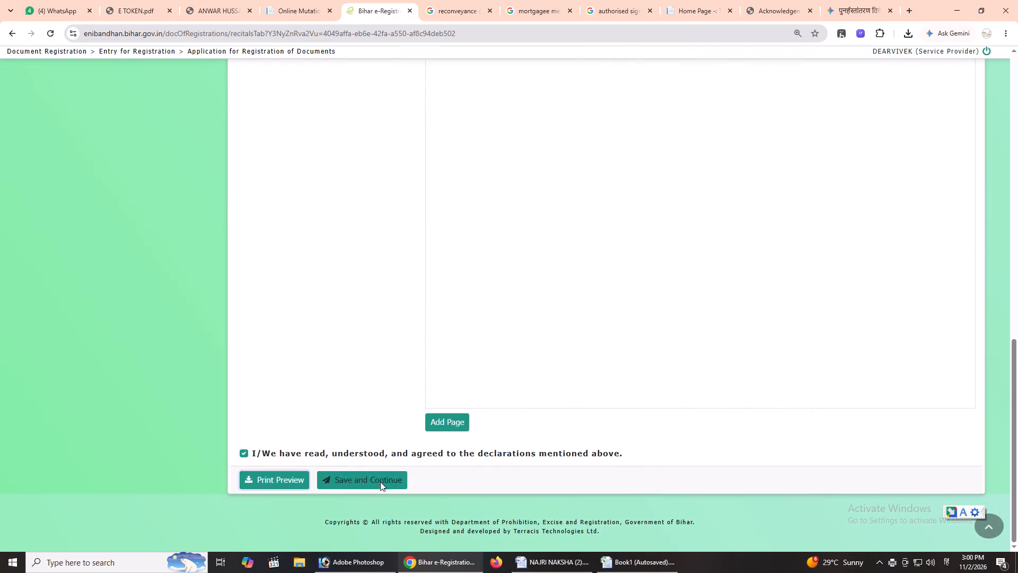
scroll(357, 316, down, 6)
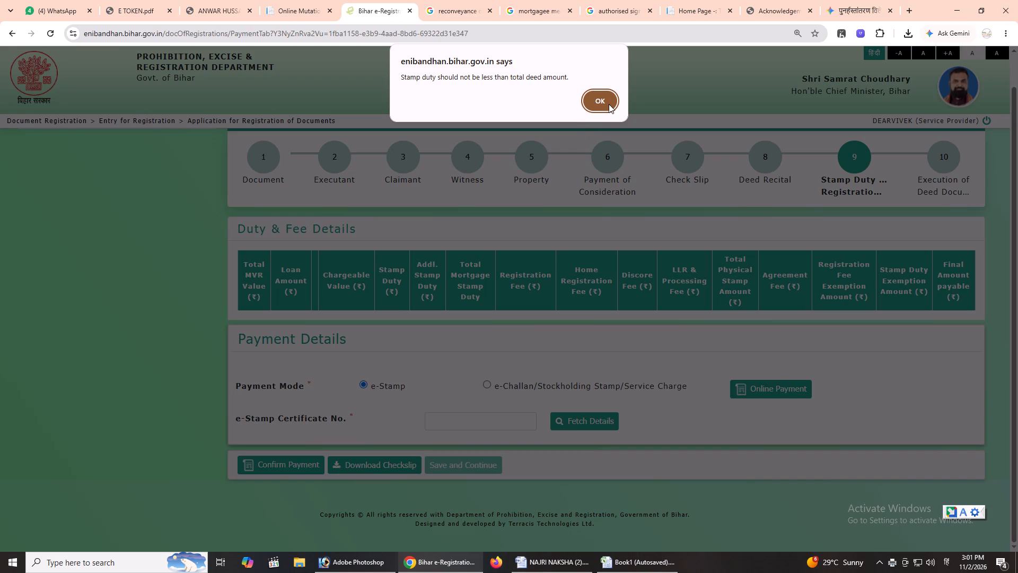
click(609, 104)
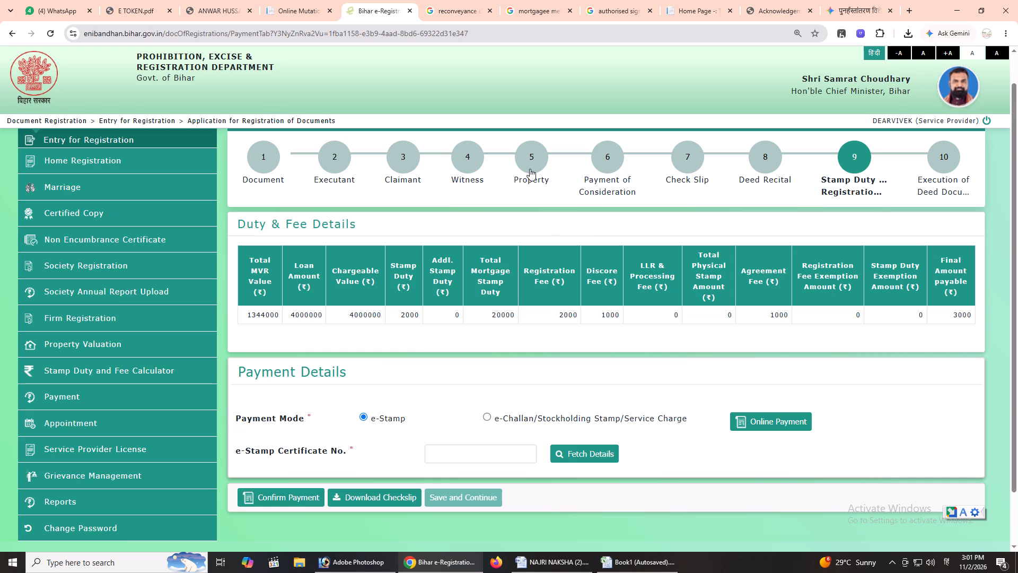
Return to the Check Slip stage, open the registered mortgage deed entry for editing, and clear its Mortgage Stamp Duty.
click(541, 158)
scroll(593, 214, down, 1)
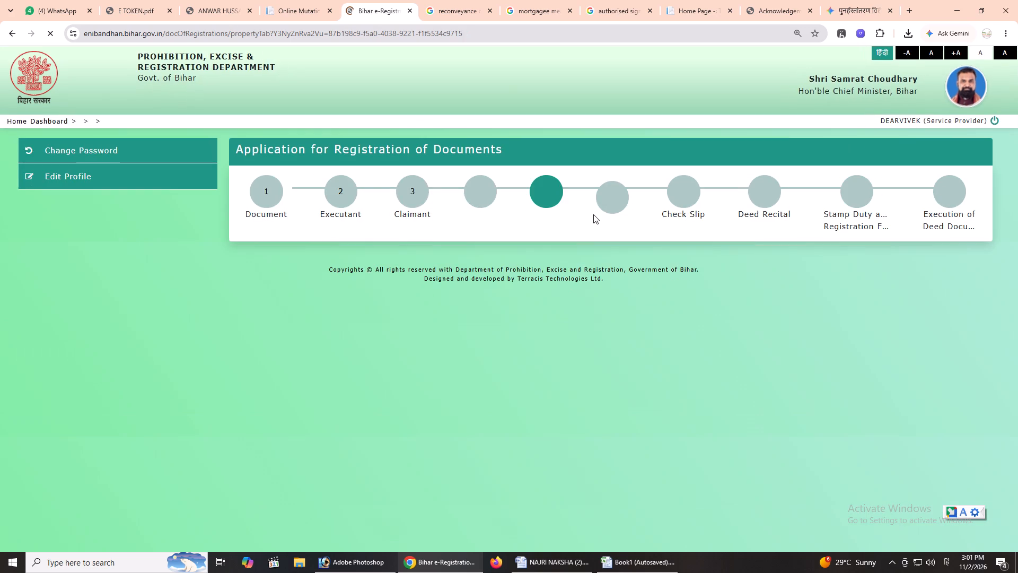
scroll(593, 214, down, 2)
scroll(599, 222, up, 2)
click(685, 190)
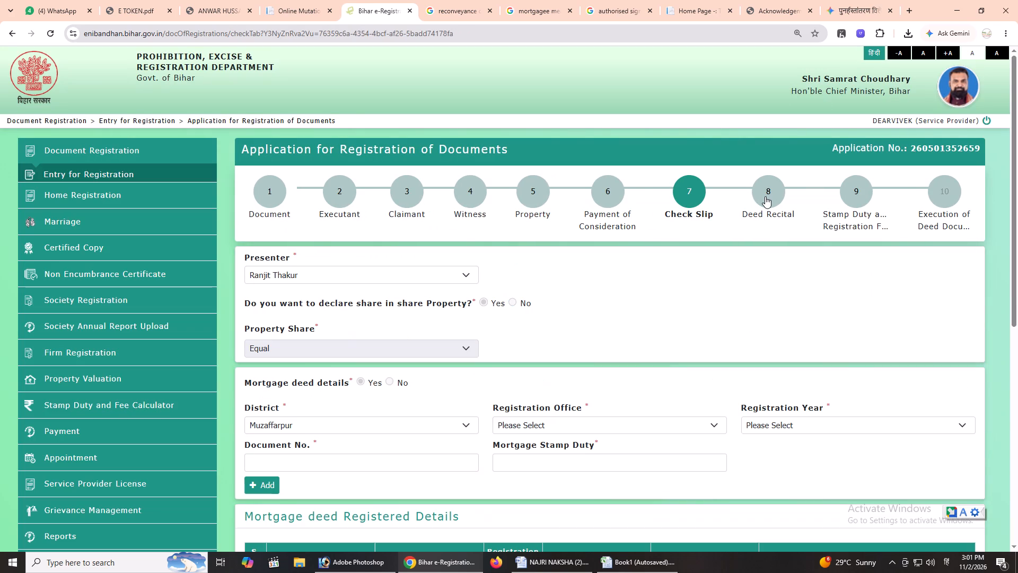
scroll(667, 360, down, 2)
scroll(529, 406, down, 2)
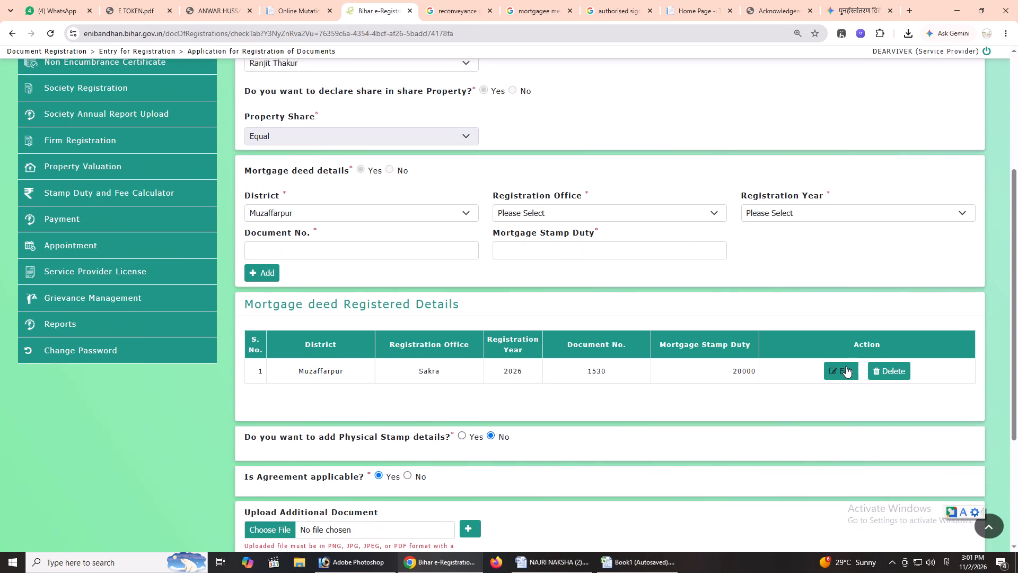
click(846, 366)
drag(539, 250, 478, 250)
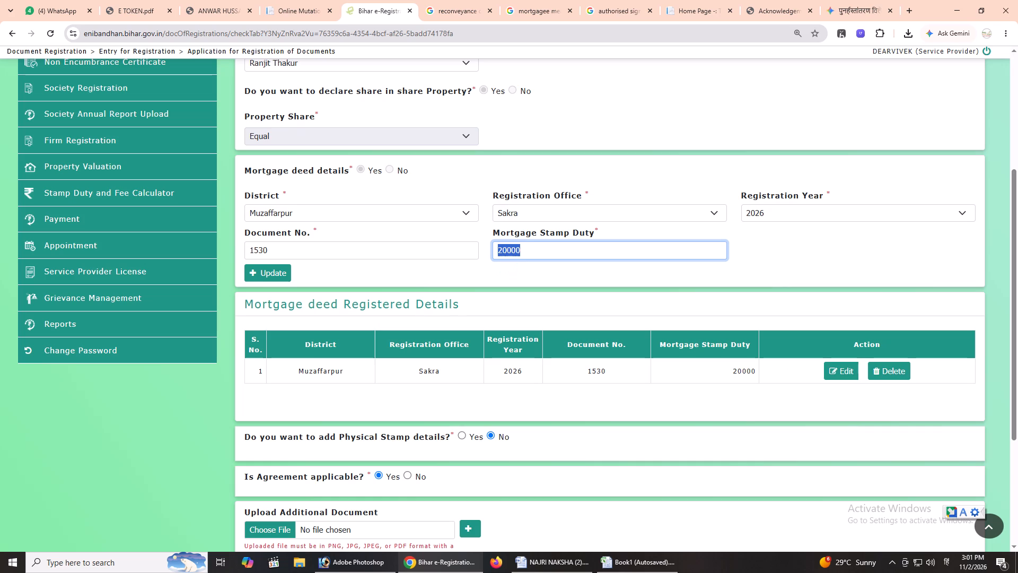
key(BackSpace)
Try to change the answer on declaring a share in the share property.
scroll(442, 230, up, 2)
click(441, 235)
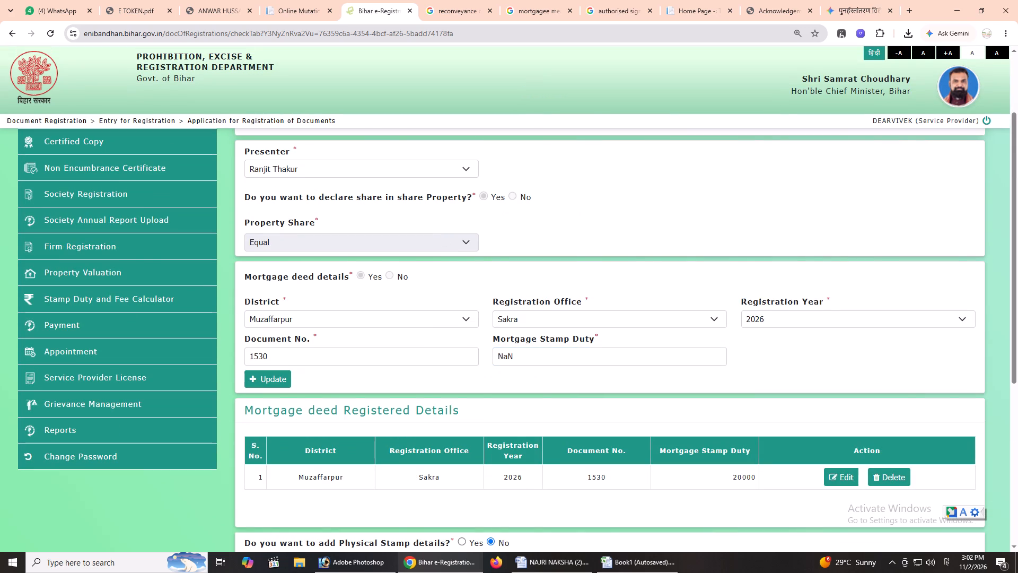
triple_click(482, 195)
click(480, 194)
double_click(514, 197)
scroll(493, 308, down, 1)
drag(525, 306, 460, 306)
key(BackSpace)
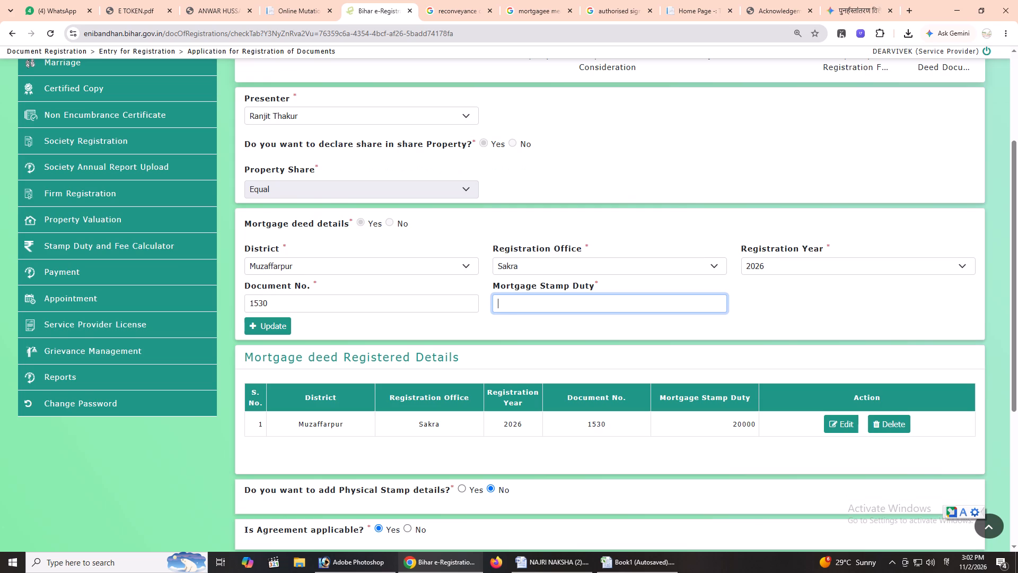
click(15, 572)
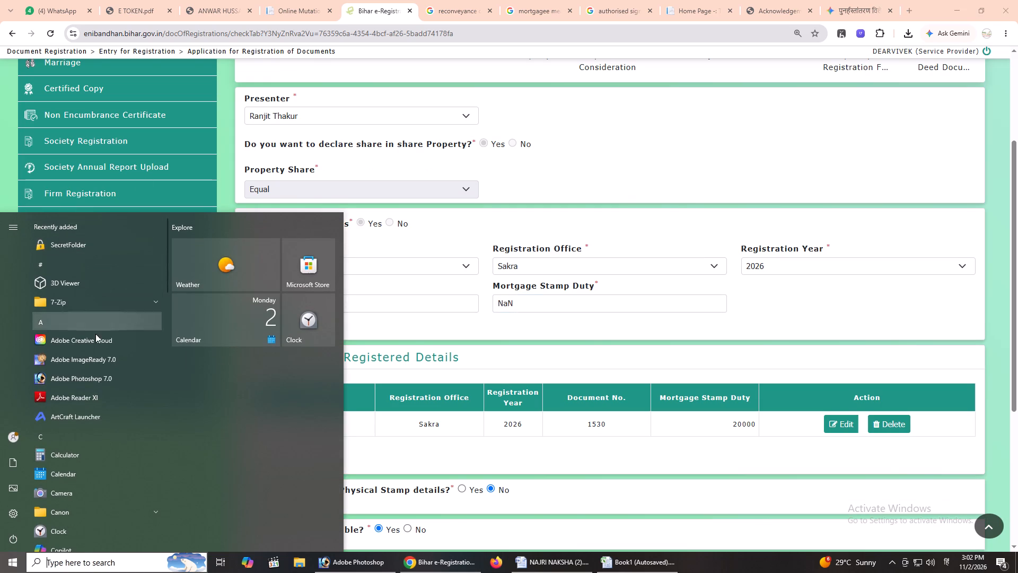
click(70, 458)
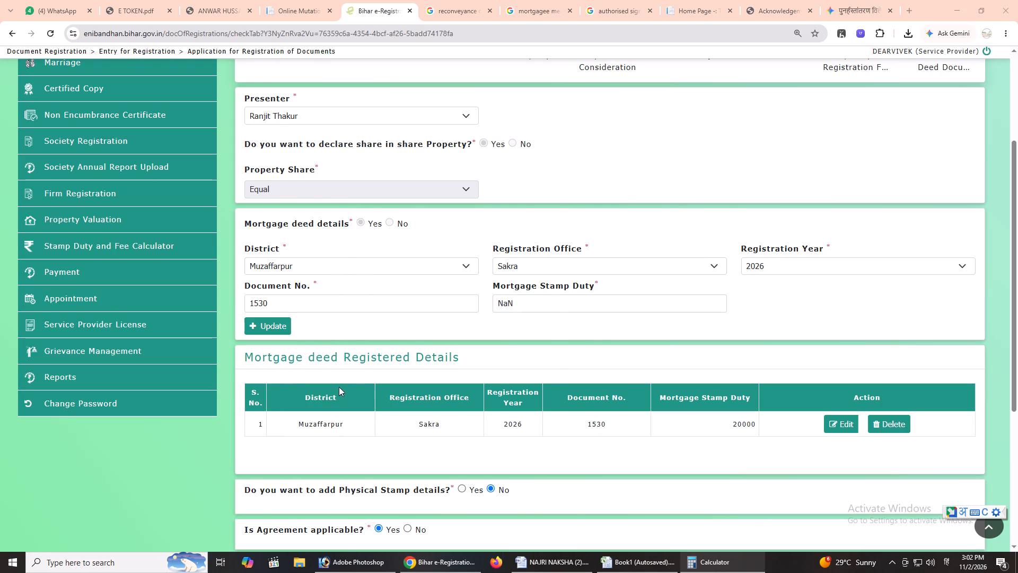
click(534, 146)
Set the Mortgage Stamp Duty to 400000 and update the mortgage deed entry.
drag(519, 302, 472, 302)
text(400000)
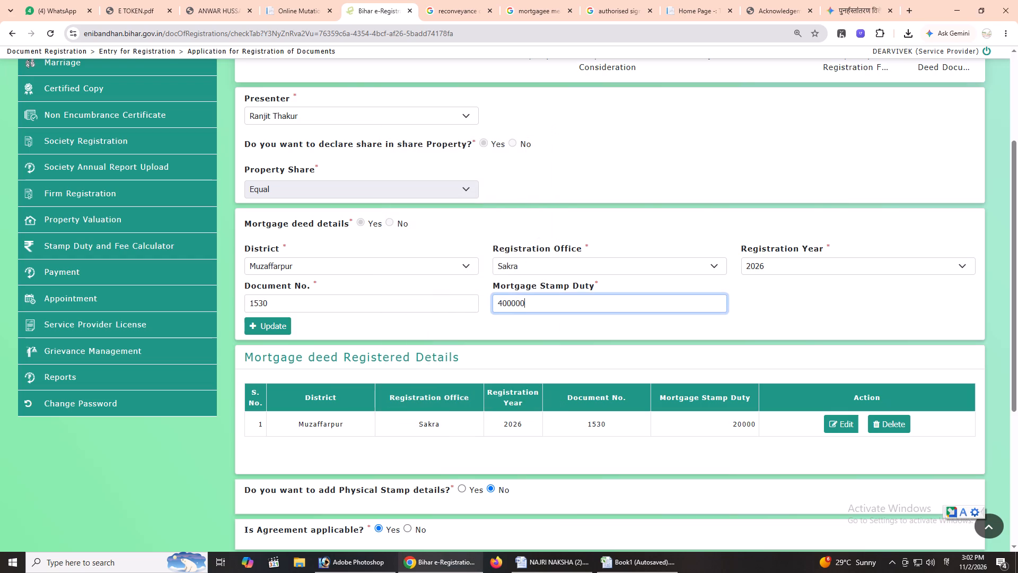
click(270, 327)
Save the Check Slip stage and continue to Deed Recital.
scroll(554, 289, down, 1)
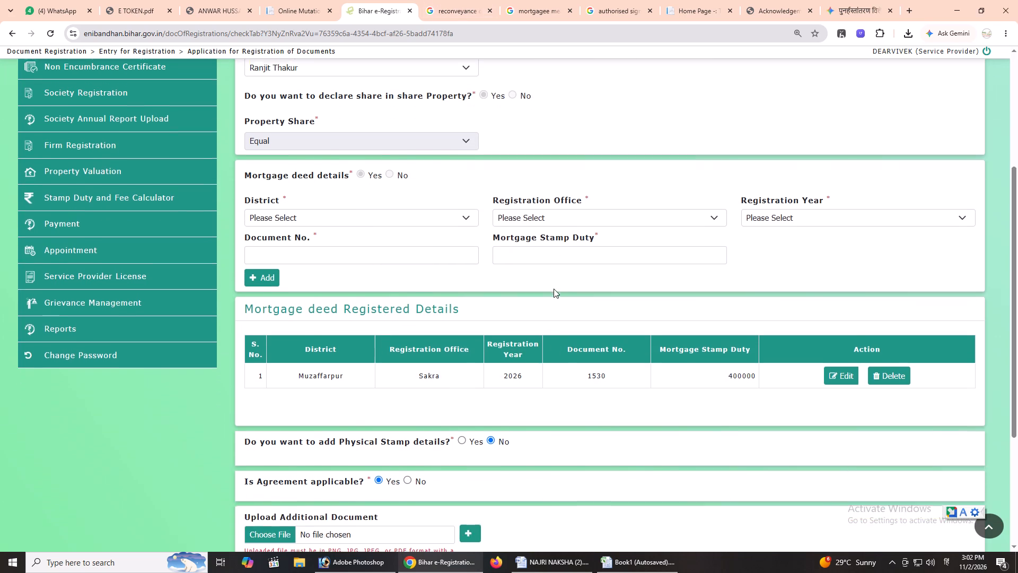
scroll(515, 306, down, 10)
click(280, 476)
Agree to the deed recital declarations, and open and close the deed's print preview.
scroll(605, 349, down, 1)
scroll(605, 349, up, 1)
scroll(605, 349, down, 7)
scroll(470, 342, down, 13)
click(282, 447)
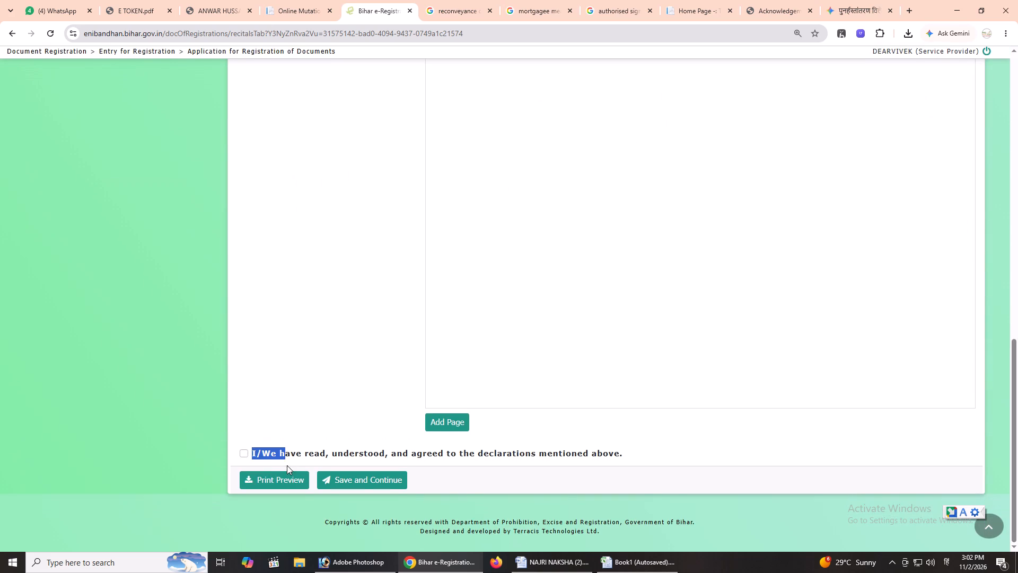
click(275, 453)
click(278, 477)
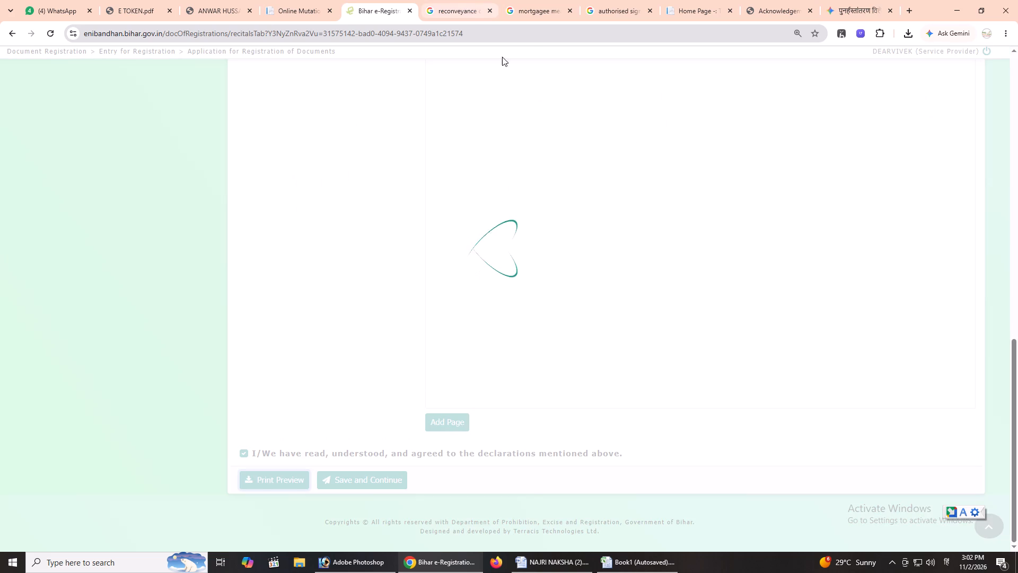
click(525, 8)
Save the deed recital, continue to the Stamp Duty and Registration Fee stage, and check the final amount payable.
click(384, 470)
click(376, 480)
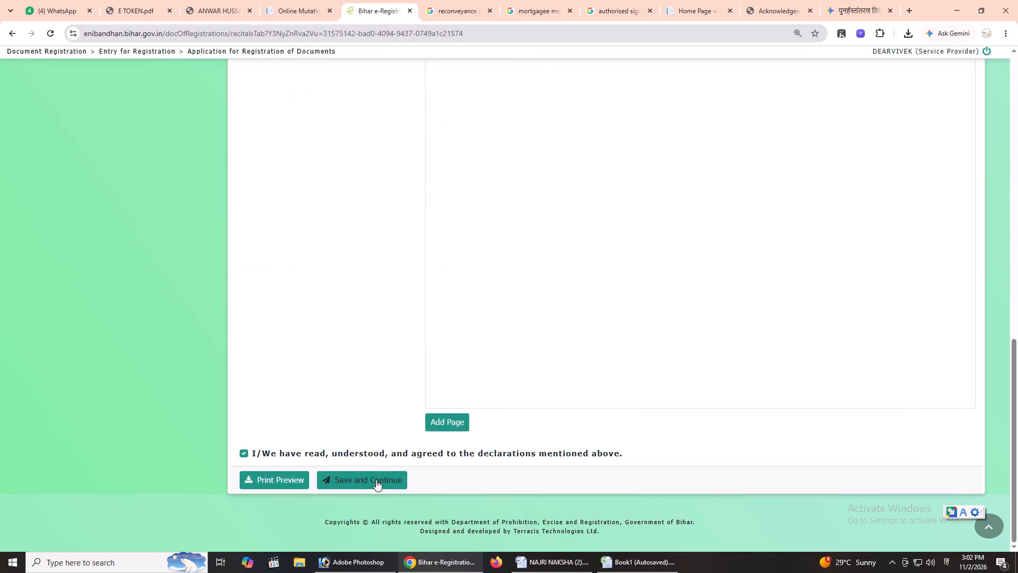
scroll(610, 372, down, 3)
scroll(613, 375, up, 1)
scroll(618, 379, down, 2)
scroll(417, 446, down, 2)
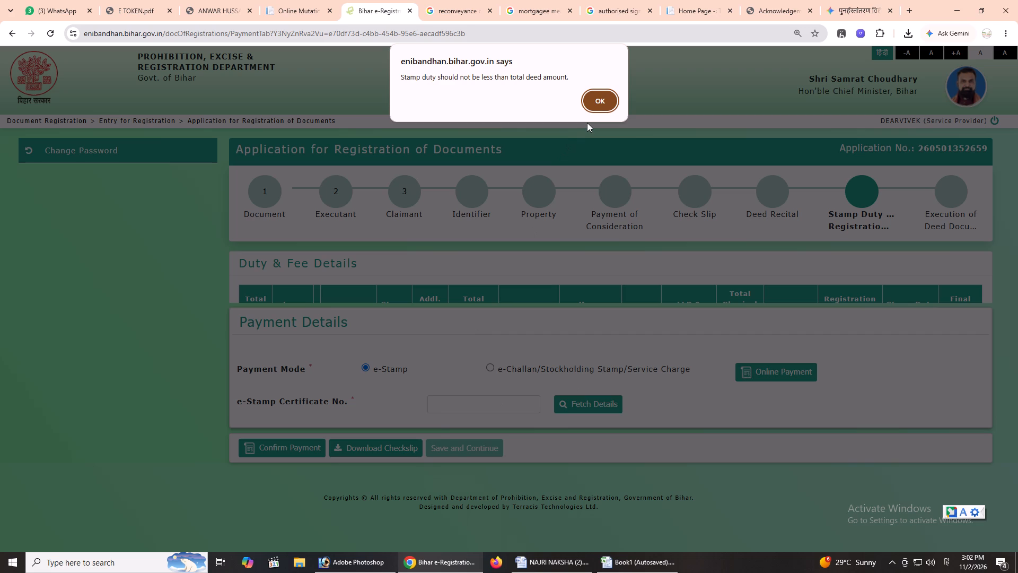
click(610, 100)
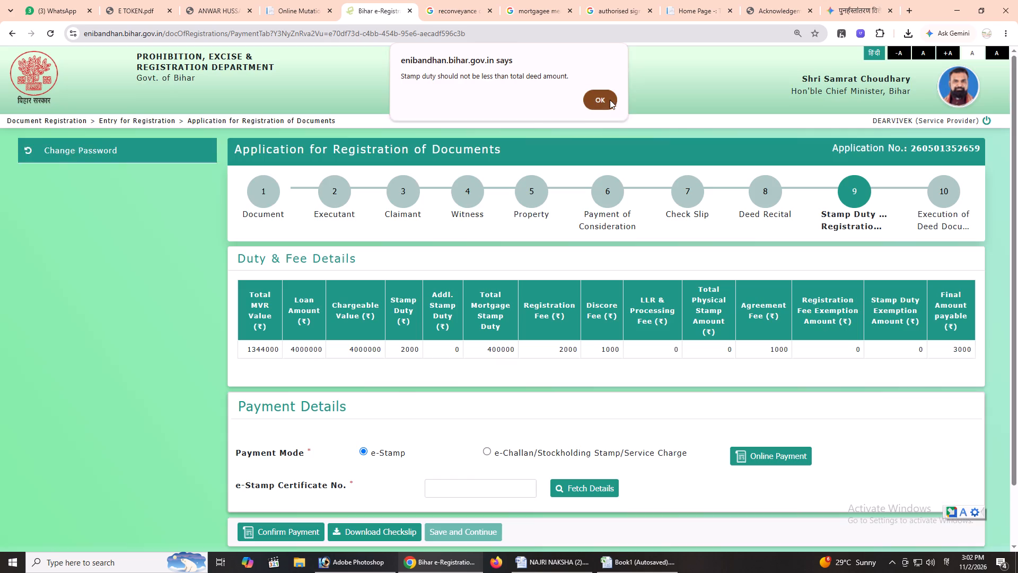
drag(951, 347, 971, 357)
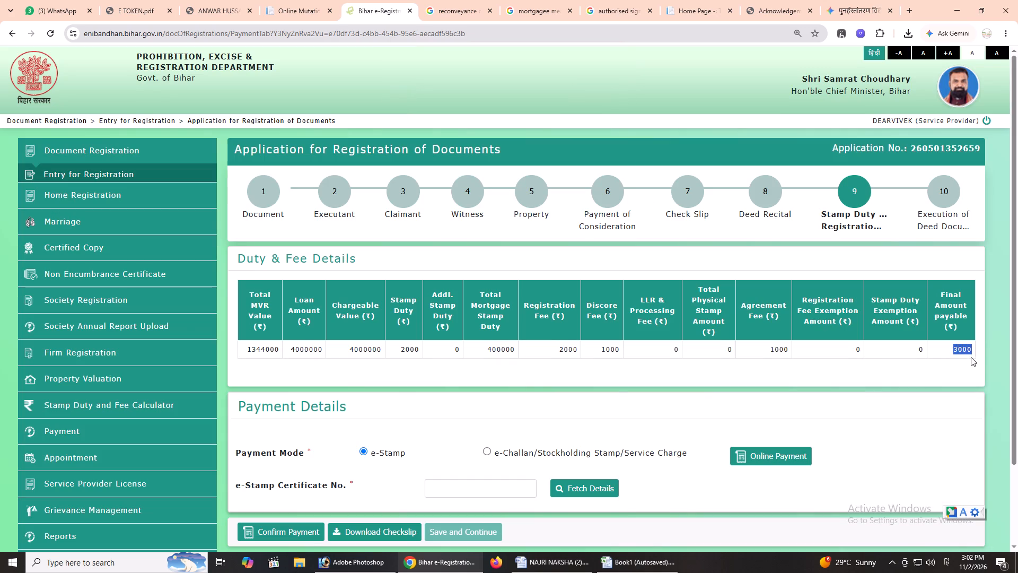
drag(971, 357, 971, 358)
click(975, 360)
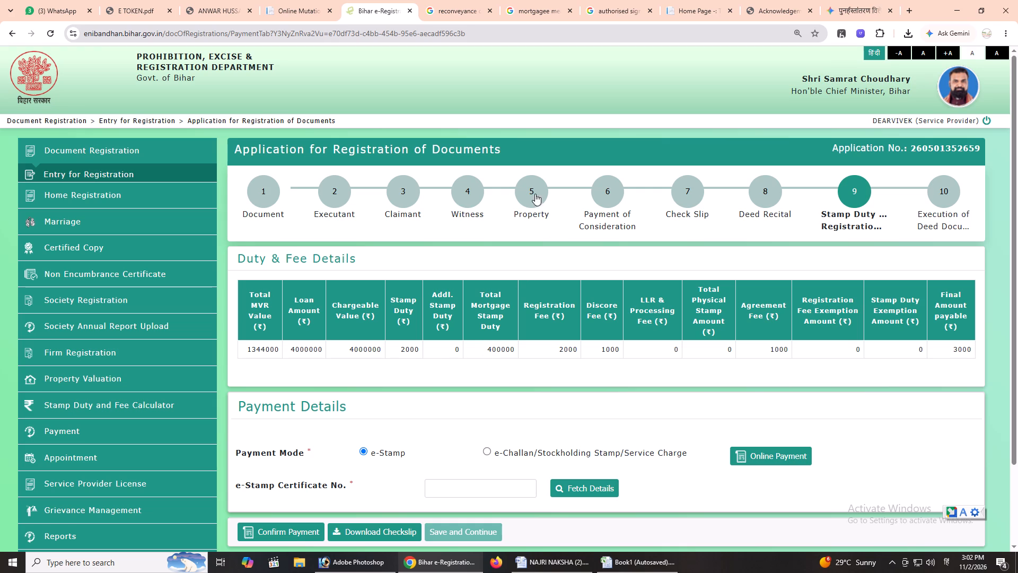
Return to the Check Slip stage and open the registered mortgage deed entry's Mortgage Stamp Duty for editing.
click(770, 204)
scroll(628, 300, down, 2)
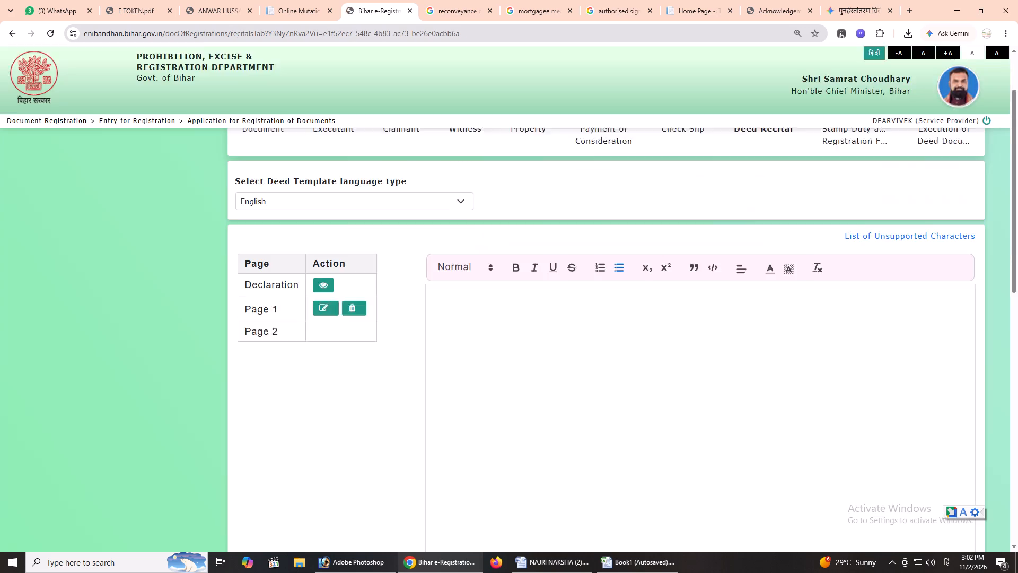
scroll(617, 293, down, 9)
scroll(600, 379, up, 12)
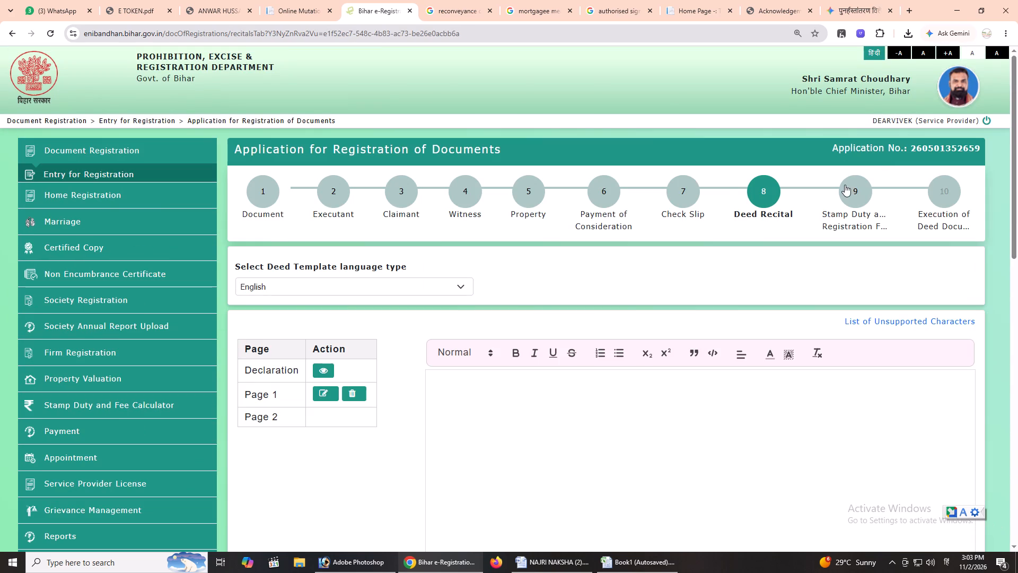
click(688, 194)
scroll(696, 206, down, 2)
scroll(716, 246, down, 2)
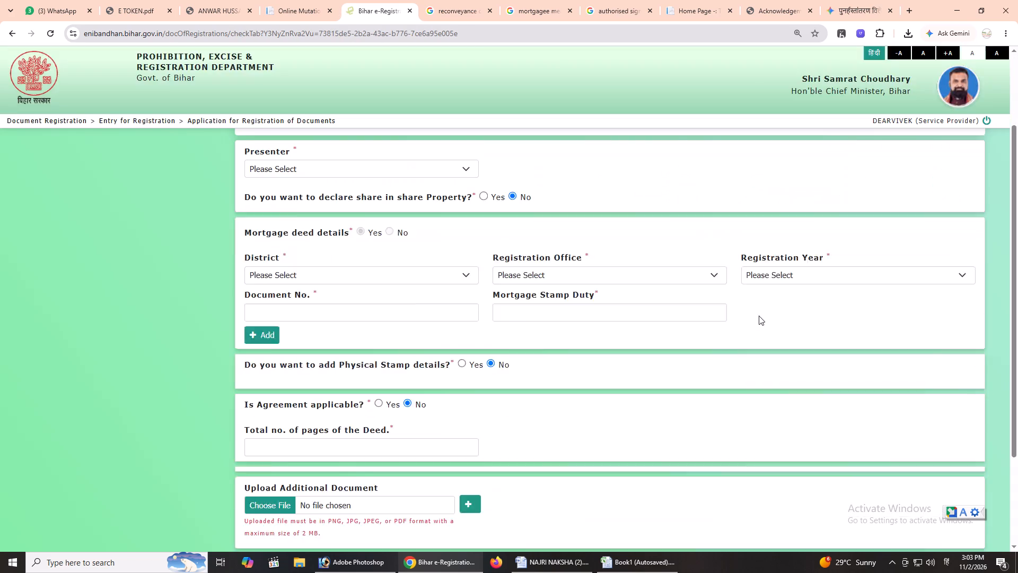
click(831, 474)
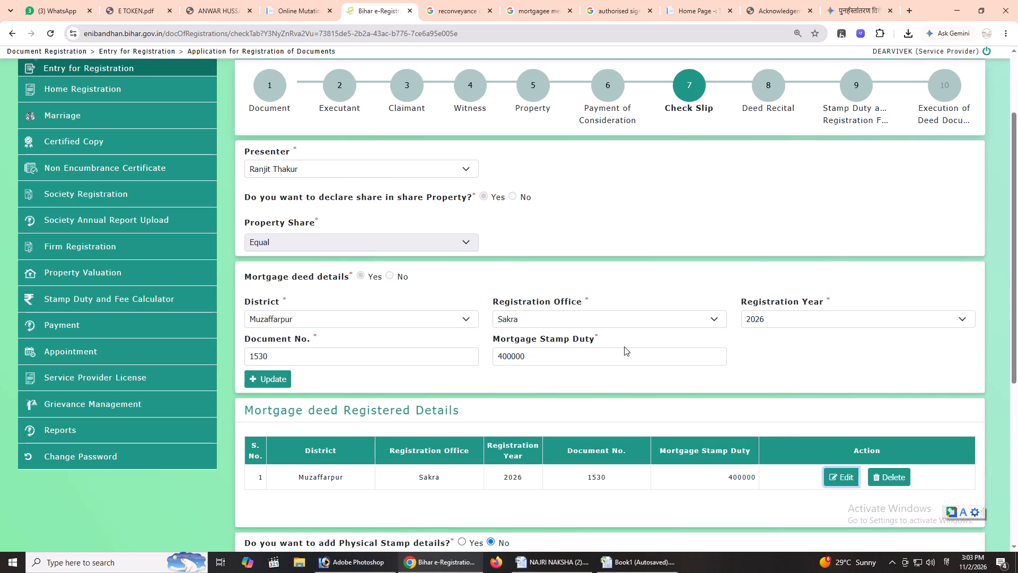
drag(600, 353, 451, 360)
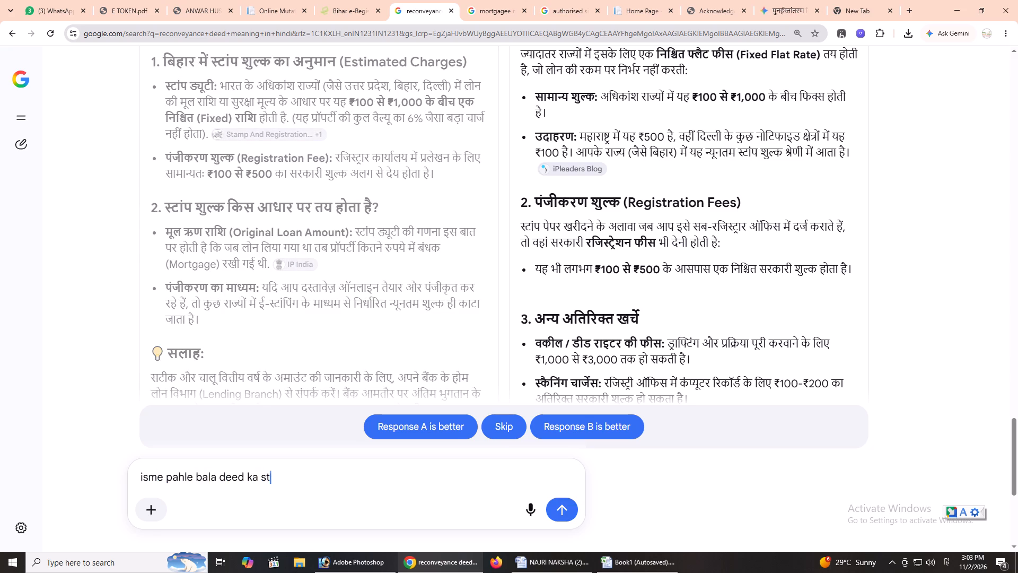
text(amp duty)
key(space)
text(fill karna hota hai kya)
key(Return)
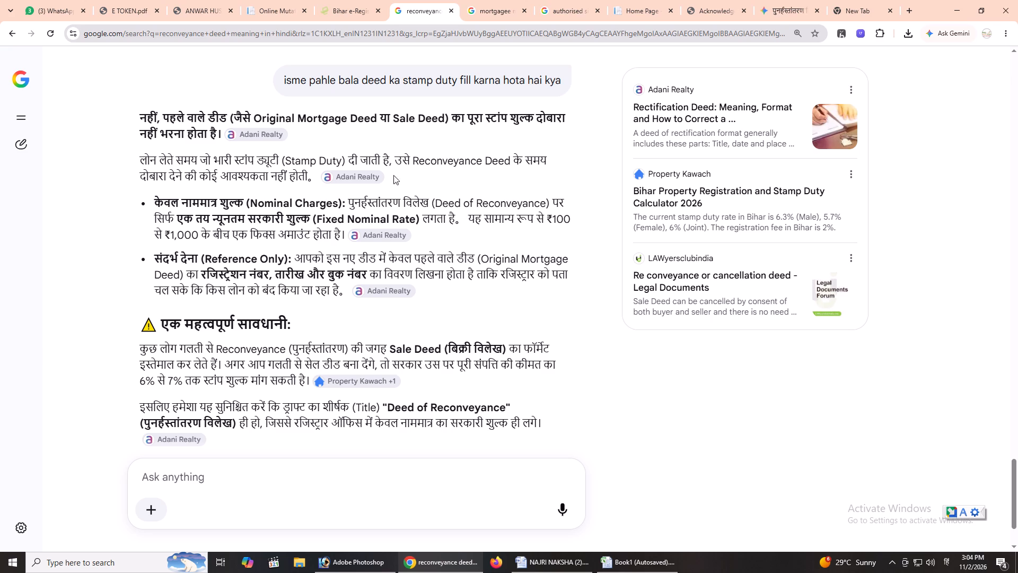
scroll(308, 199, down, 1)
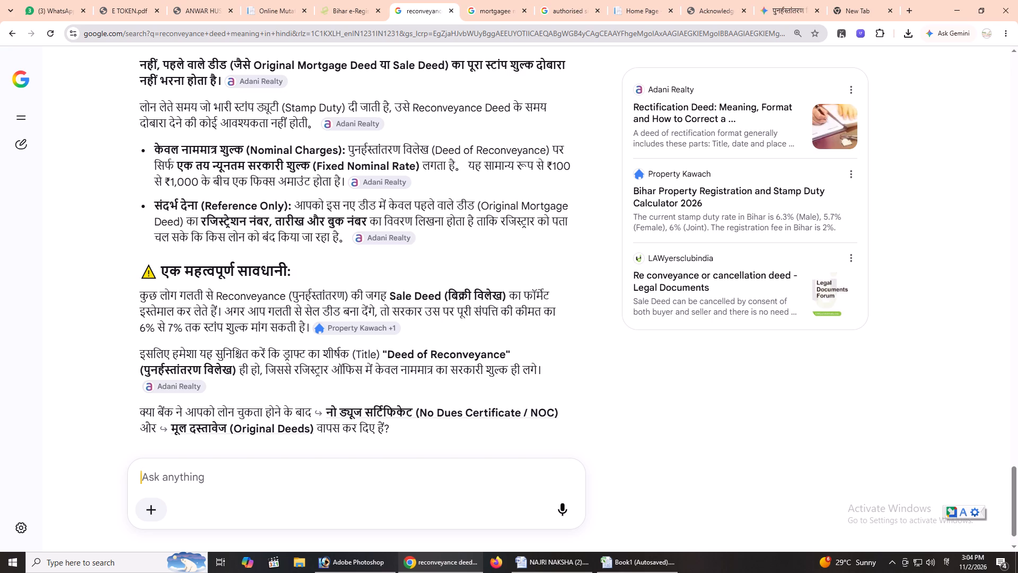
scroll(295, 306, down, 4)
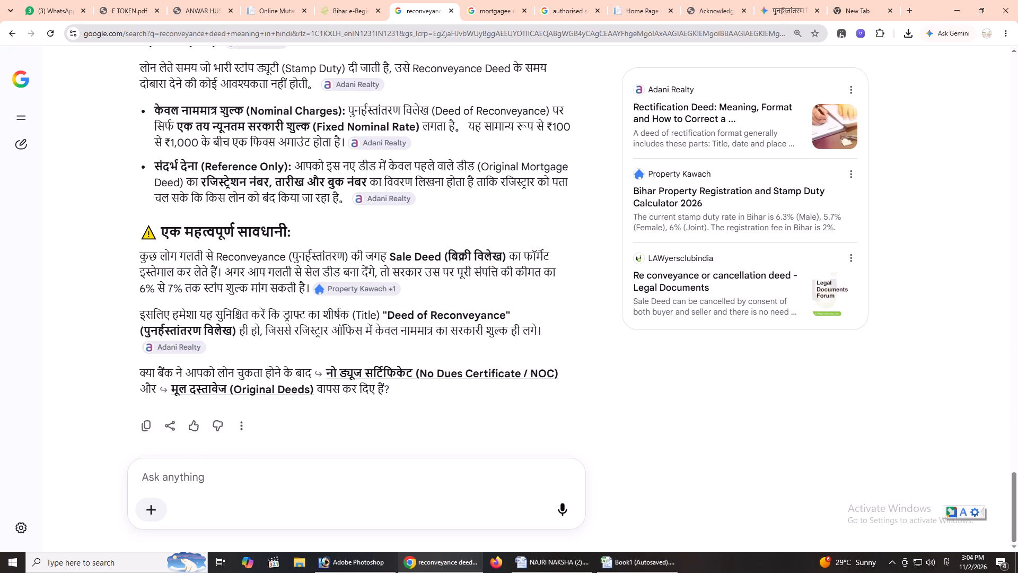
scroll(303, 317, up, 1)
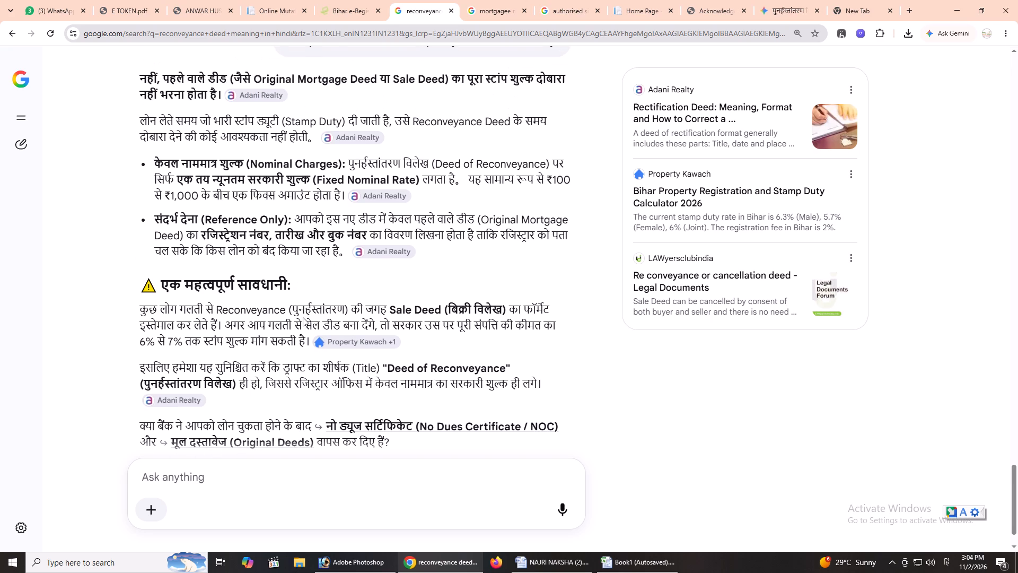
scroll(303, 318, up, 1)
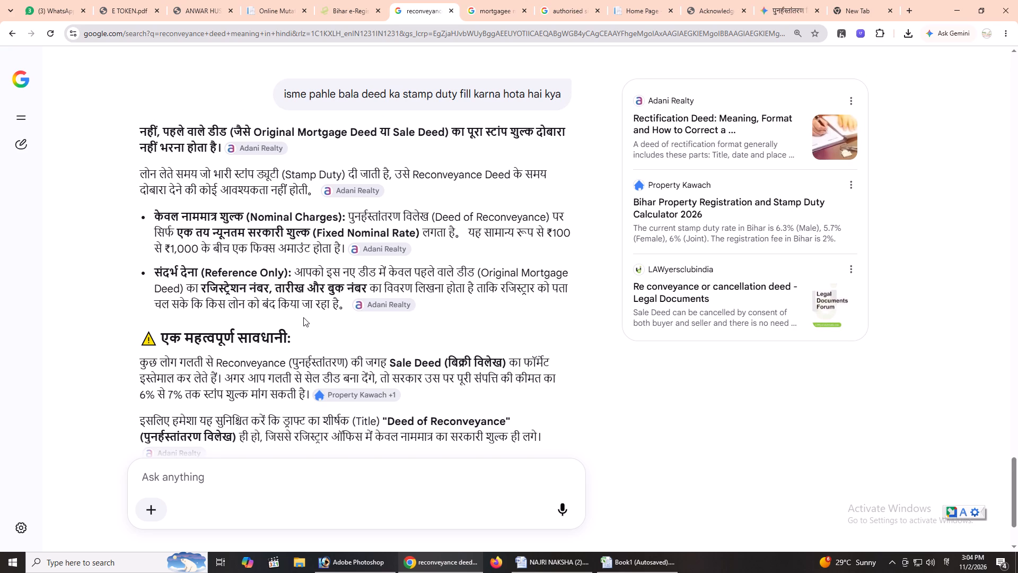
Switch back to the Bihar e-Registration form and recheck the Mortgage Stamp Duty field in the mortgage deed details.
click(331, 0)
click(576, 357)
drag(575, 357, 485, 353)
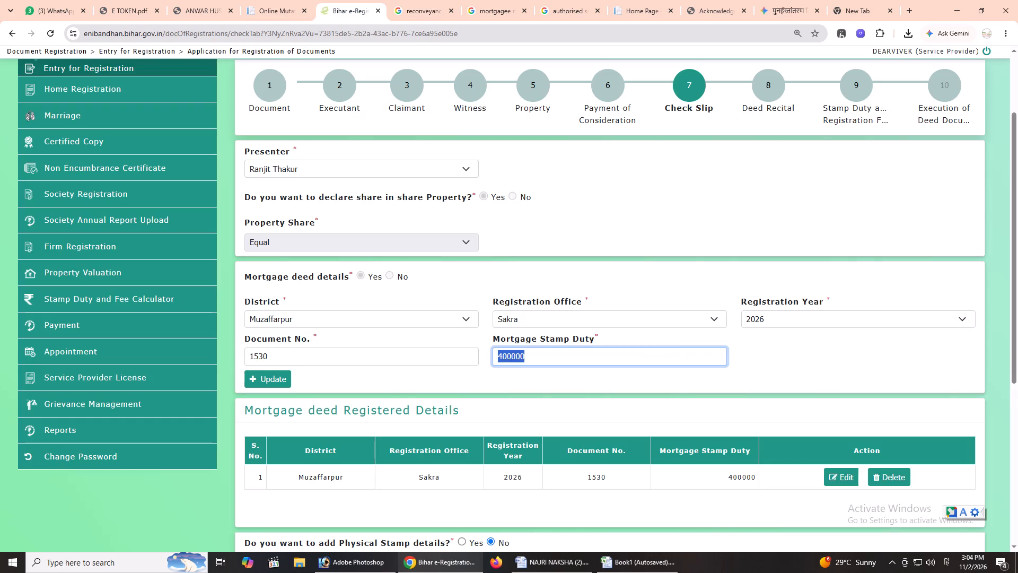
click(294, 0)
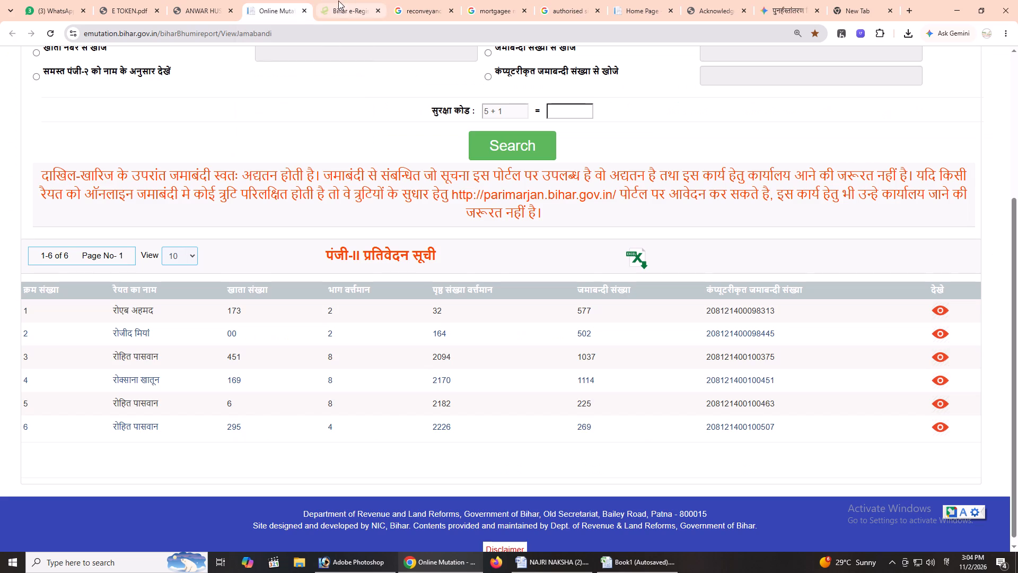
click(338, 1)
In the reconveyance chat, ask "entry karte samay mortgage stamp duty me kya fill karna hota hai" and read the answer.
click(438, 0)
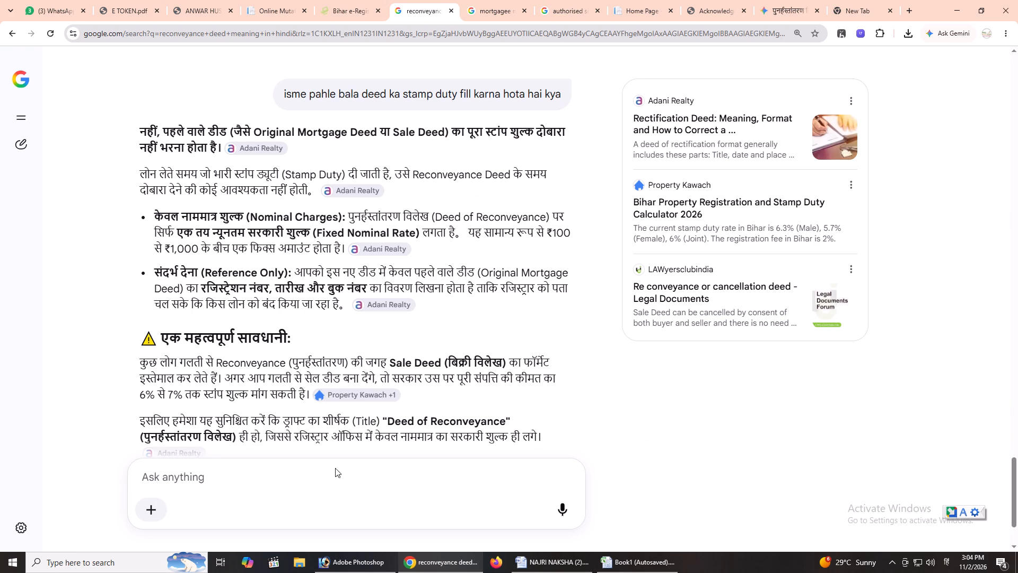
click(335, 468)
drag(333, 468, 322, 474)
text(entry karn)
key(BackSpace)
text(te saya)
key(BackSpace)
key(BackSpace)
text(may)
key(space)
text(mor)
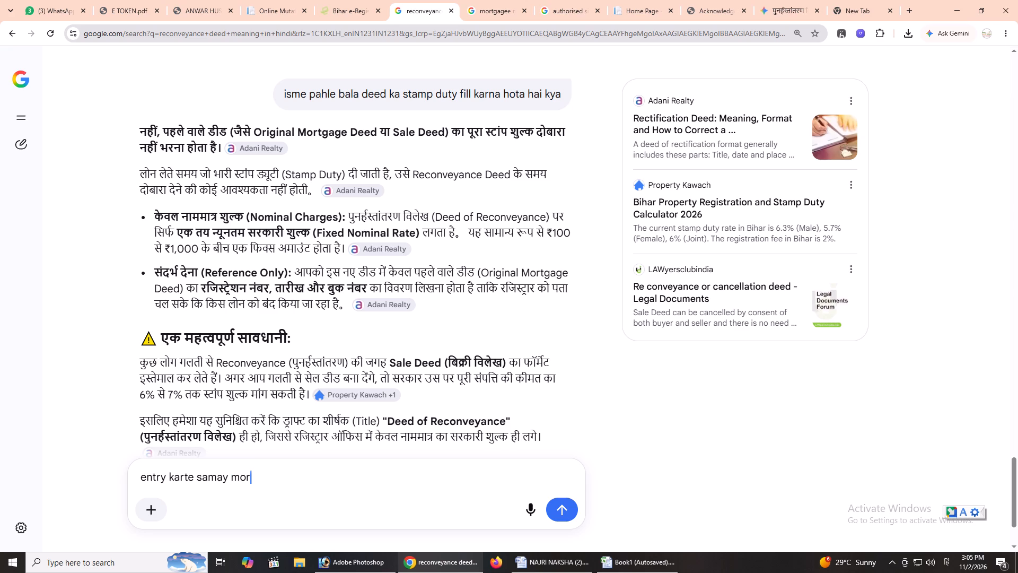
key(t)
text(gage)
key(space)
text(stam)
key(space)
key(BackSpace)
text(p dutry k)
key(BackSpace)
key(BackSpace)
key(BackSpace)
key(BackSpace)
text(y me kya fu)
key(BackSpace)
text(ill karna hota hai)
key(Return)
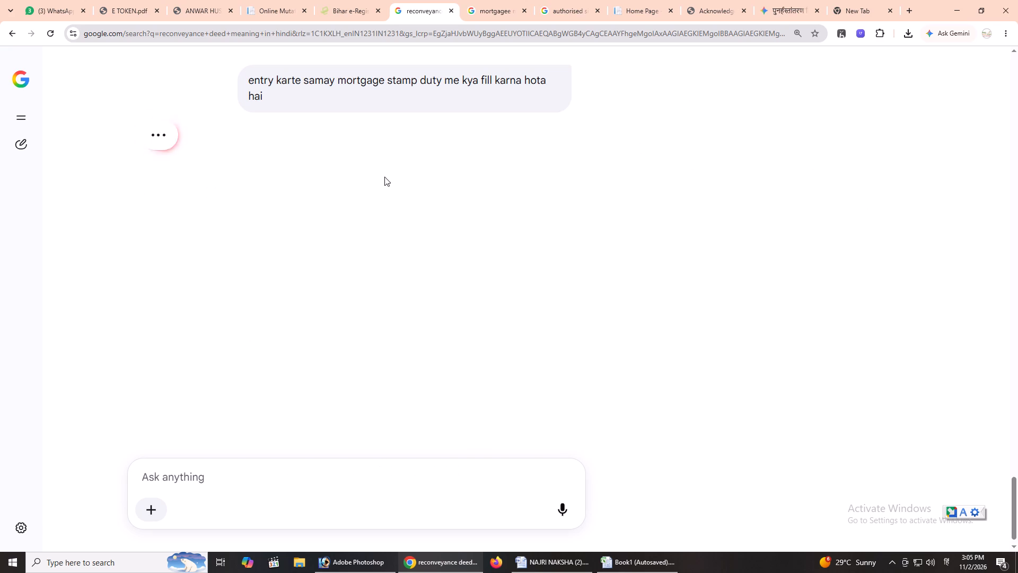
click(246, 466)
click(238, 479)
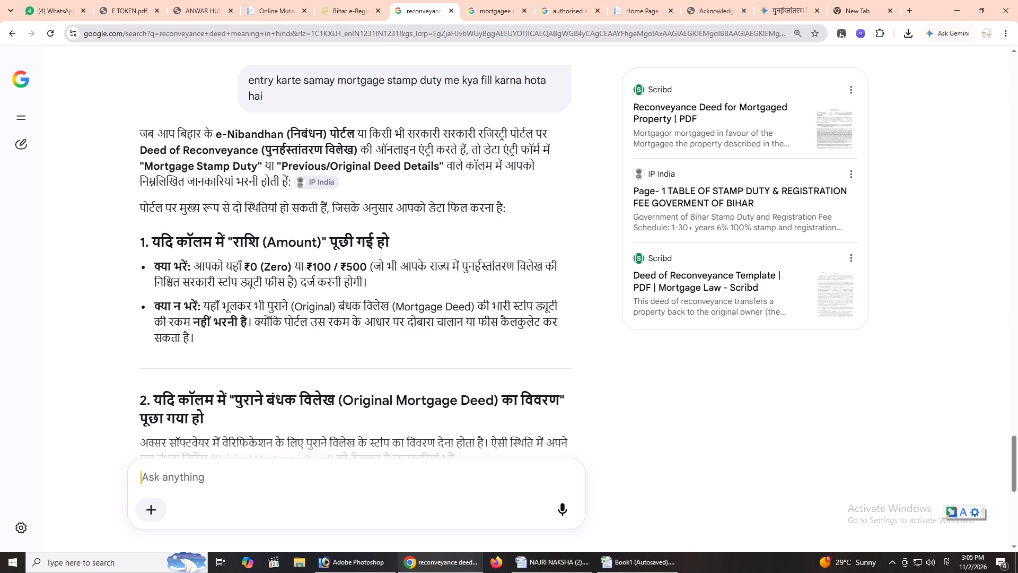
scroll(216, 313, down, 2)
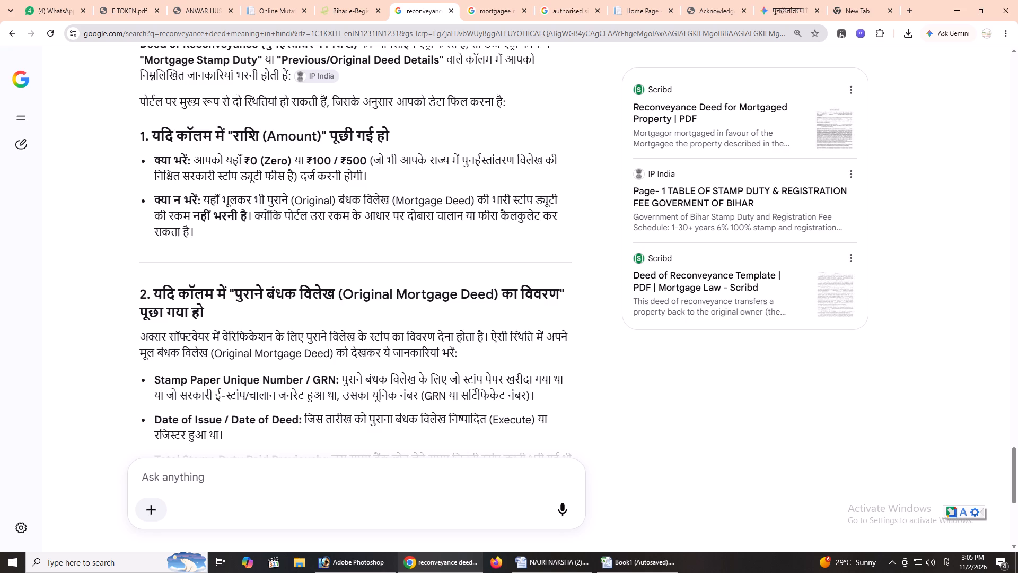
scroll(196, 337, down, 1)
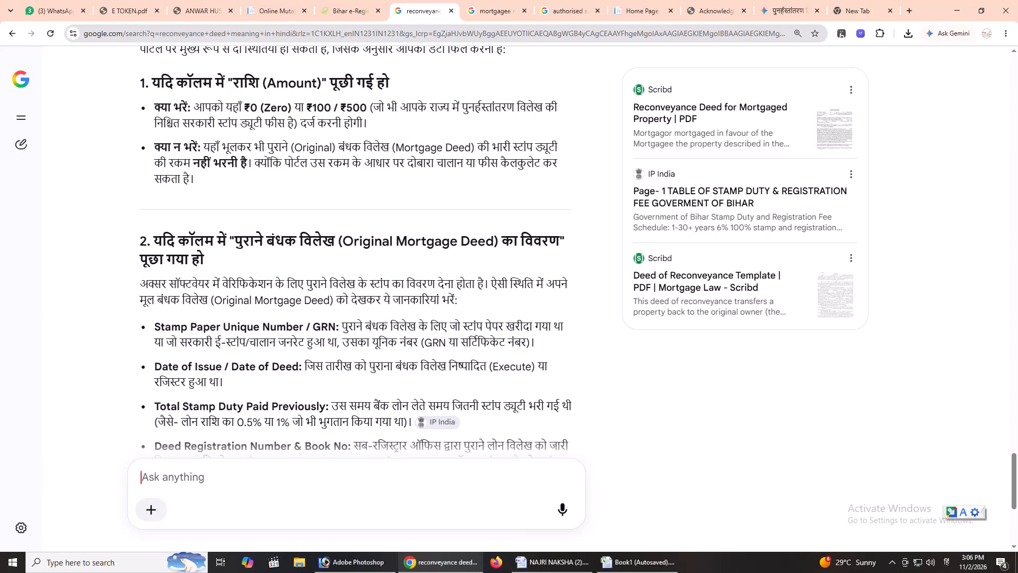
scroll(220, 393, down, 1)
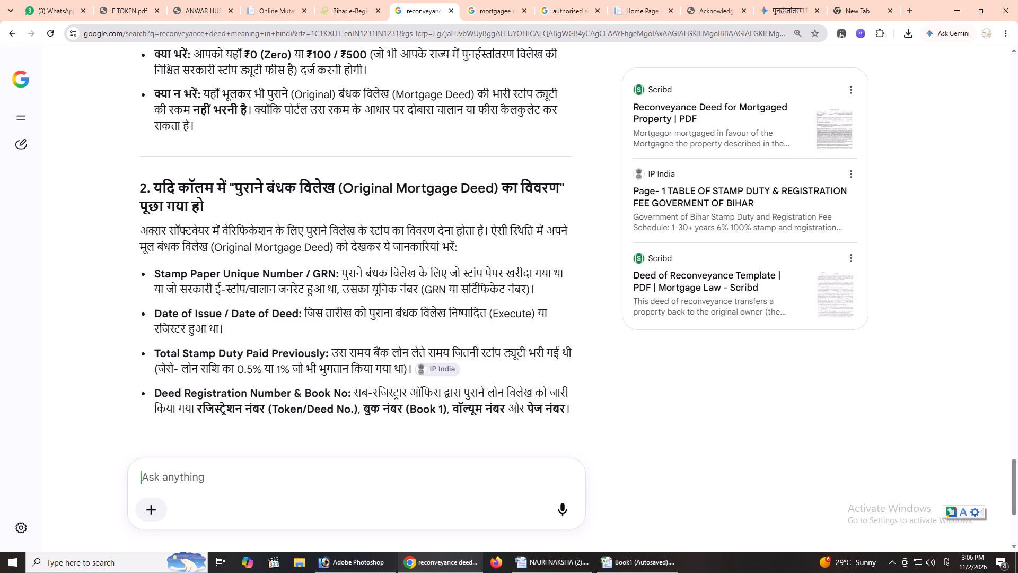
Ask the reconveyance chat "loan amount 40,00,000 tha to iska mortgage stamp duty me kita fill karna hoga".
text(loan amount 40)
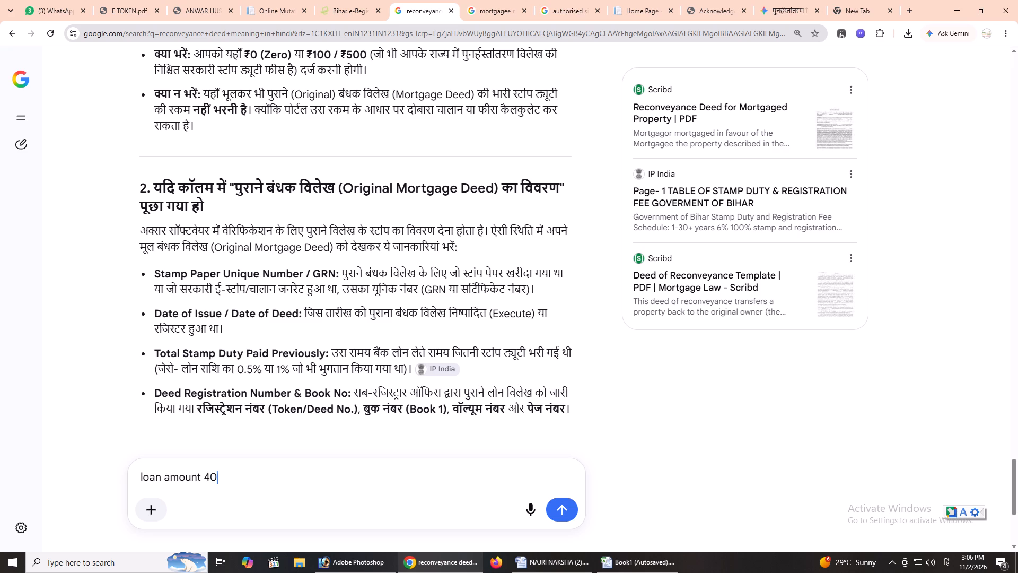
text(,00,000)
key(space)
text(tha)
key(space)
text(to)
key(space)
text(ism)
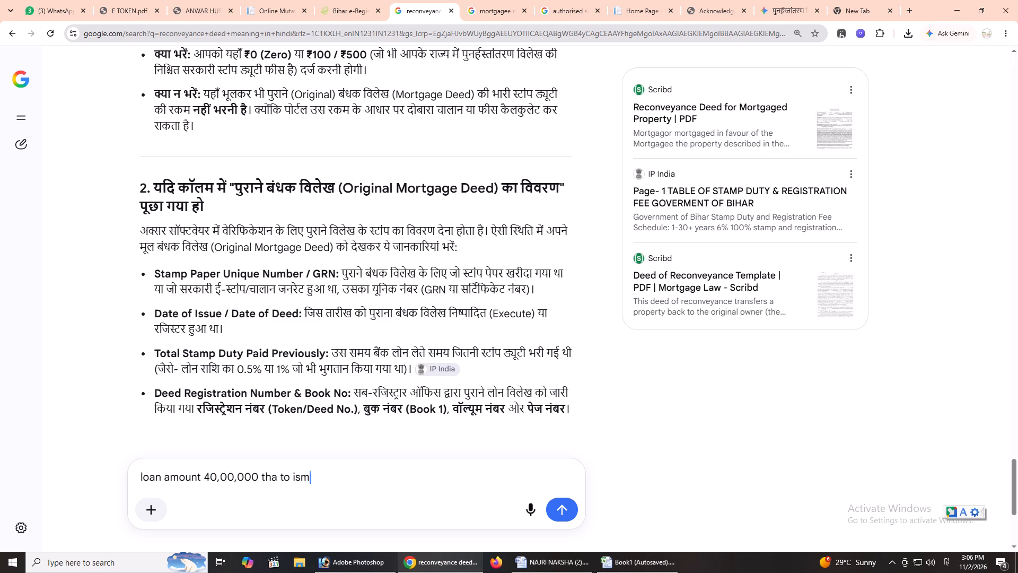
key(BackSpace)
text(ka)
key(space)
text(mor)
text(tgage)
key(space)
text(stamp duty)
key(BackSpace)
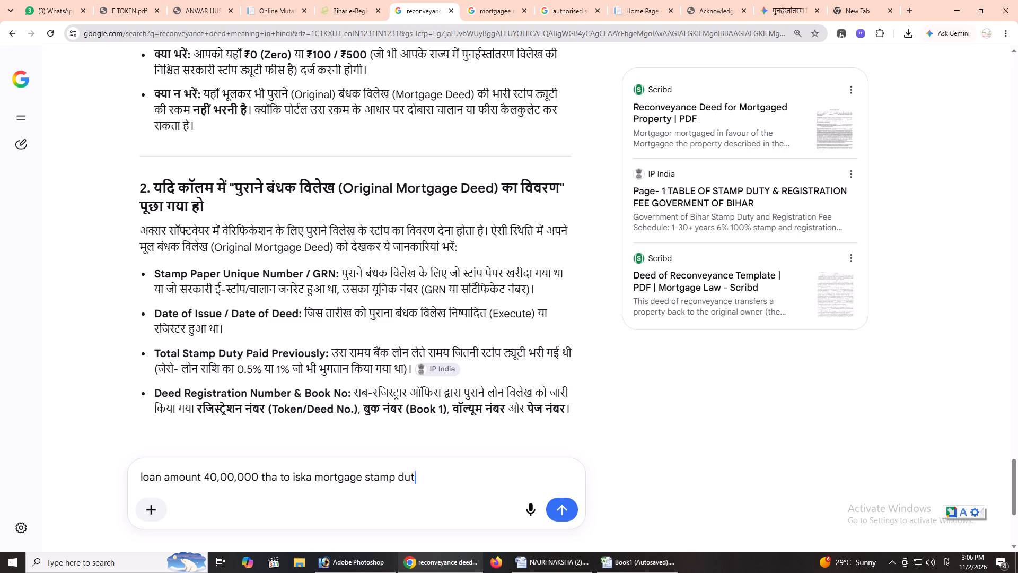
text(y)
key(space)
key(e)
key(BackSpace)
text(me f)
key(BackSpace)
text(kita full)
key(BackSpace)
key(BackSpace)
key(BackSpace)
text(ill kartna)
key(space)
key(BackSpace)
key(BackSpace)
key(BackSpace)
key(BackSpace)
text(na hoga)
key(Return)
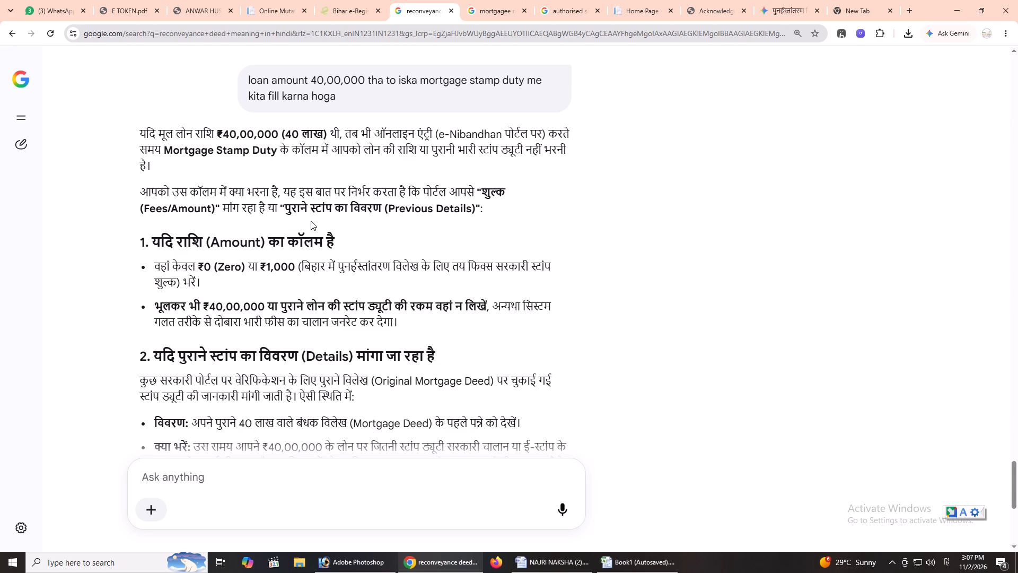
Read the chat's full answer on what to enter for Mortgage Stamp Duty on a 40,00,000 loan.
scroll(329, 254, down, 1)
scroll(345, 352, down, 2)
scroll(345, 353, up, 1)
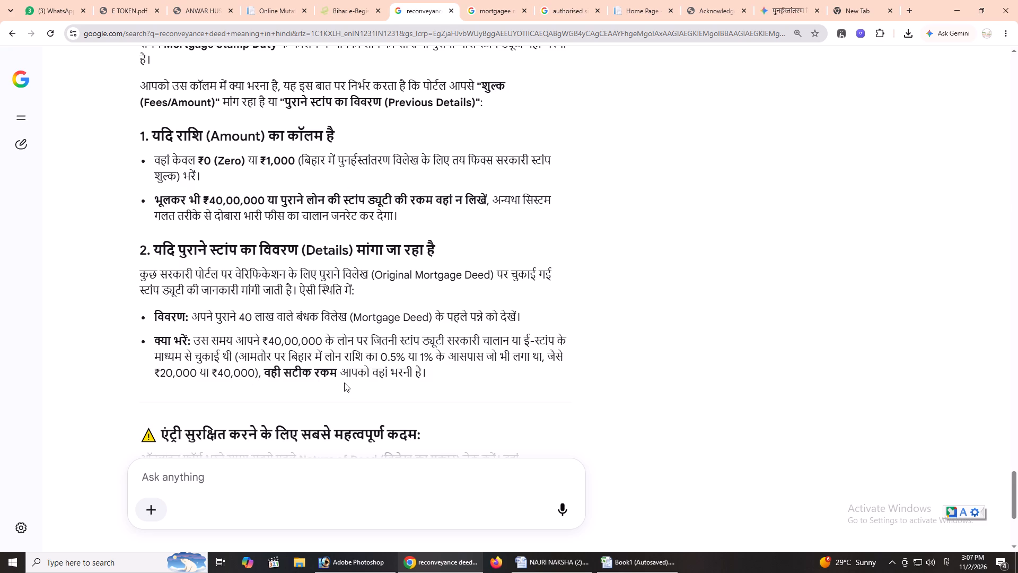
scroll(345, 383, down, 1)
scroll(346, 383, up, 1)
scroll(346, 383, down, 1)
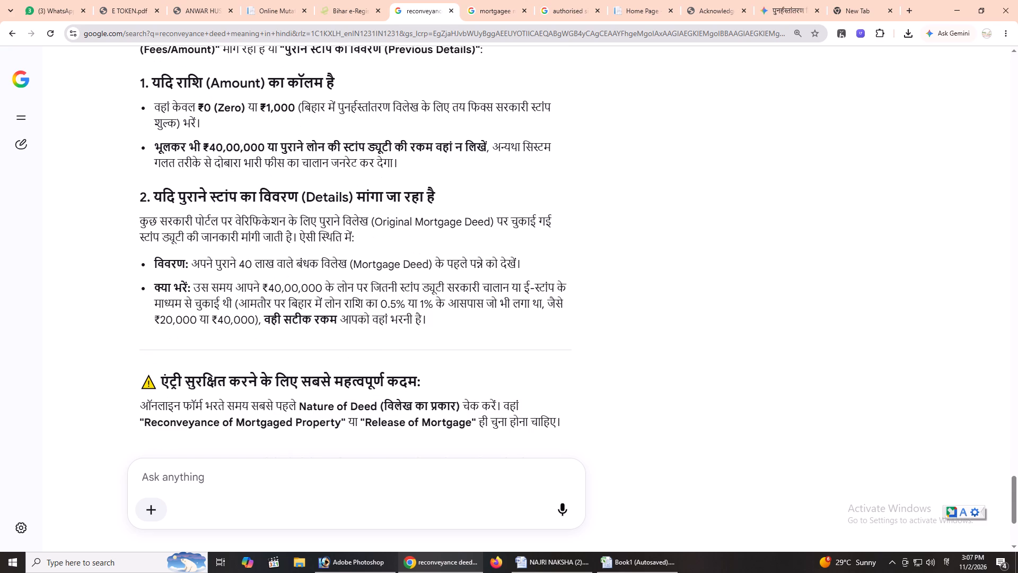
scroll(346, 383, down, 7)
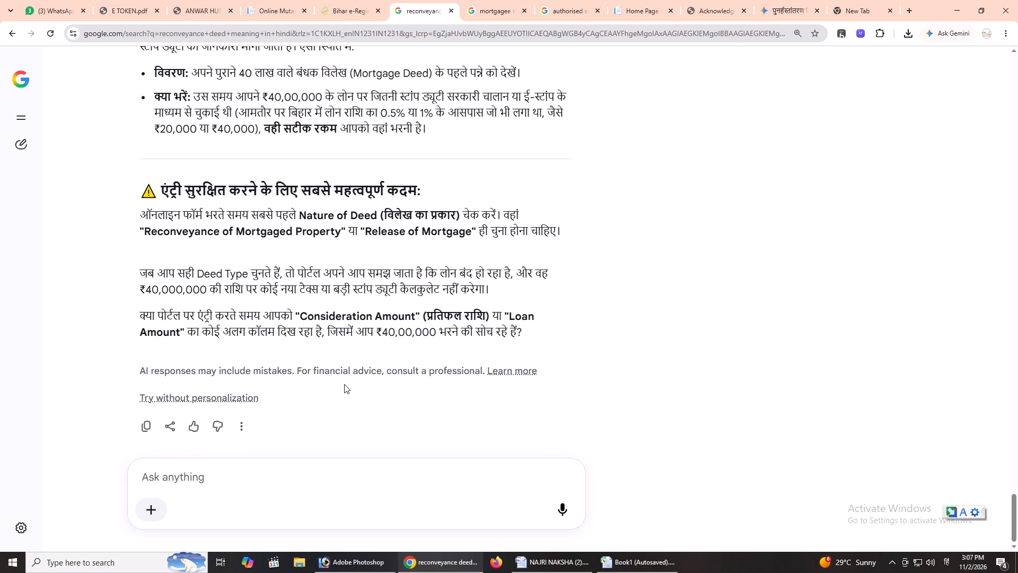
In the Bihar e-Registration form, update the mortgage deed's Mortgage Stamp Duty to 20000 and save the Check Slip stage.
click(340, 0)
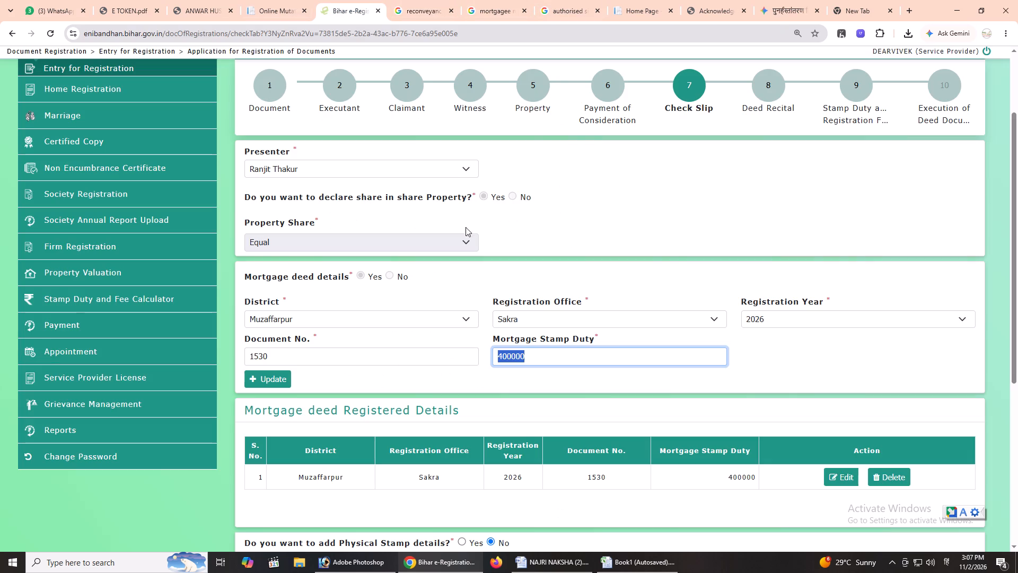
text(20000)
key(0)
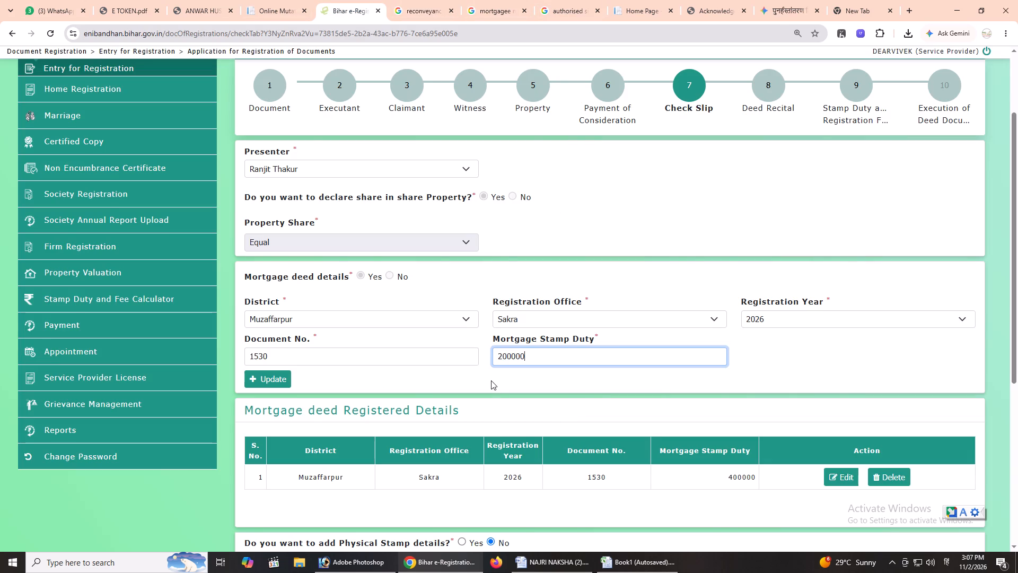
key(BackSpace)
click(289, 374)
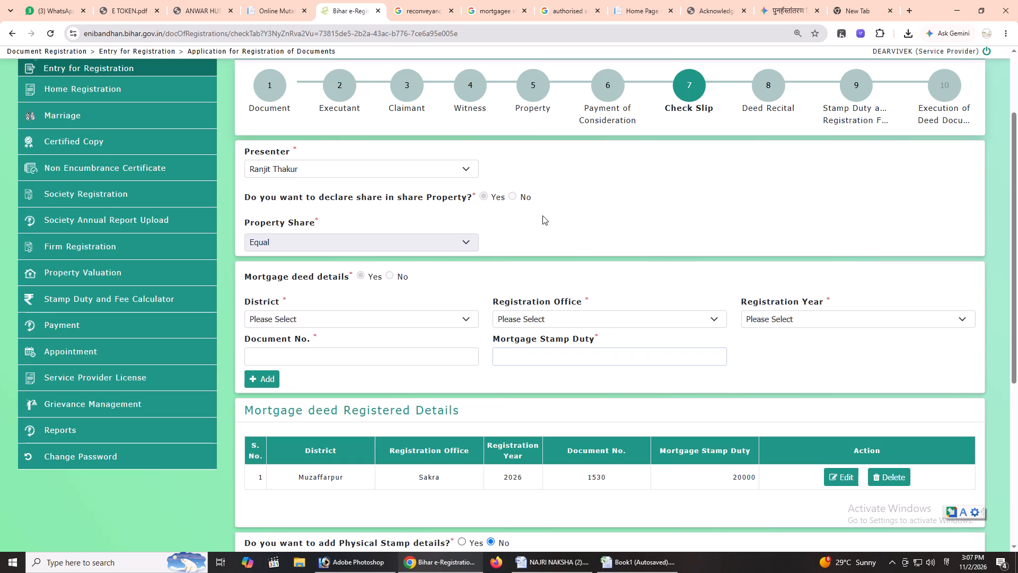
scroll(435, 368, down, 6)
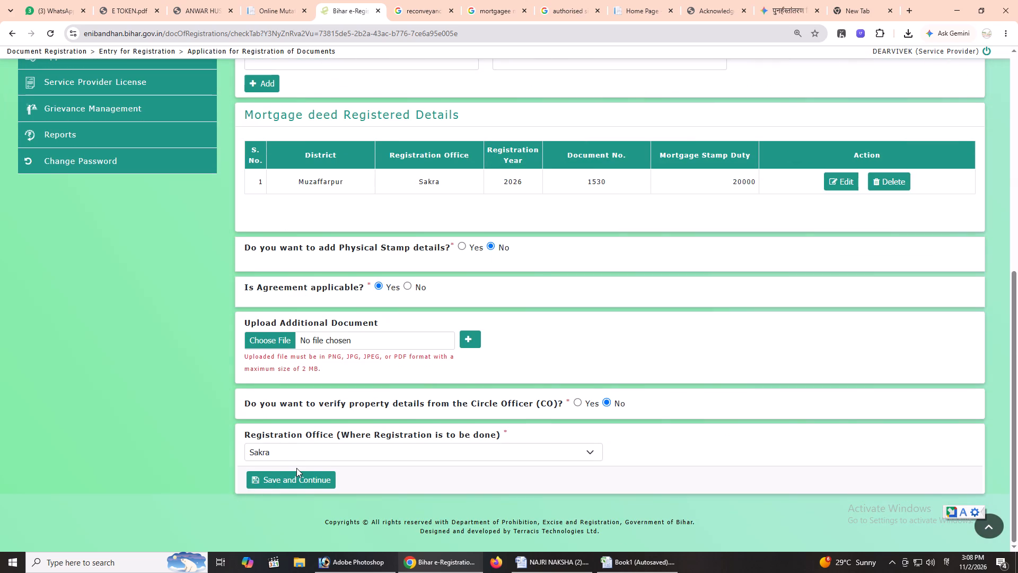
click(287, 487)
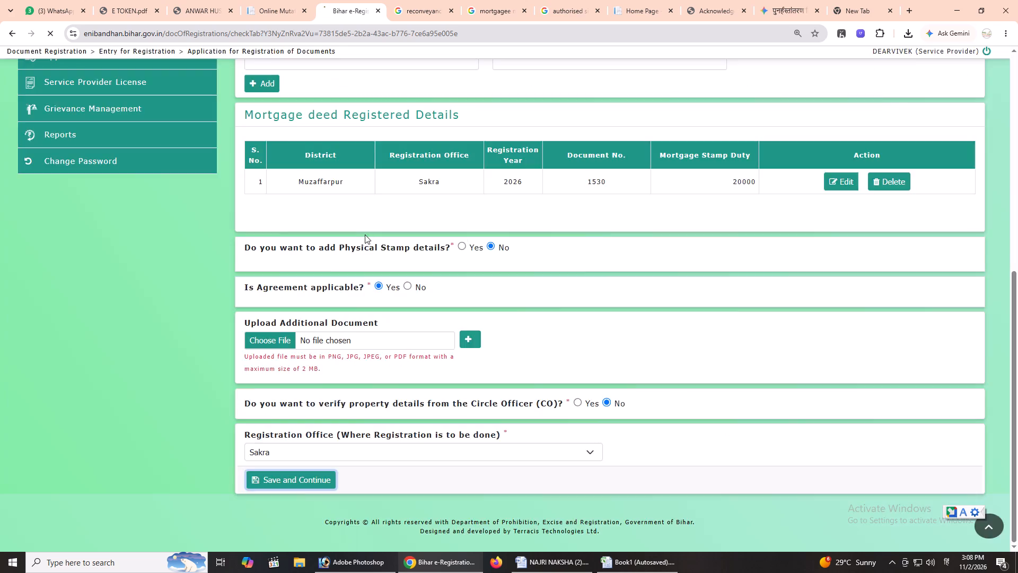
Accept the Deed Recital declaration, check the deed's print preview, and save to continue to the Stamp Duty and Registration Fee stage.
scroll(387, 326, down, 9)
scroll(415, 490, up, 1)
scroll(411, 491, down, 11)
click(281, 454)
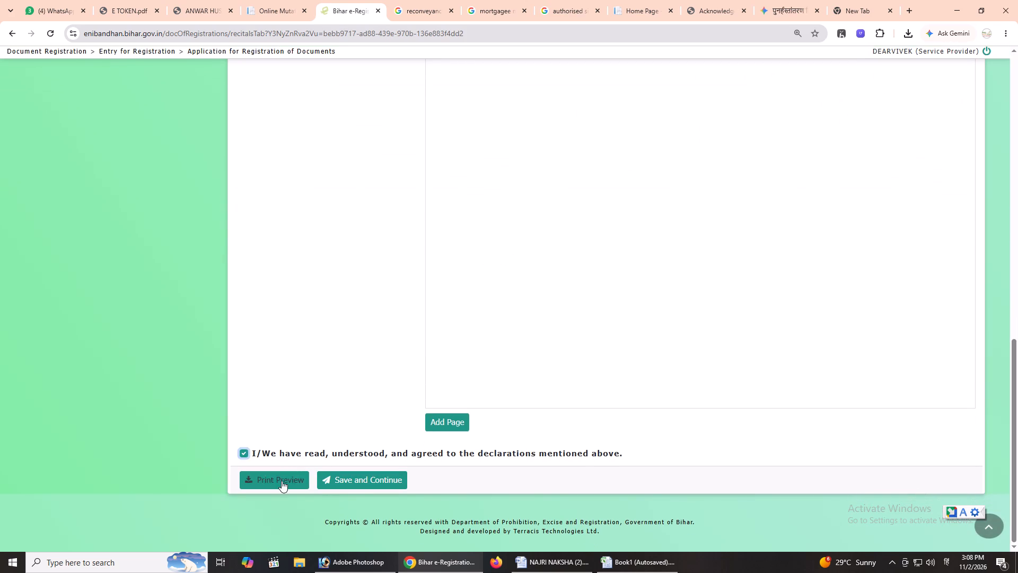
click(282, 481)
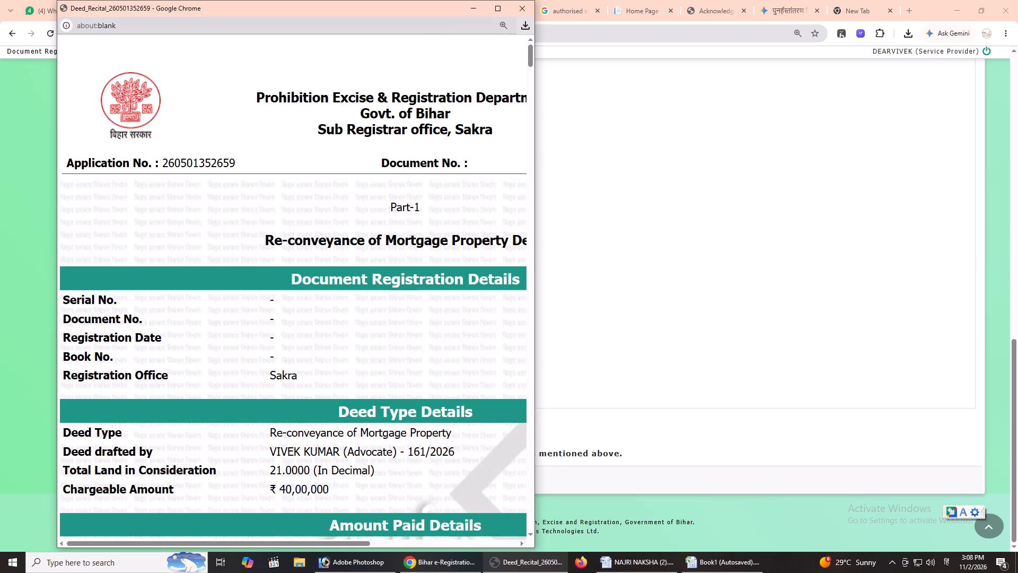
click(525, 1)
click(385, 480)
scroll(514, 377, down, 4)
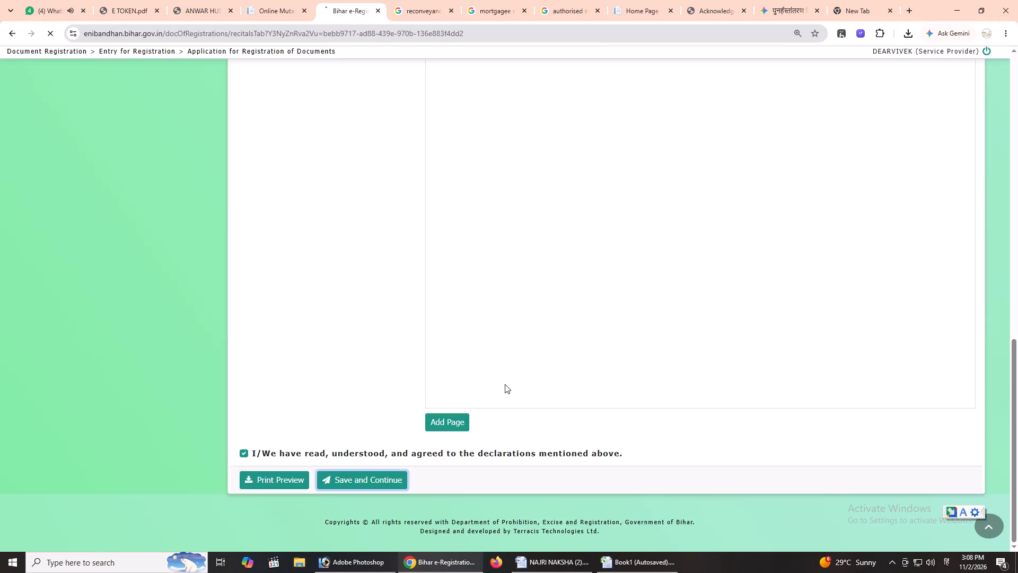
scroll(505, 384, down, 4)
scroll(401, 424, down, 4)
scroll(400, 428, up, 1)
click(602, 105)
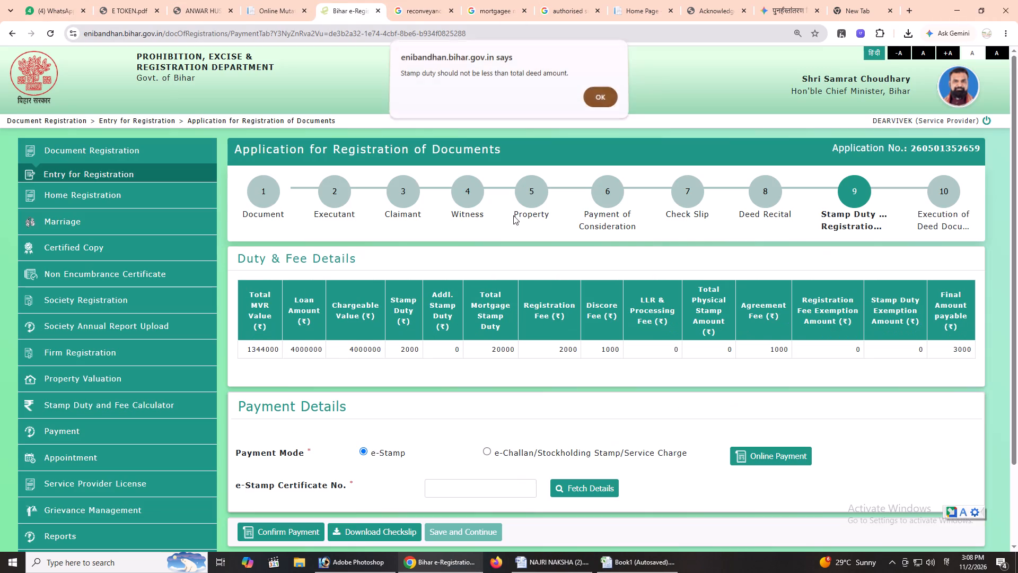
Download the application's check slip and open the downloaded PDF.
click(381, 532)
drag(823, 63, 897, 0)
click(792, 276)
Print only the odd pages of the check slip on the EPSON L3210 Series in grayscale at High quality.
click(978, 55)
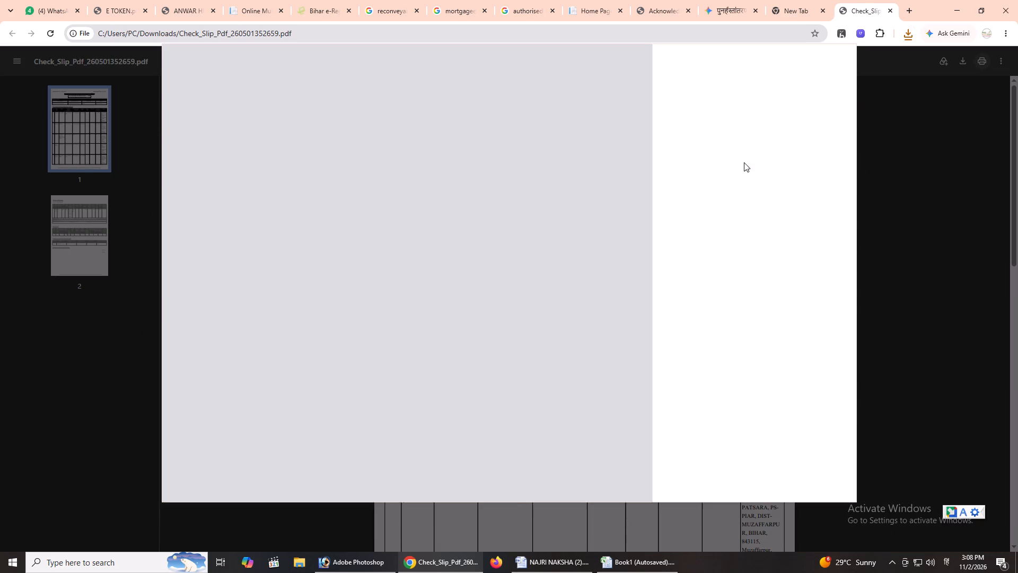
click(781, 153)
click(780, 148)
click(786, 177)
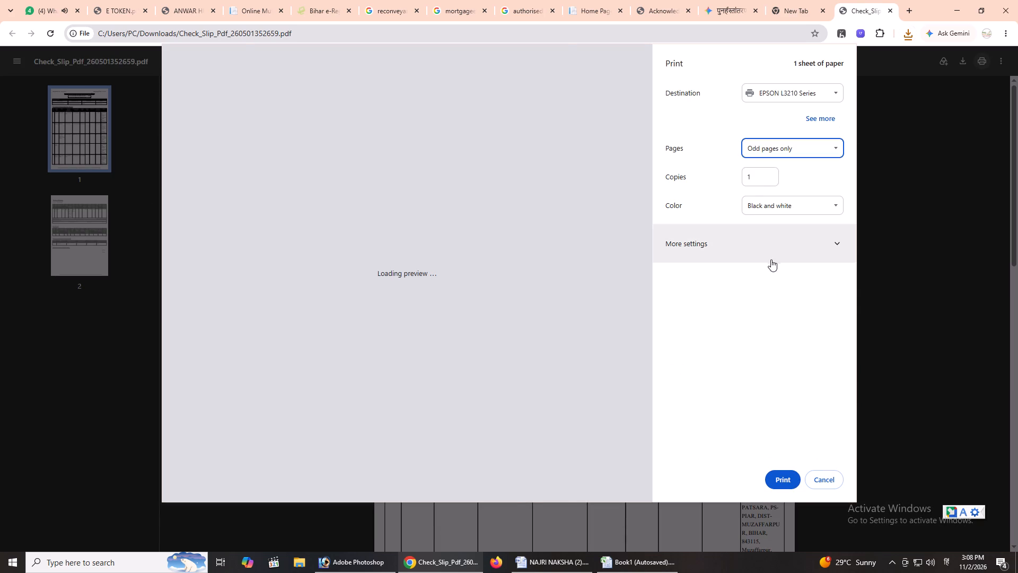
click(771, 258)
click(749, 379)
click(227, 103)
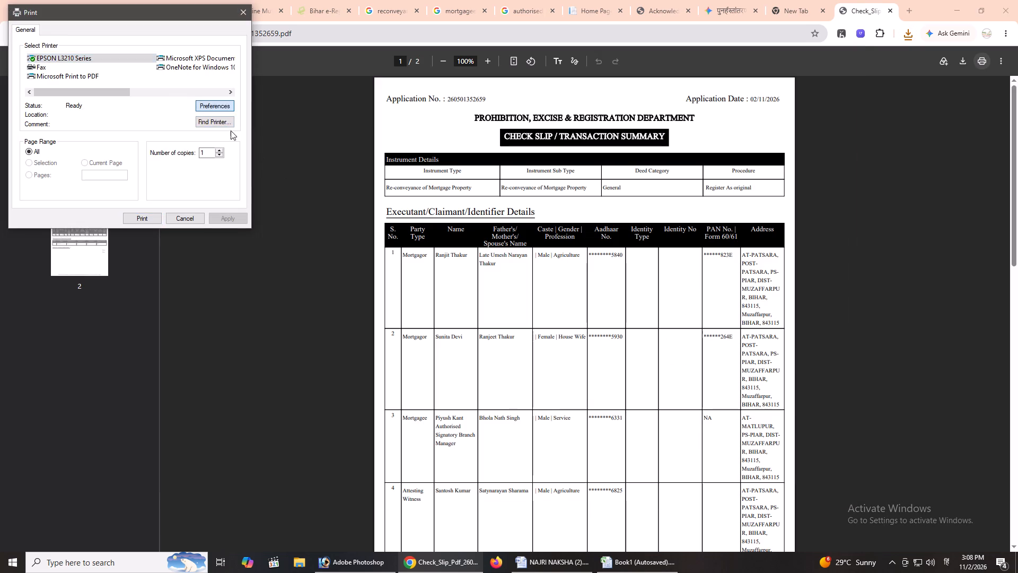
click(263, 172)
drag(268, 164, 270, 171)
click(261, 200)
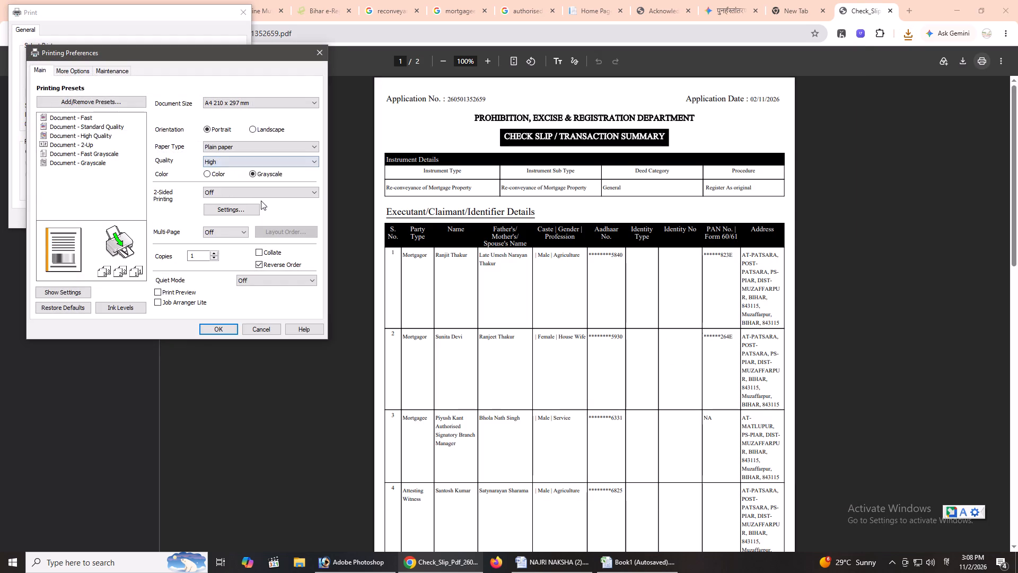
key(Return)
click(138, 221)
click(573, 326)
Print only the even pages of the check slip on the EPSON L3210 Series with the same grayscale, High-quality settings.
scroll(791, 437, down, 5)
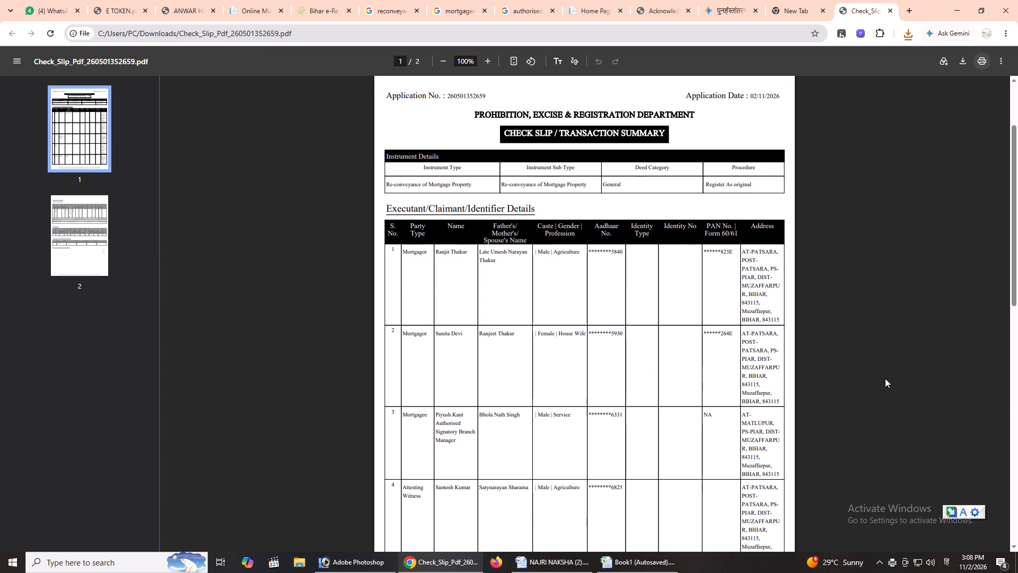
scroll(885, 378, down, 2)
click(656, 353)
scroll(712, 384, down, 5)
click(985, 59)
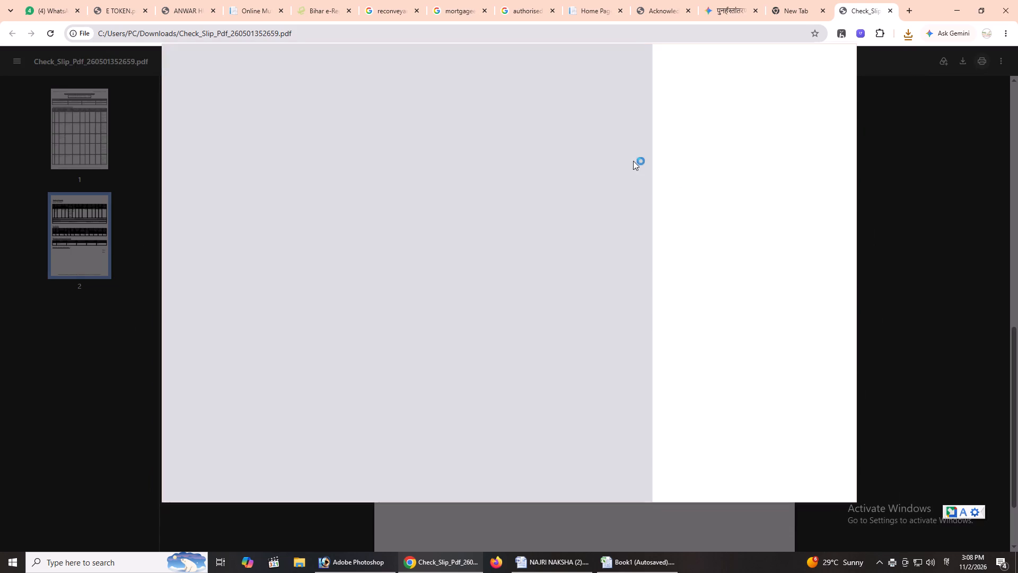
click(757, 141)
click(760, 143)
click(769, 150)
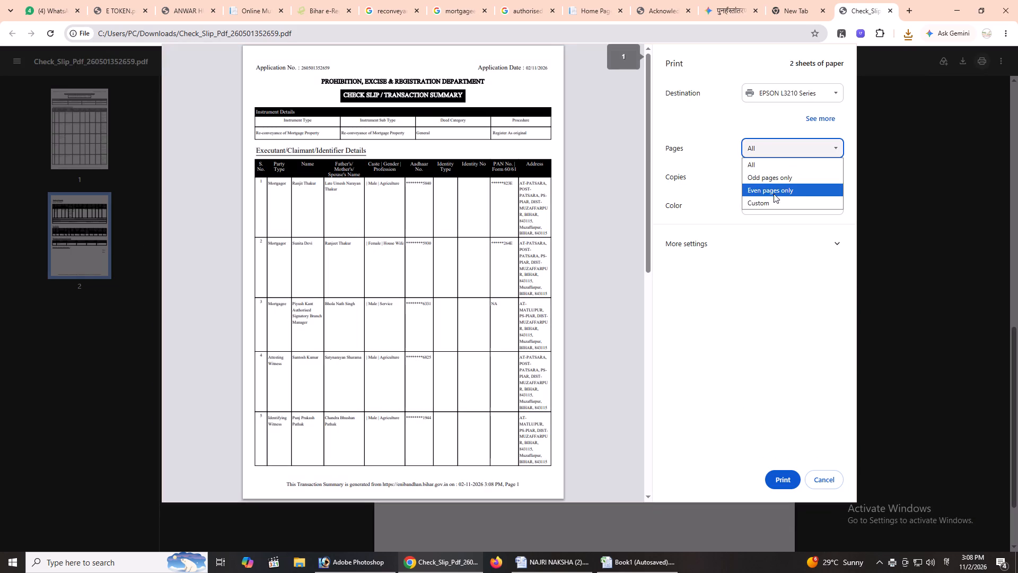
click(774, 194)
triple_click(443, 212)
click(443, 212)
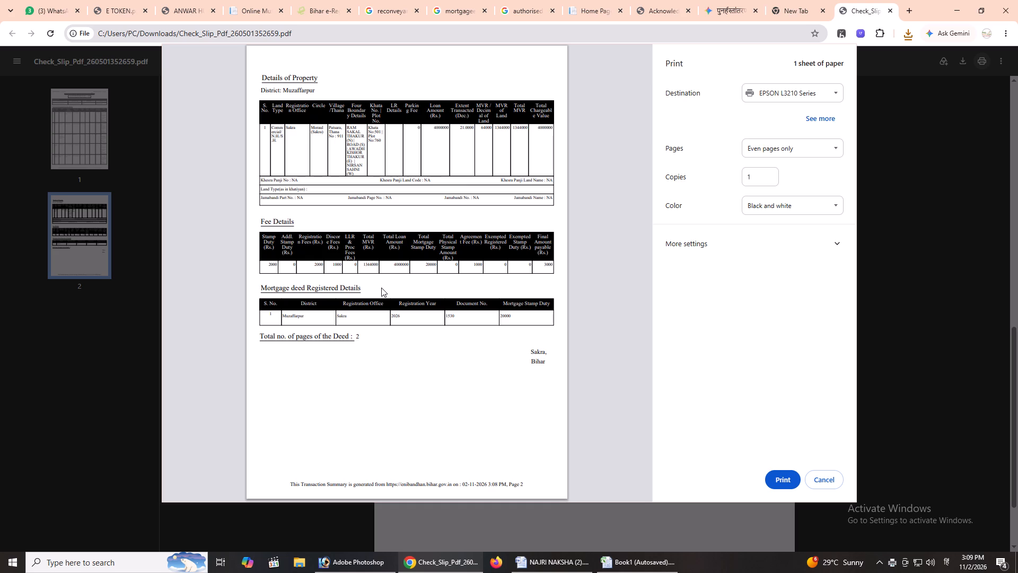
click(725, 231)
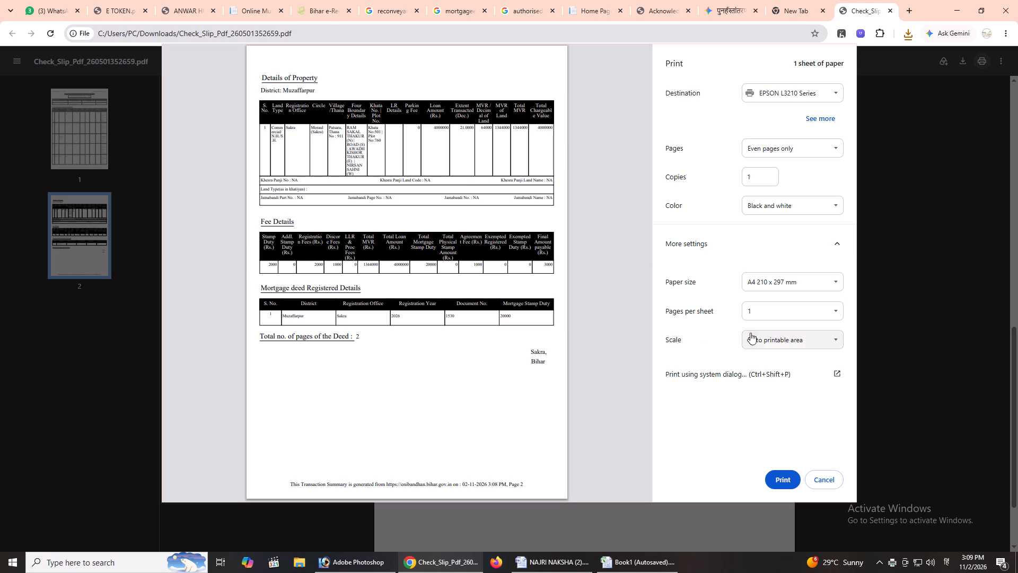
click(741, 370)
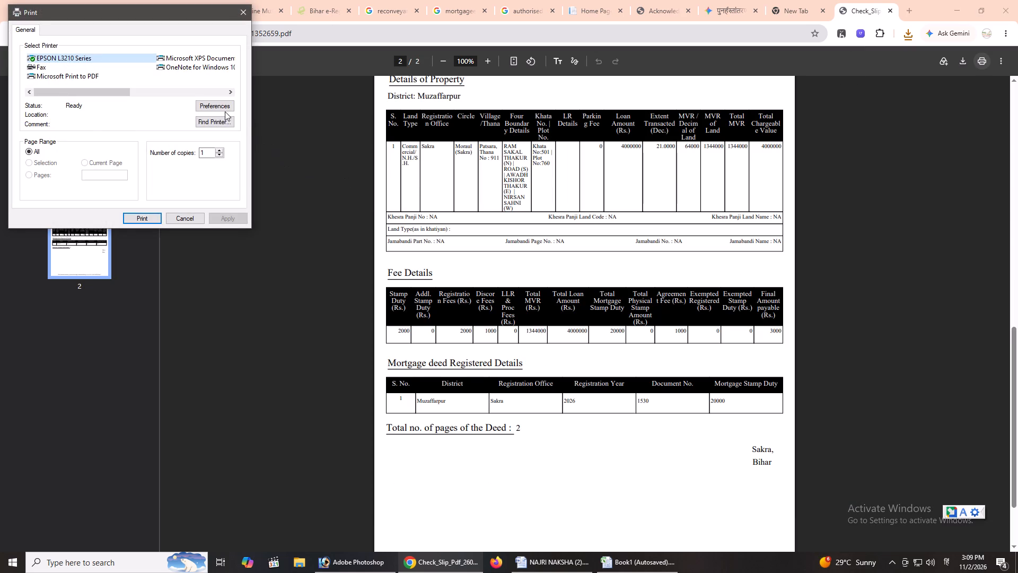
click(222, 105)
click(257, 177)
click(260, 167)
drag(255, 192, 256, 198)
key(Return)
click(150, 216)
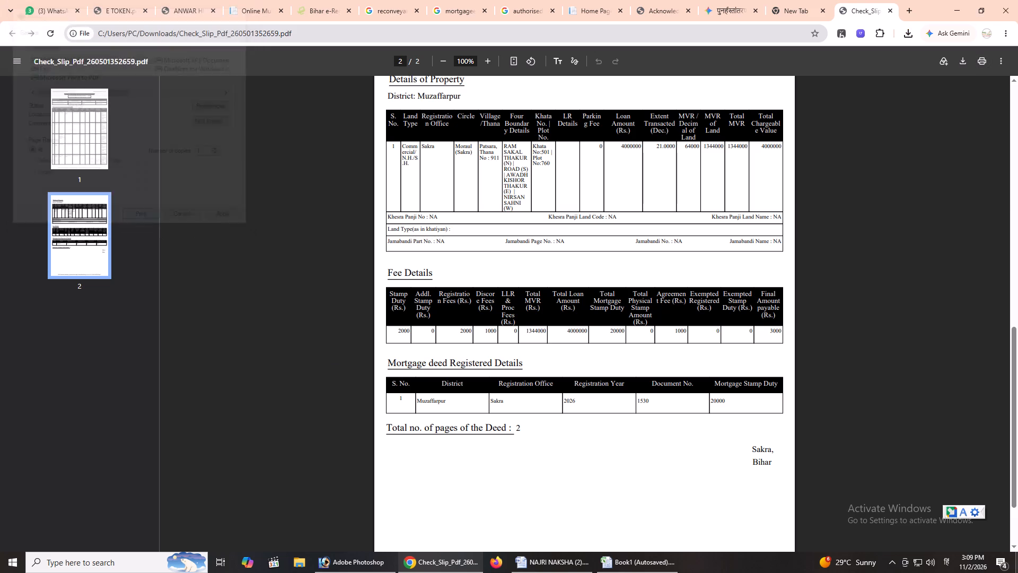
click(468, 338)
click(551, 427)
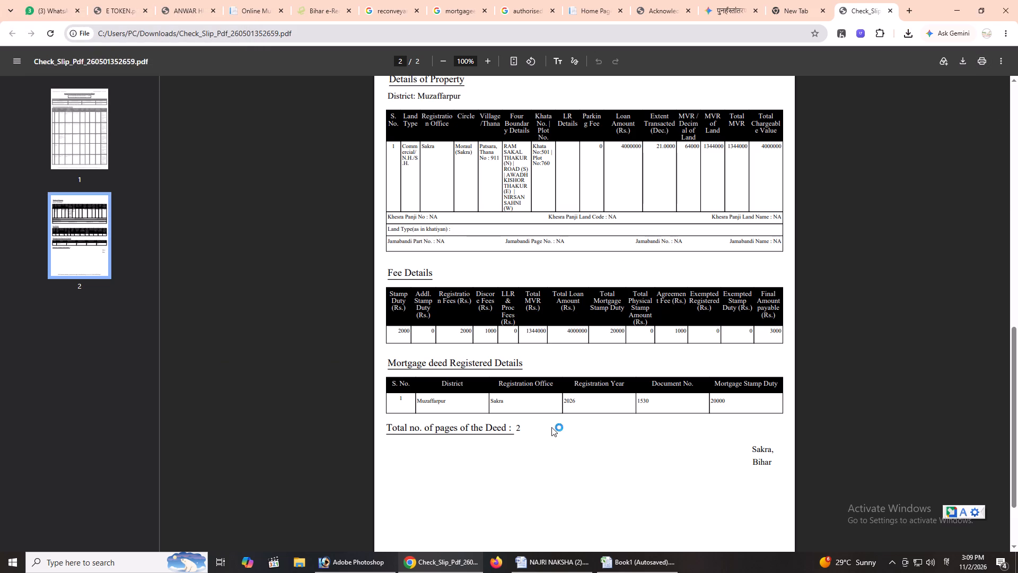
click(540, 468)
click(300, 558)
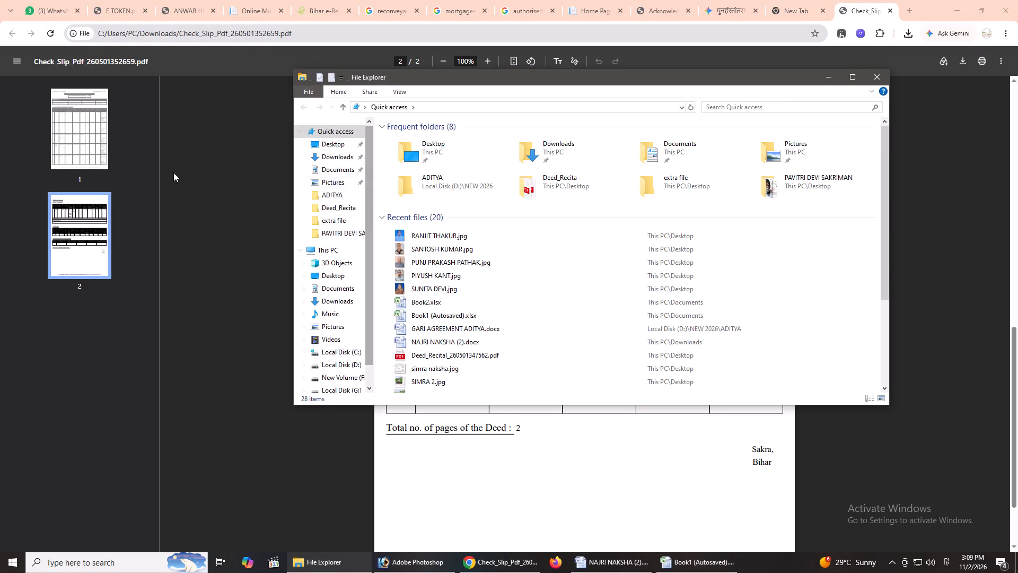
click(851, 73)
click(72, 314)
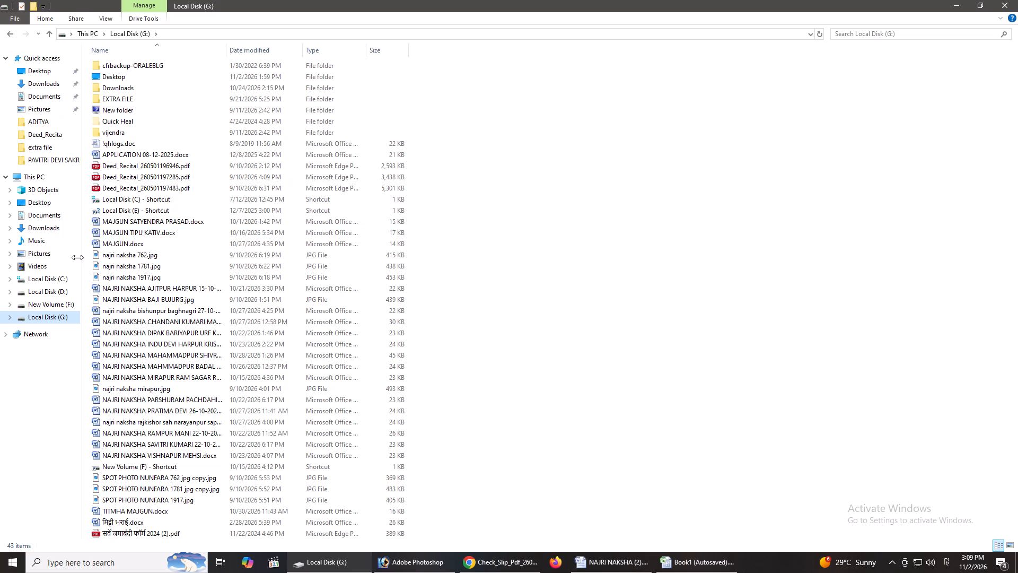
double_click(149, 233)
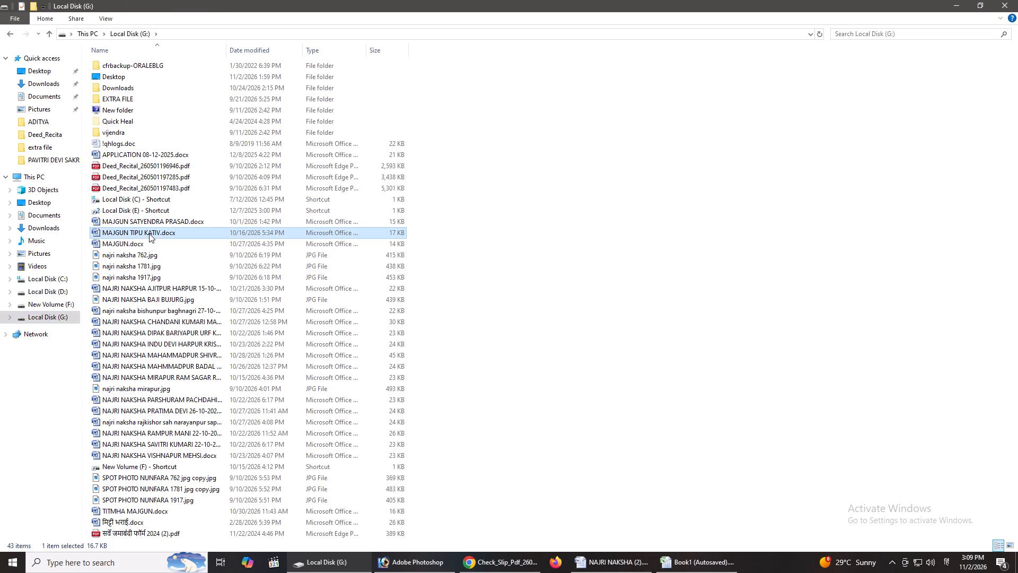
double_click(197, 235)
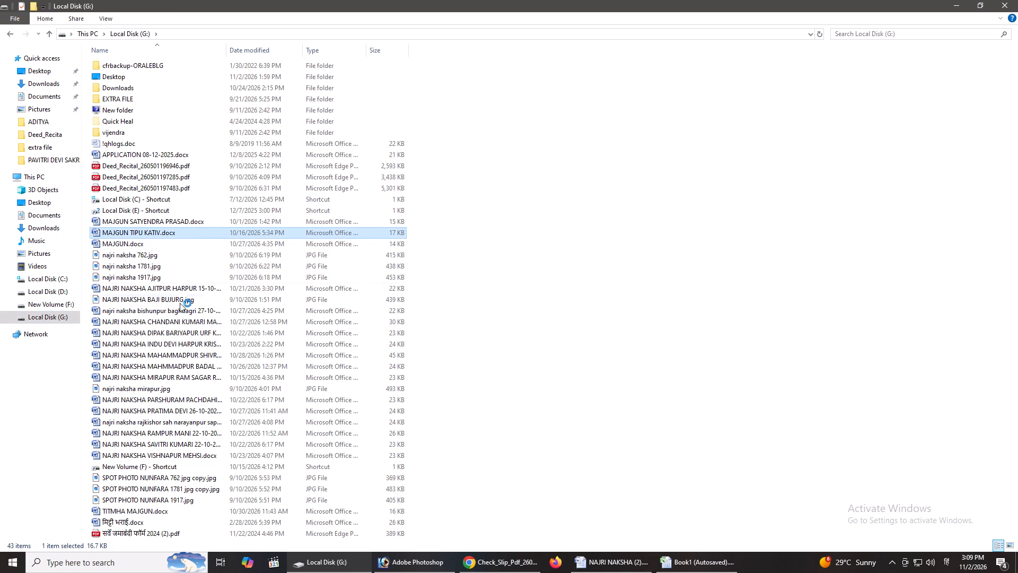
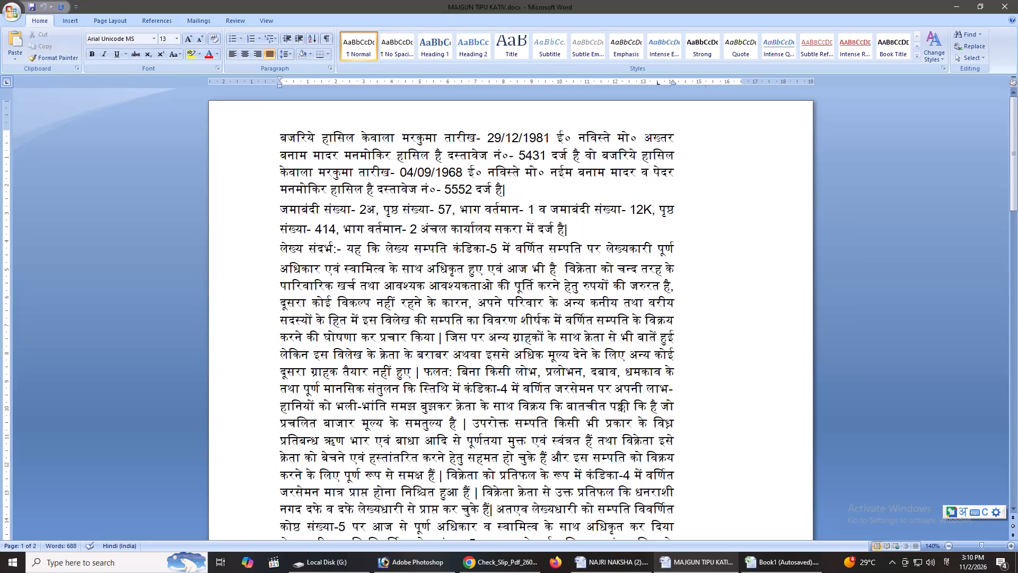
In the नजरी नक्शा section on page 2, replace the मौजा name with पटसारा.
scroll(503, 315, down, 20)
scroll(503, 315, down, 1)
scroll(414, 388, down, 1)
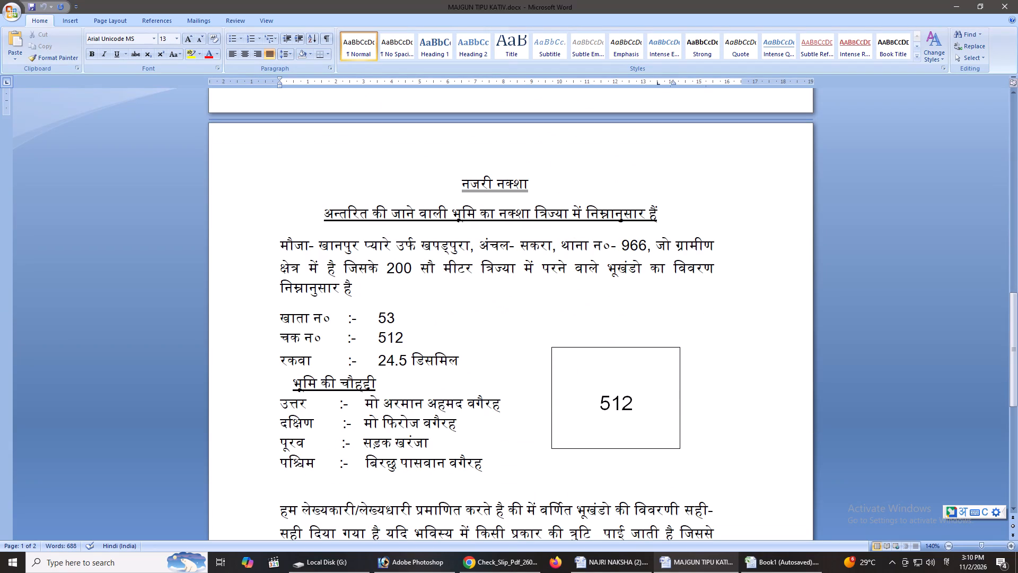
drag(318, 249, 468, 250)
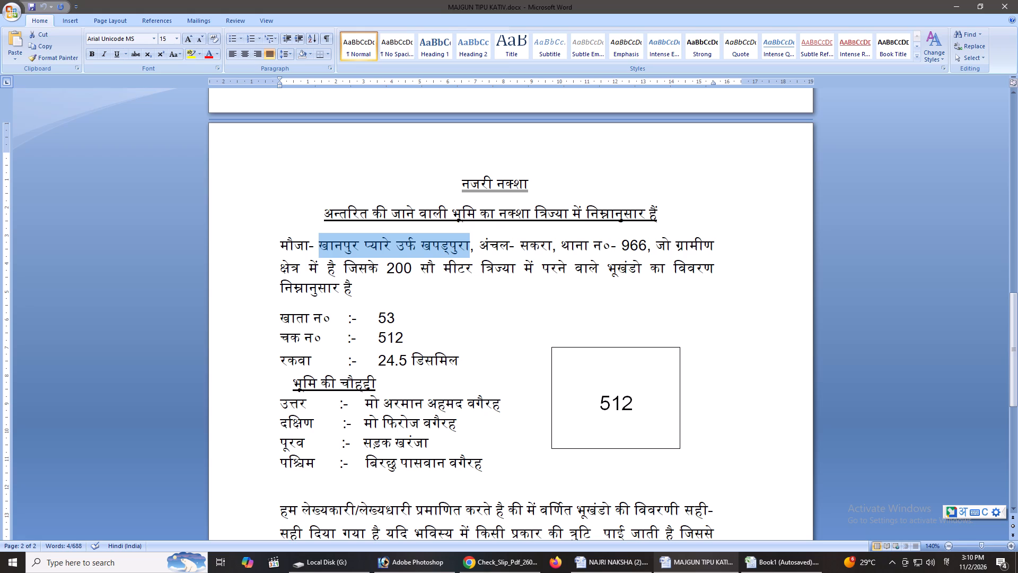
key(BackSpace)
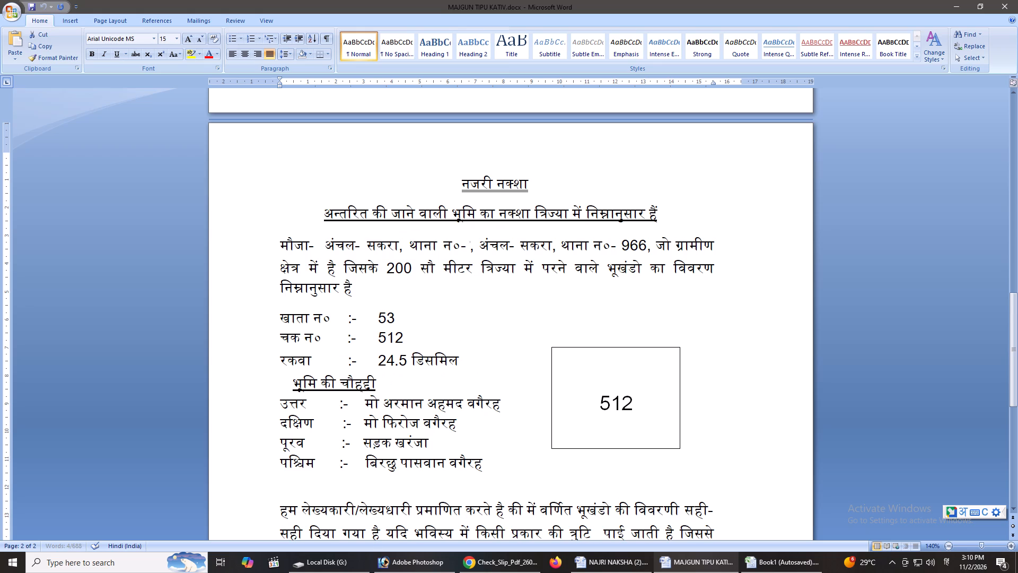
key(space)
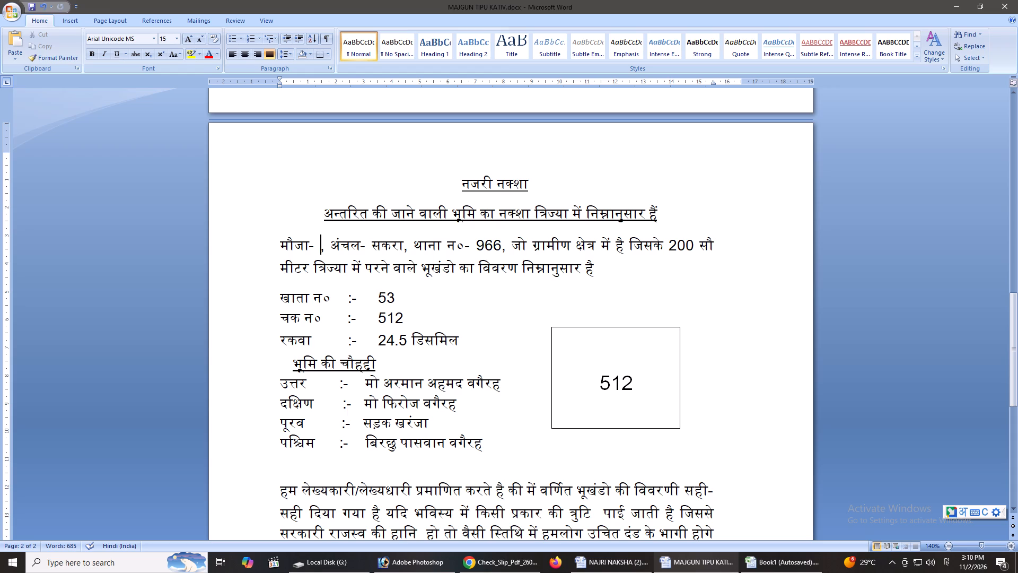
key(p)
key(BackSpace)
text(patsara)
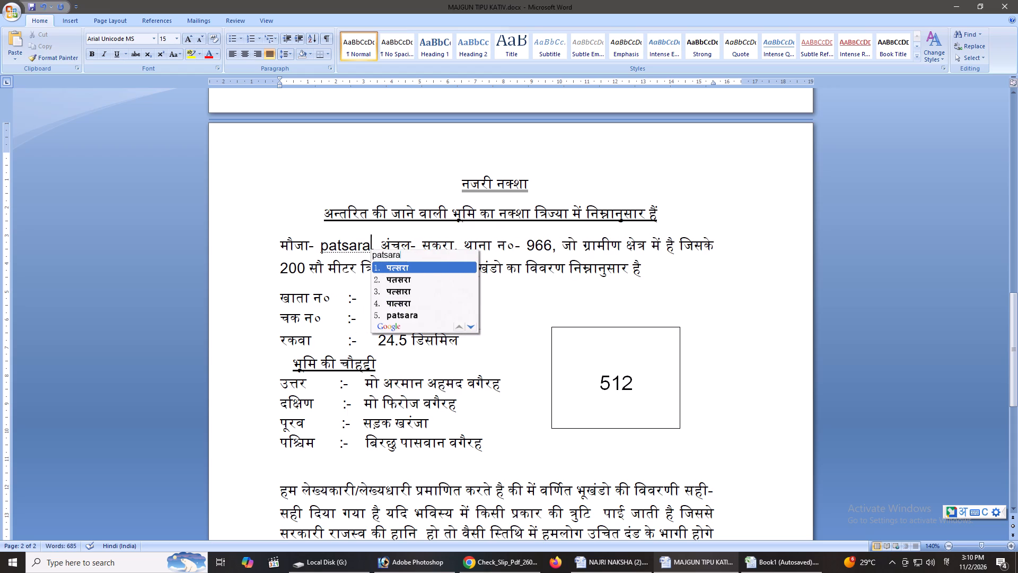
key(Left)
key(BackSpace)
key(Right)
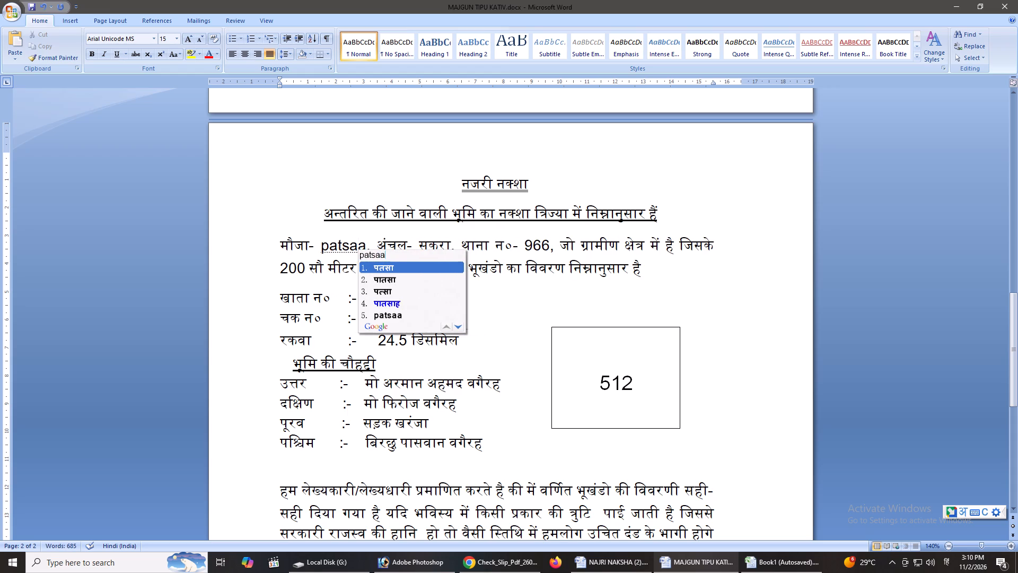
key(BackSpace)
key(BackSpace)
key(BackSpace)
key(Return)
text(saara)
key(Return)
Change the अंचल name in the same line to बन्दरा.
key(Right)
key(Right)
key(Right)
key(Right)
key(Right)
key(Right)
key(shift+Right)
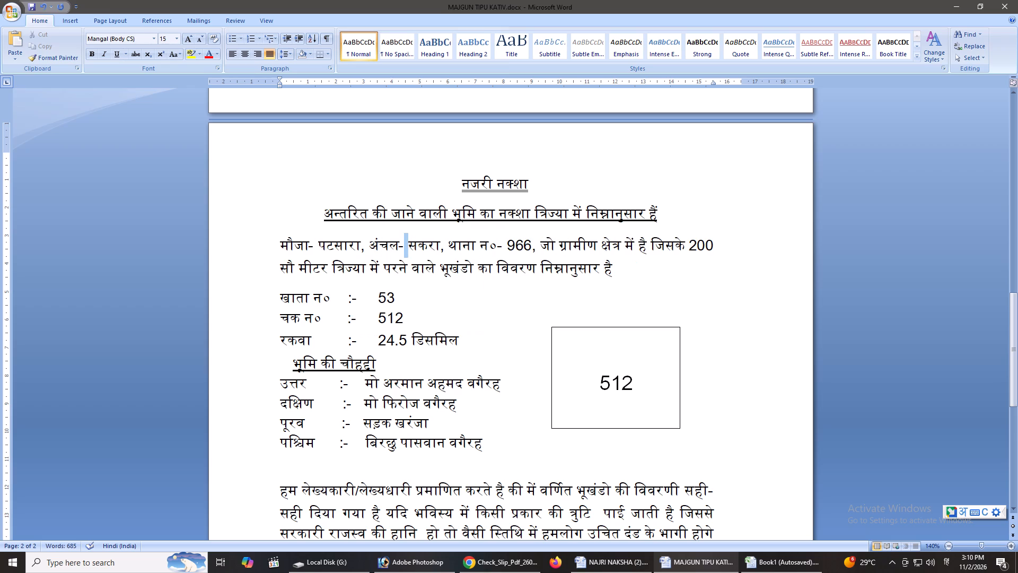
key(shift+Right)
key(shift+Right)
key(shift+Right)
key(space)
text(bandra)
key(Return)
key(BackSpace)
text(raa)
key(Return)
Set the थाना न० in the location paragraph to 911.
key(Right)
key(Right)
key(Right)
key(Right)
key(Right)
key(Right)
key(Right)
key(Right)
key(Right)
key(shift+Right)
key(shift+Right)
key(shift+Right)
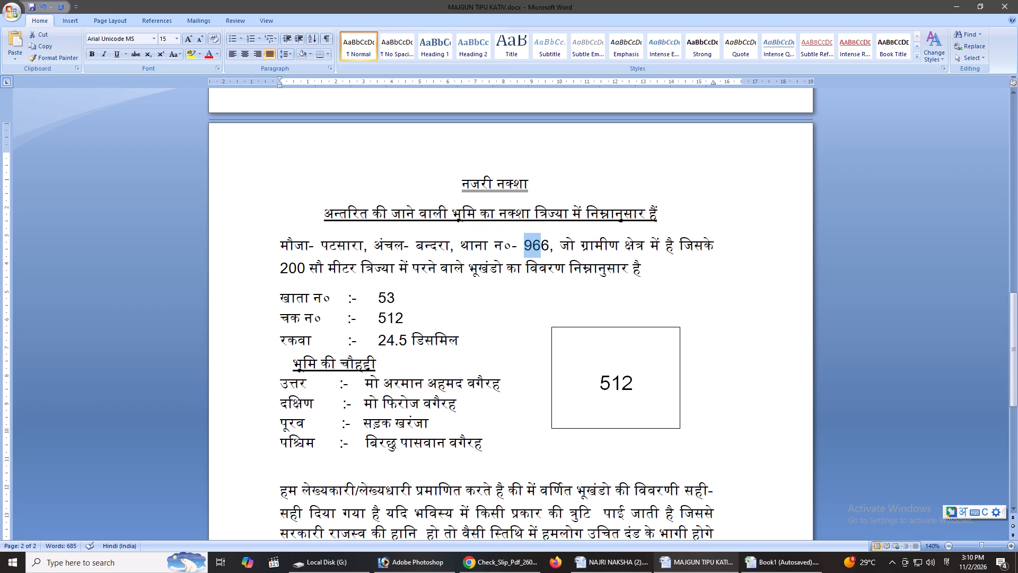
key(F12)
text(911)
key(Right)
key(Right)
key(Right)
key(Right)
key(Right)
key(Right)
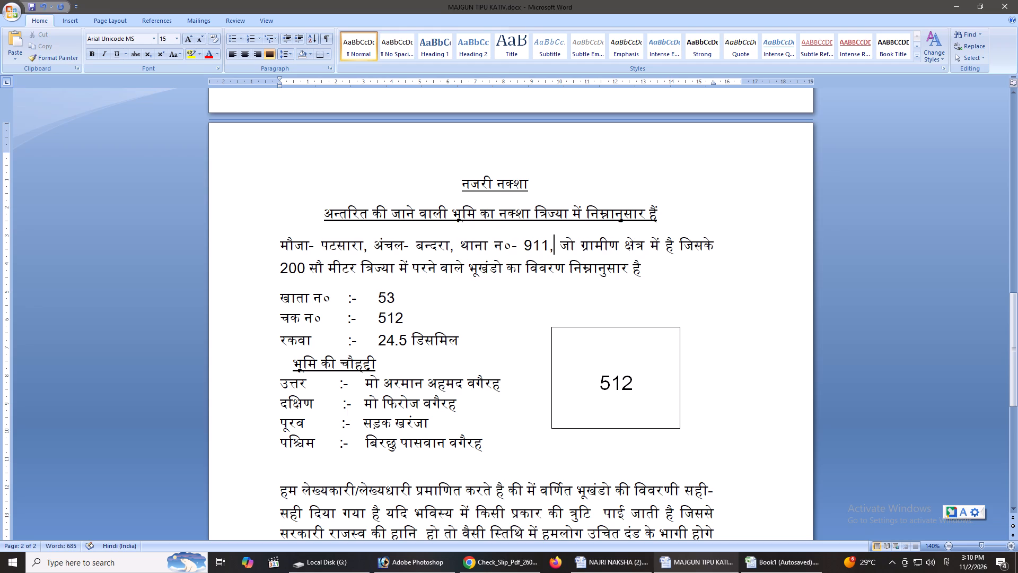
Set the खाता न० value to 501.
click(399, 296)
key(BackSpace)
key(BackSpace)
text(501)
Clear the number in the चक न० row.
drag(419, 312, 378, 326)
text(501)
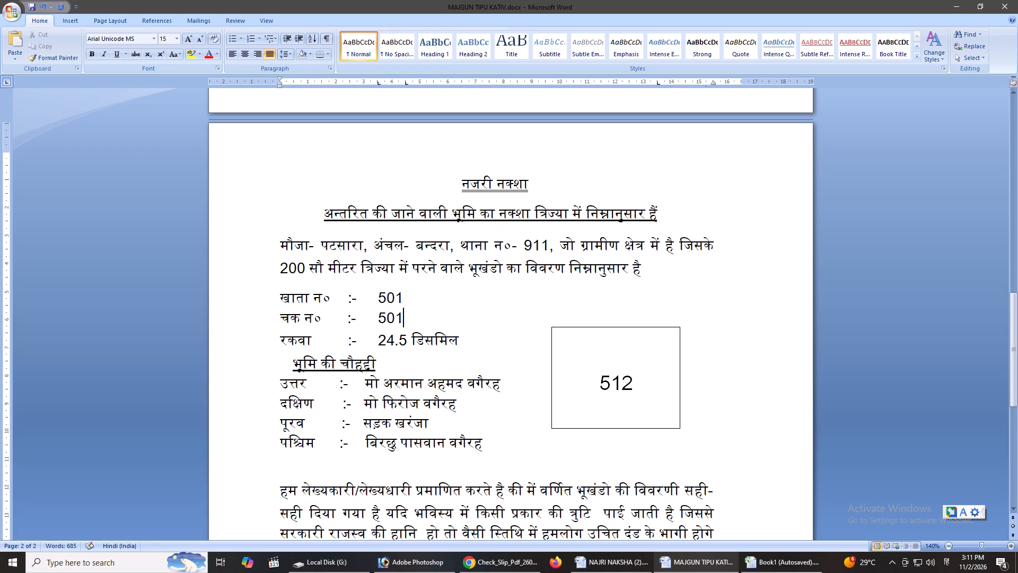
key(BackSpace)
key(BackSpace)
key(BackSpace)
Replace the word चक in the row label below खाता with खेसरा, leaving a single space before न०.
drag(286, 322, 291, 323)
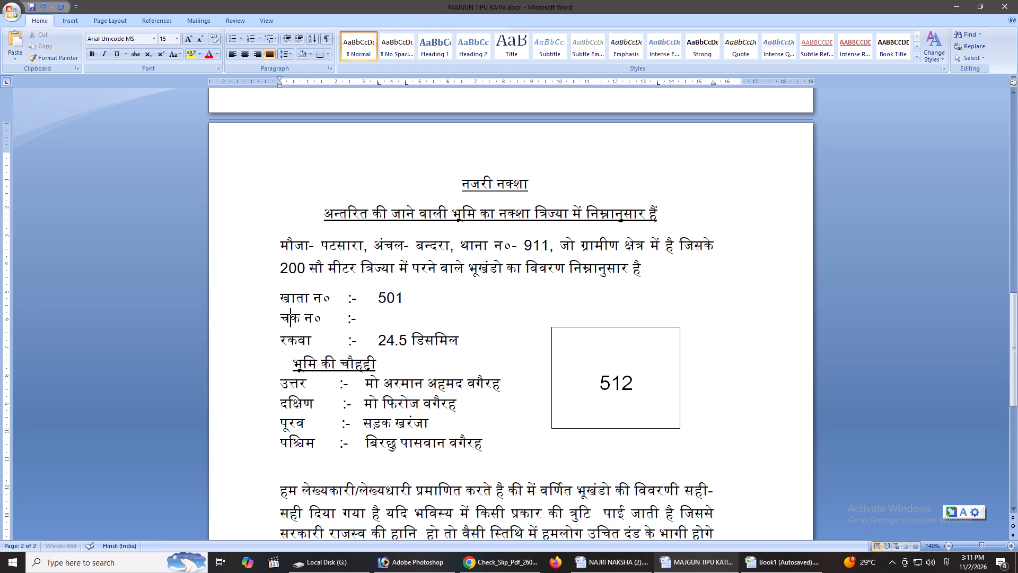
drag(291, 323, 295, 323)
drag(299, 326, 287, 322)
click(294, 330)
drag(295, 320, 277, 318)
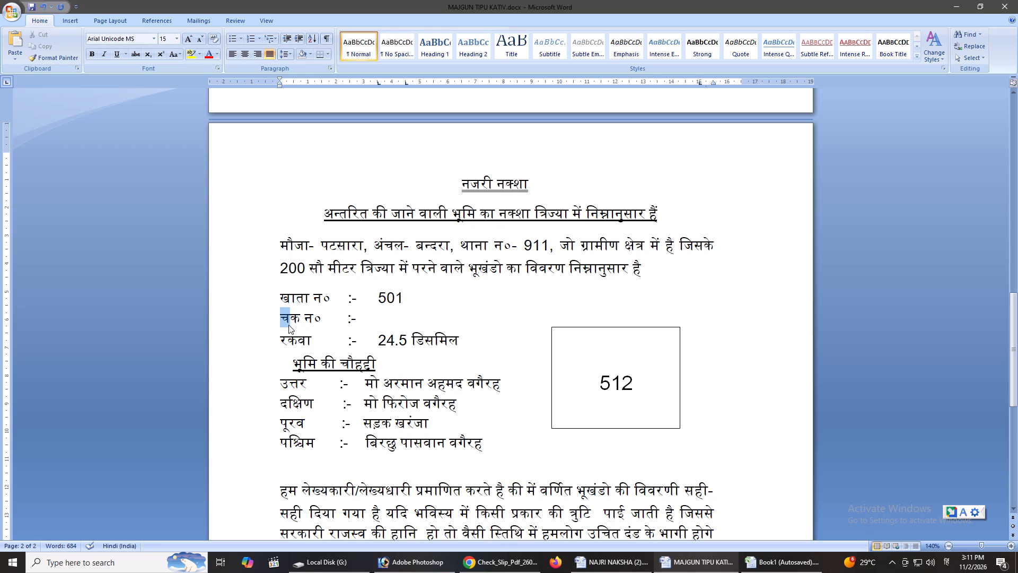
drag(301, 318, 287, 317)
click(287, 317)
key(F12)
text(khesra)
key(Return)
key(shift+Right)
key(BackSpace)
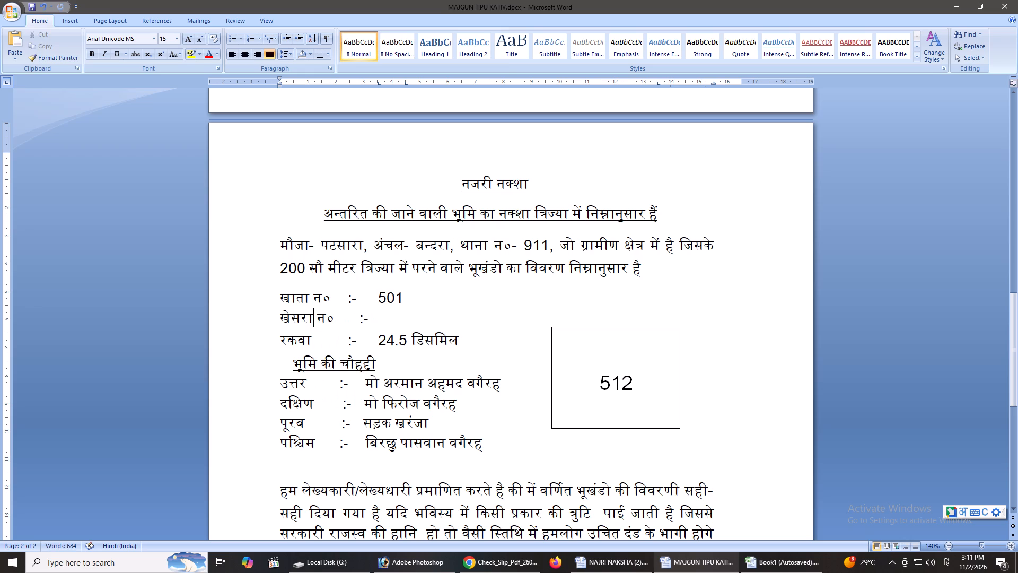
Correct the abbreviation न० to नं० in both the खेसरा and खाता labels.
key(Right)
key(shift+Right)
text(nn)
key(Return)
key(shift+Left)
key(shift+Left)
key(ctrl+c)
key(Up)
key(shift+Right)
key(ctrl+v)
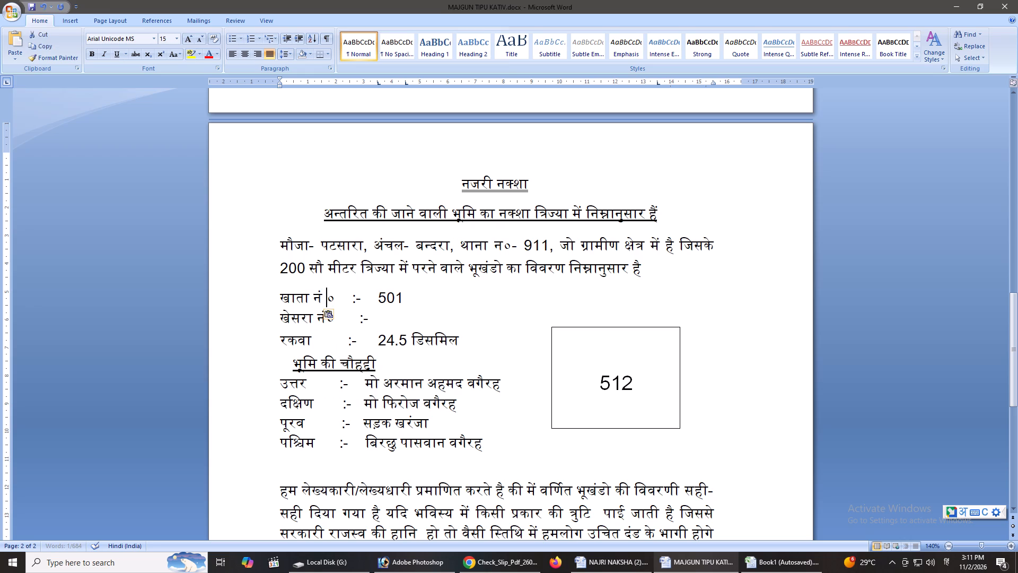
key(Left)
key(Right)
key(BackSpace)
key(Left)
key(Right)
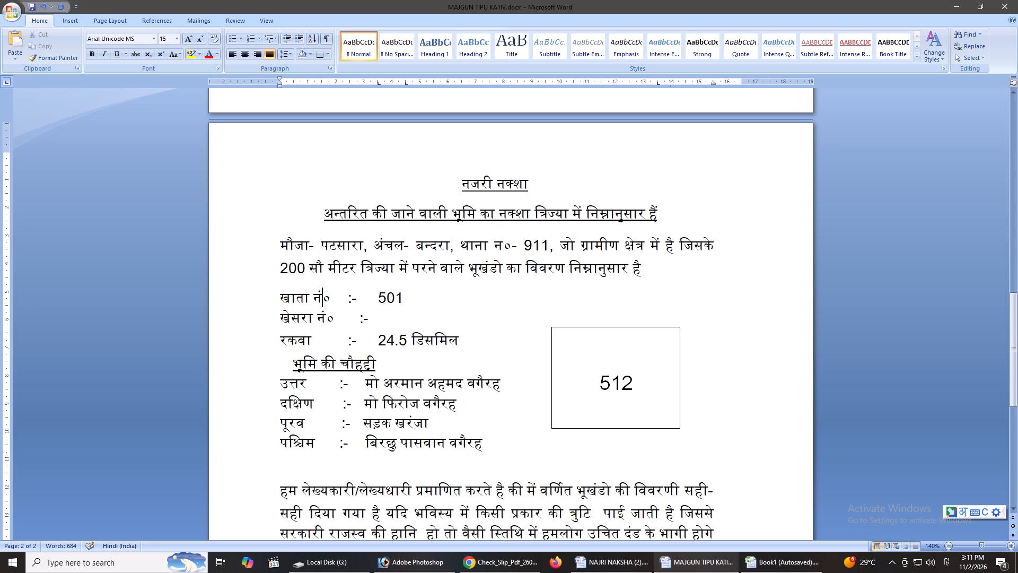
Remove the extra spacing in the खेसरा नं० row so its colon lines up with the खाता row.
click(359, 311)
key(BackSpace)
click(388, 321)
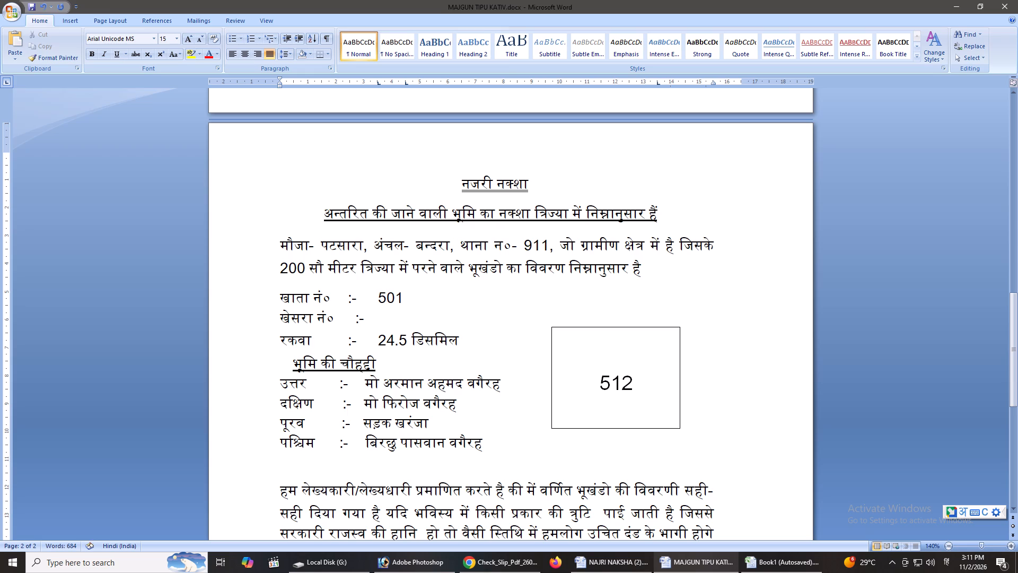
click(355, 320)
key(BackSpace)
key(BackSpace)
click(392, 318)
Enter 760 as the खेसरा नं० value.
key(F12)
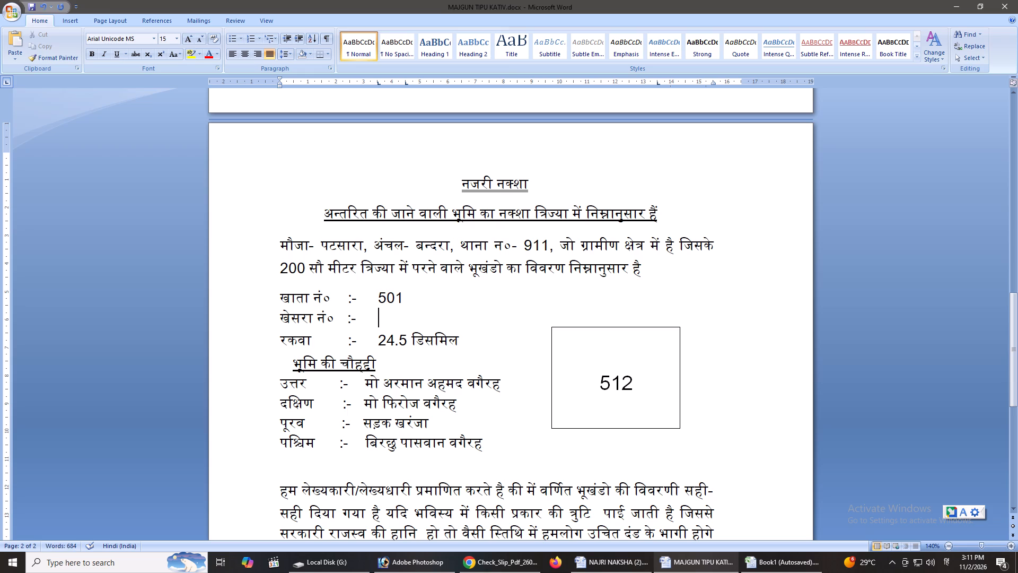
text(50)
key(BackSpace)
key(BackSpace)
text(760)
Set the रकवा area to 21 डिसमिल.
drag(378, 342, 408, 343)
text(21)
Replace the north (उत्तर) boundary entry with the new northern neighbour's name in Hindi.
drag(508, 382, 373, 385)
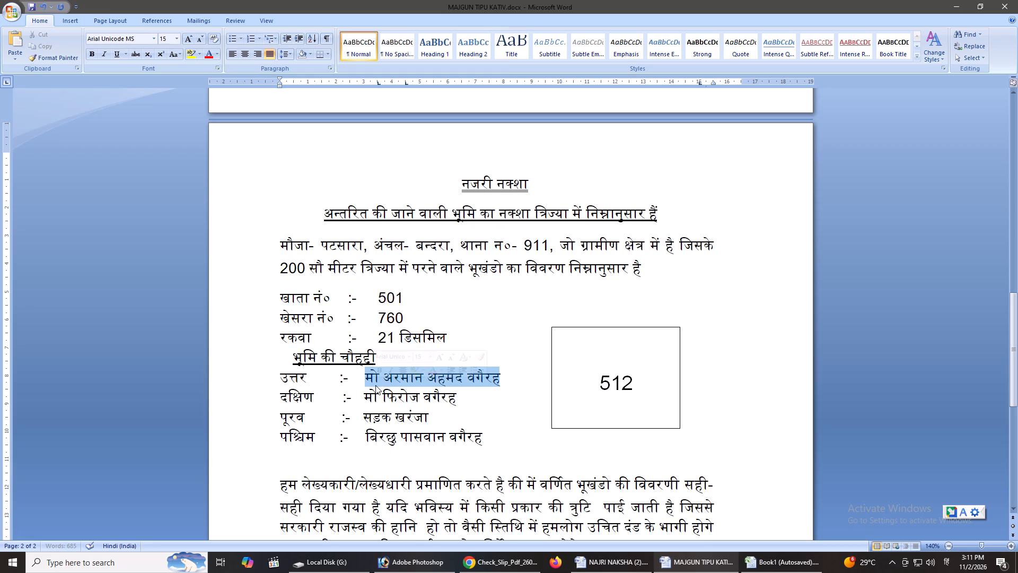
key(F12)
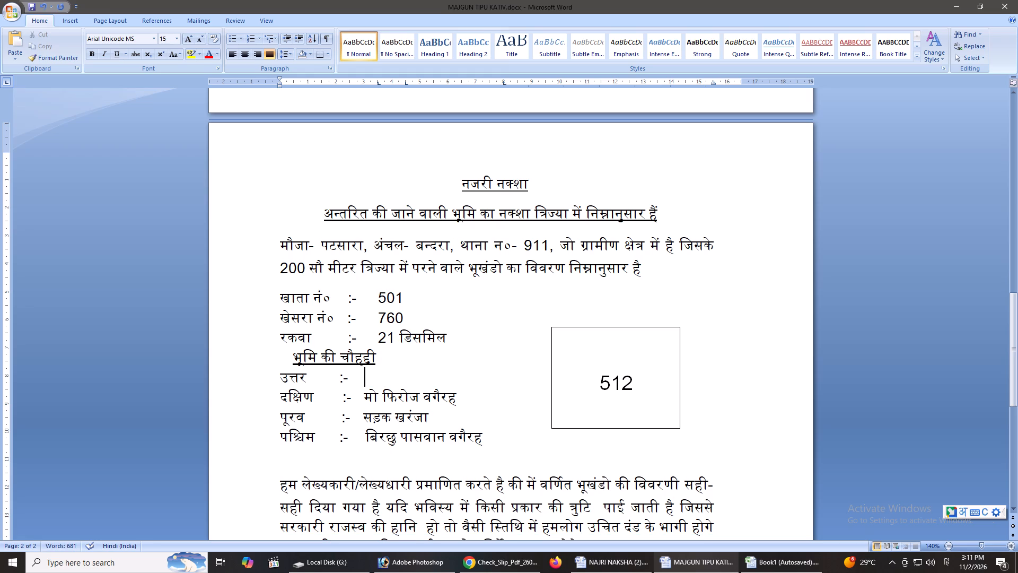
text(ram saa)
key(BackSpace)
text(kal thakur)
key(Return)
Replace the south (दक्षिण) boundary entry with रोड.
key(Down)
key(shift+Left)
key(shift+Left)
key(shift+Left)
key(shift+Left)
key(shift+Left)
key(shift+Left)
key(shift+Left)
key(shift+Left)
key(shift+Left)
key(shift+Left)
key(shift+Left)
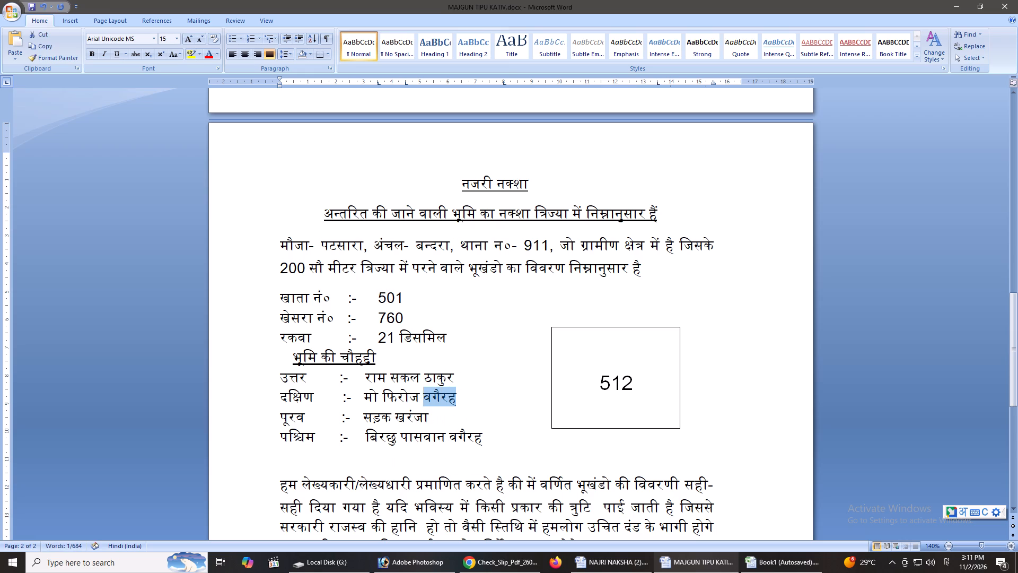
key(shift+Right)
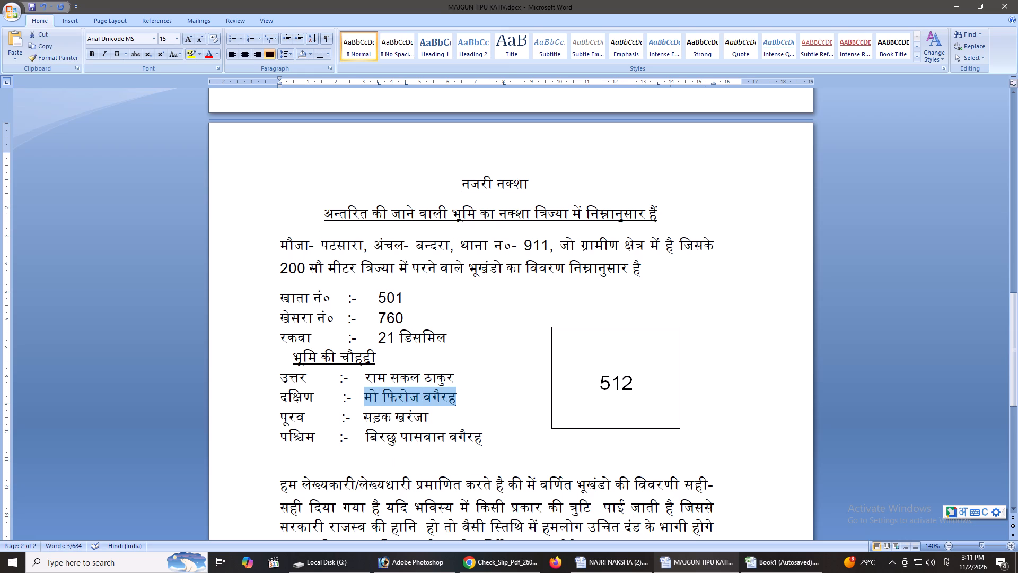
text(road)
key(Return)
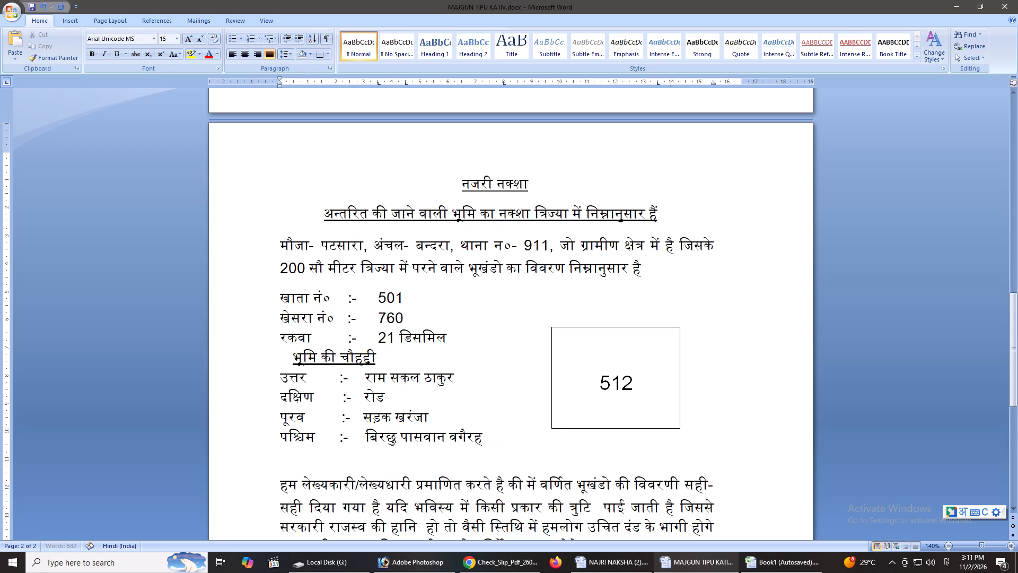
Replace the east (पूरव) boundary entry with the new eastern neighbour's name in Hindi.
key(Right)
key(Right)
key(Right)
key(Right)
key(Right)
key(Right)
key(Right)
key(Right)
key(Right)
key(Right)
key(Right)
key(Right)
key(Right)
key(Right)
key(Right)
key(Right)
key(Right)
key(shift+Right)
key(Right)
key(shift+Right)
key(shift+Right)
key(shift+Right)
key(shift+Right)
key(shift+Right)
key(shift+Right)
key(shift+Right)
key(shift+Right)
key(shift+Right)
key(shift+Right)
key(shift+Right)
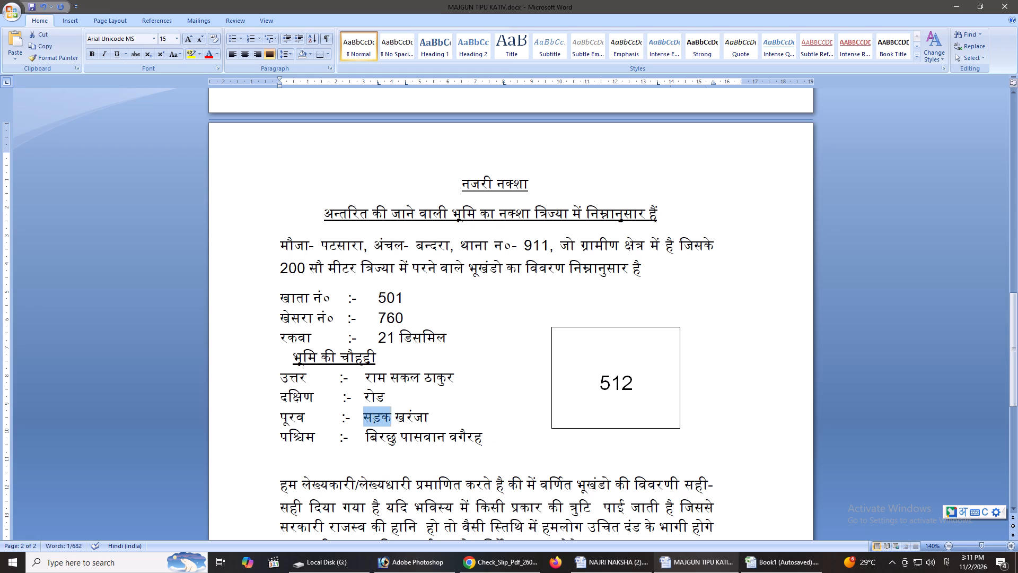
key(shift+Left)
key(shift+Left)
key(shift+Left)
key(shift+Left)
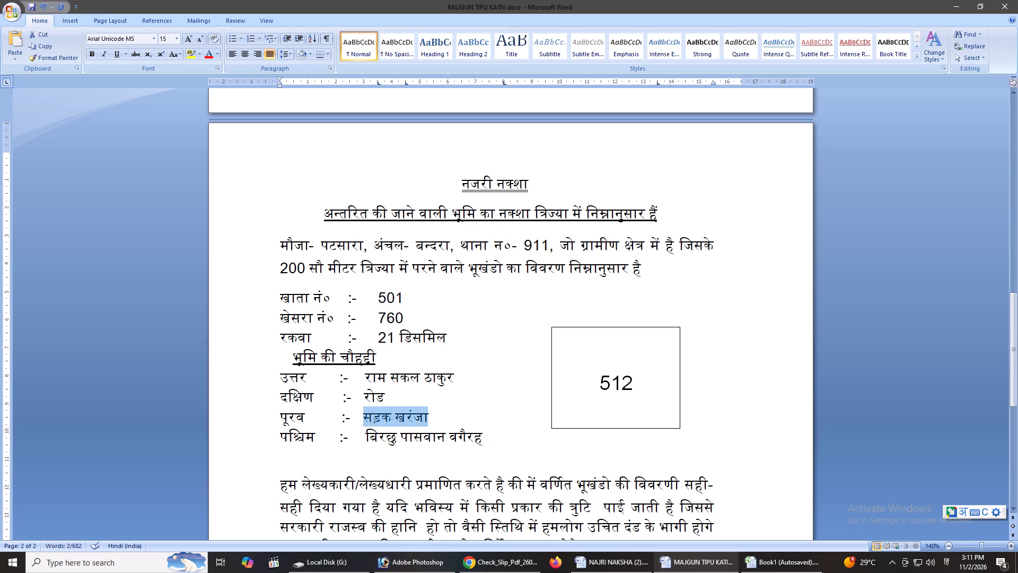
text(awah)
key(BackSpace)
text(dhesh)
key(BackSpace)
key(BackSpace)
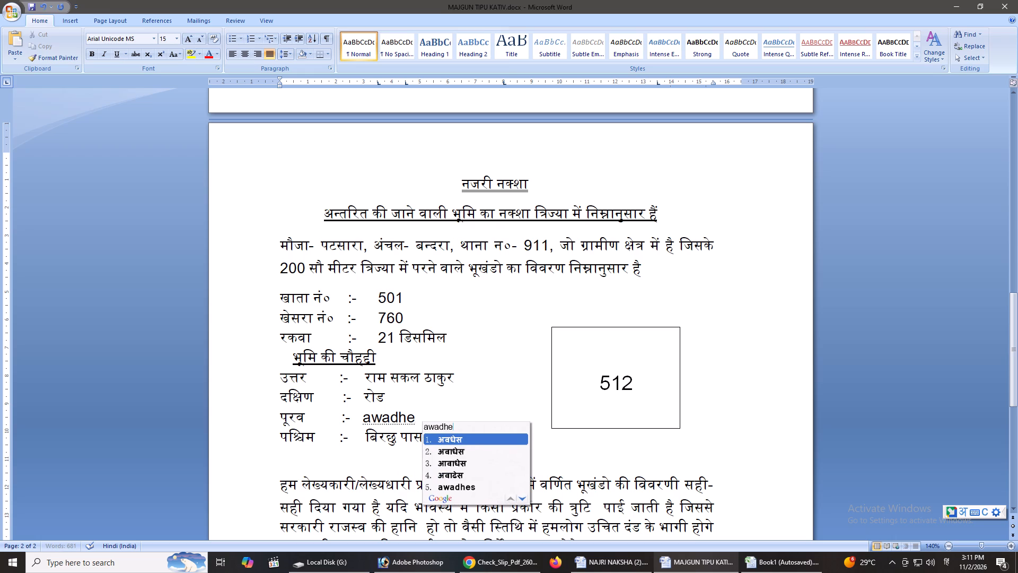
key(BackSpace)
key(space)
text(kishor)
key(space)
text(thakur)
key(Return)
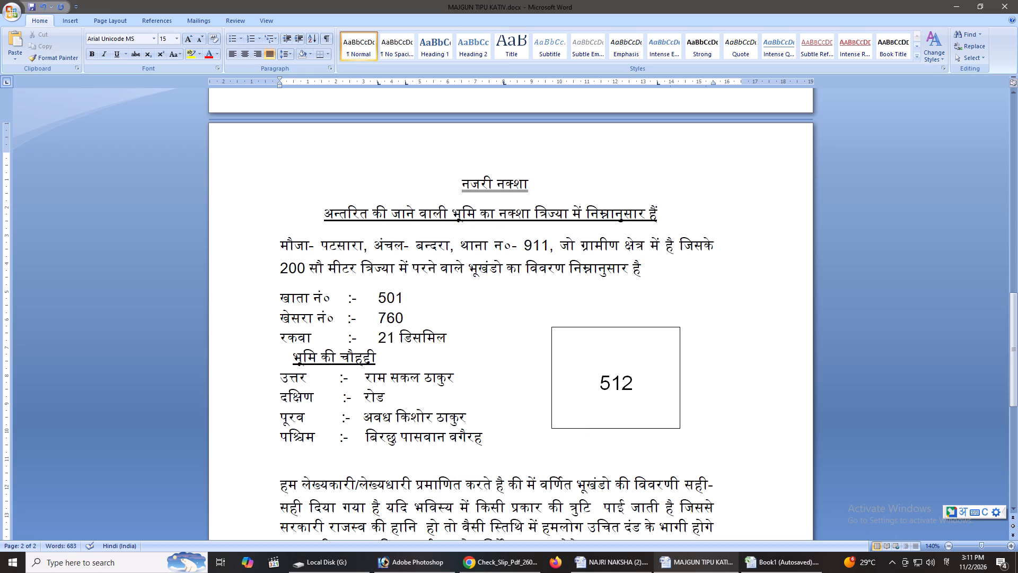
Replace the west (पश्चिम) boundary entry with the new western neighbour's name in Hindi.
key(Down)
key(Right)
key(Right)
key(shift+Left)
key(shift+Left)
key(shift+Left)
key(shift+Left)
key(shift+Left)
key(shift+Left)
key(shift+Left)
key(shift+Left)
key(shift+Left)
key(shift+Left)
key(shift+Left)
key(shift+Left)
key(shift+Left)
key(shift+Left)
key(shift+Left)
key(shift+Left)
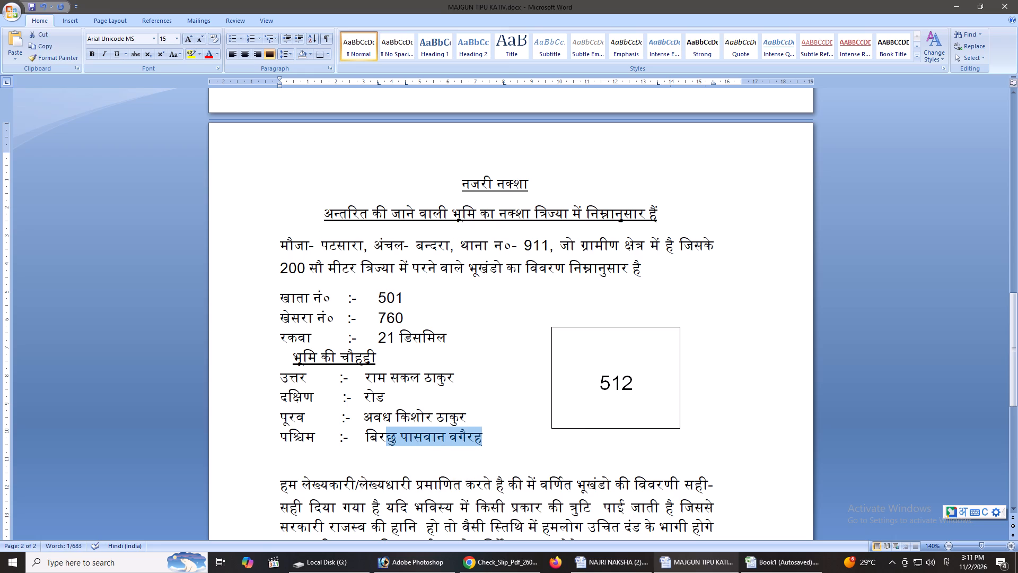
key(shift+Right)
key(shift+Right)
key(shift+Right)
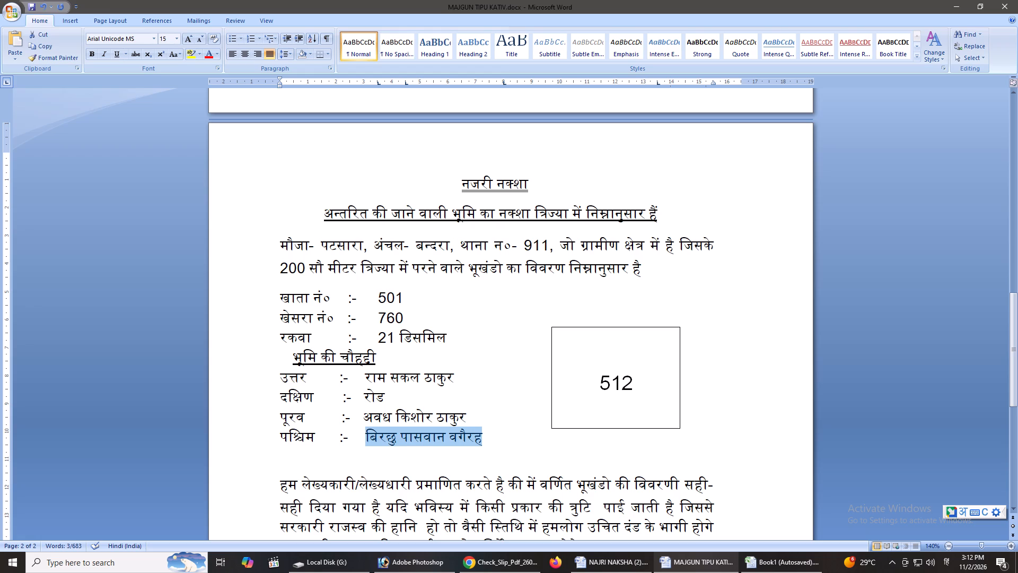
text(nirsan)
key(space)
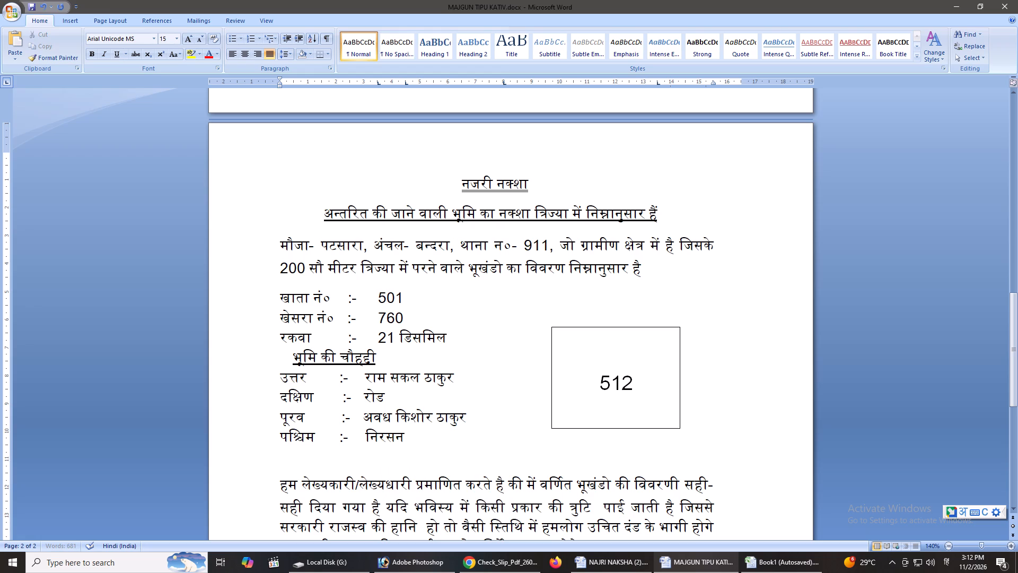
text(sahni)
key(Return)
scroll(374, 374, down, 3)
scroll(490, 395, up, 3)
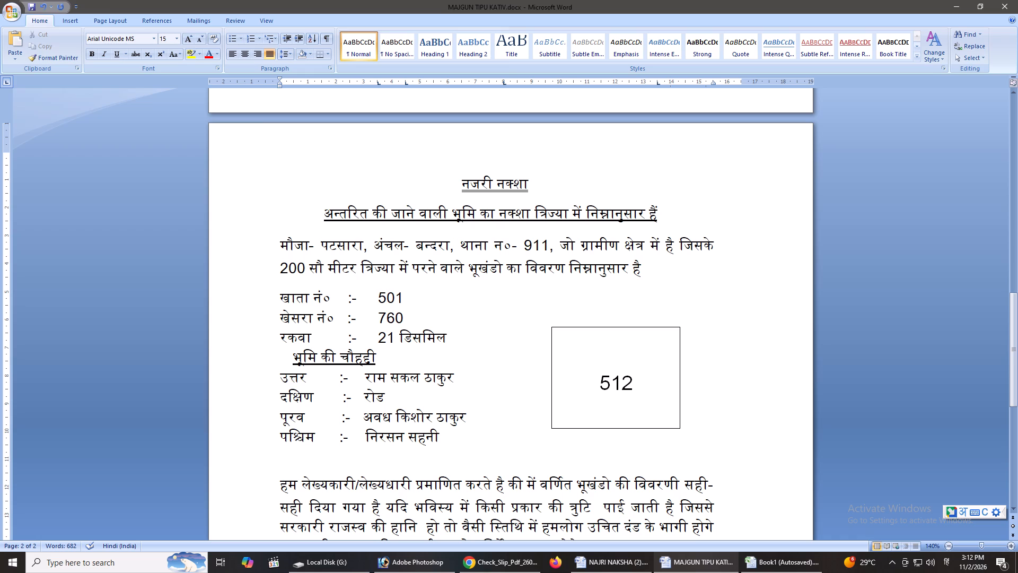
Change the plot number inside the map box to 760.
scroll(395, 343, down, 1)
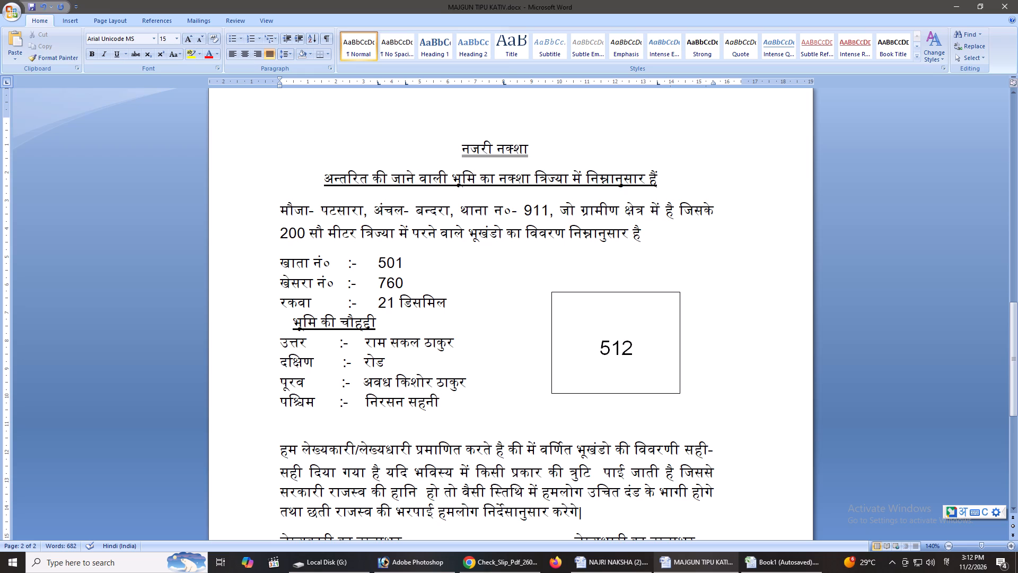
scroll(426, 387, down, 5)
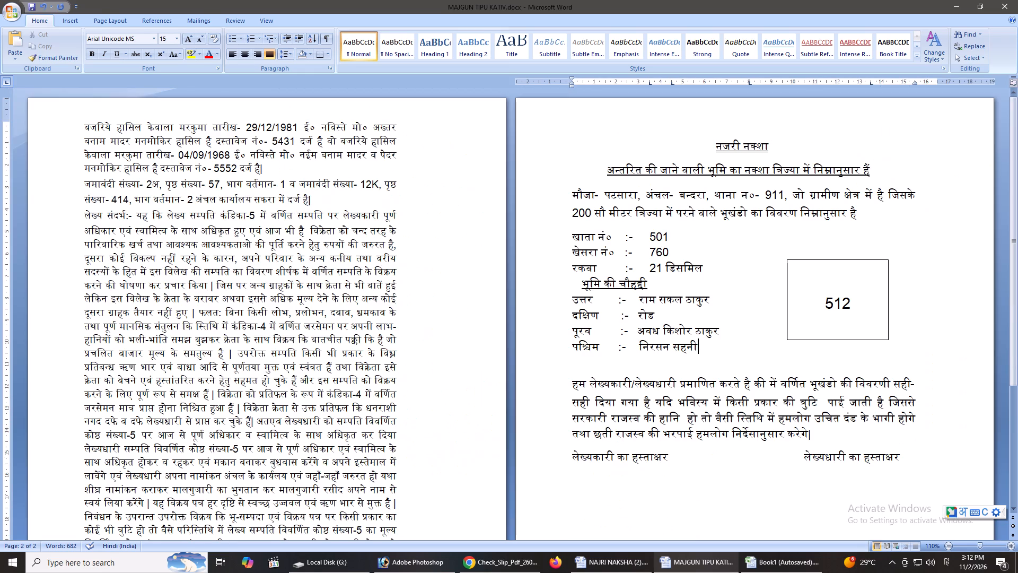
drag(851, 303, 823, 298)
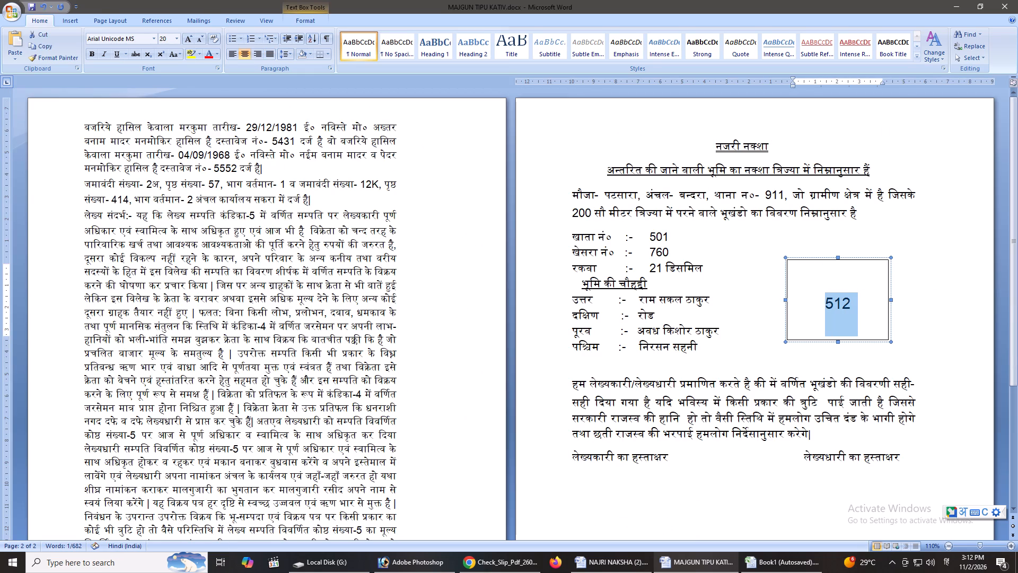
key(F12)
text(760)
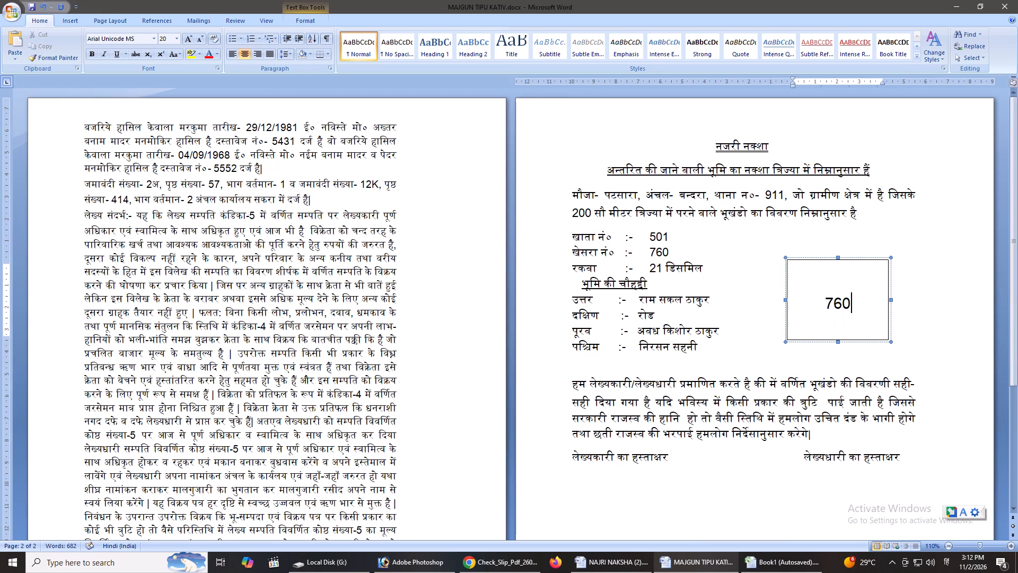
Print only page 2, the नजरी नक्शा, in grayscale on the EPSON L3210 Series printer.
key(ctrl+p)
click(461, 274)
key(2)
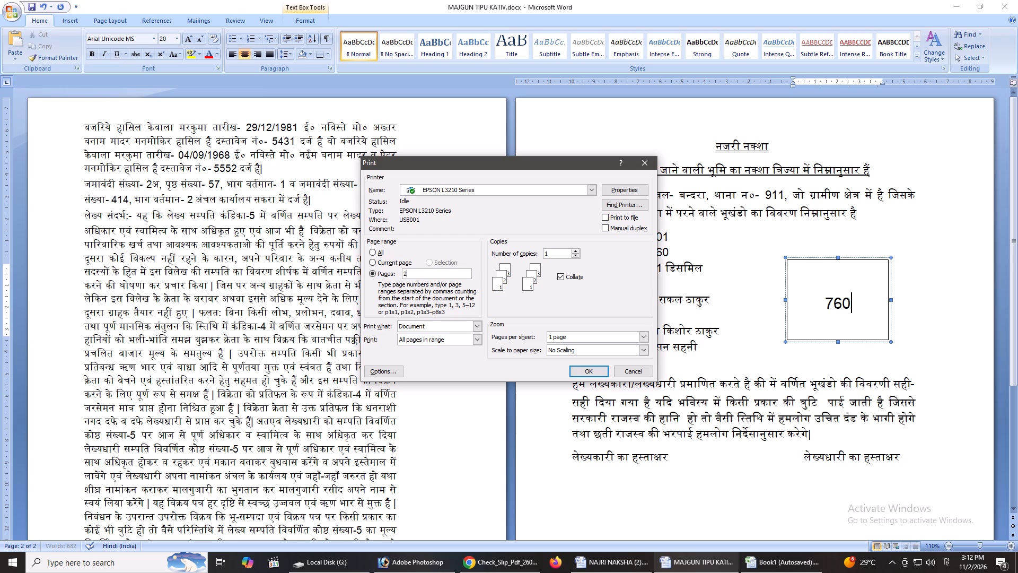
click(645, 187)
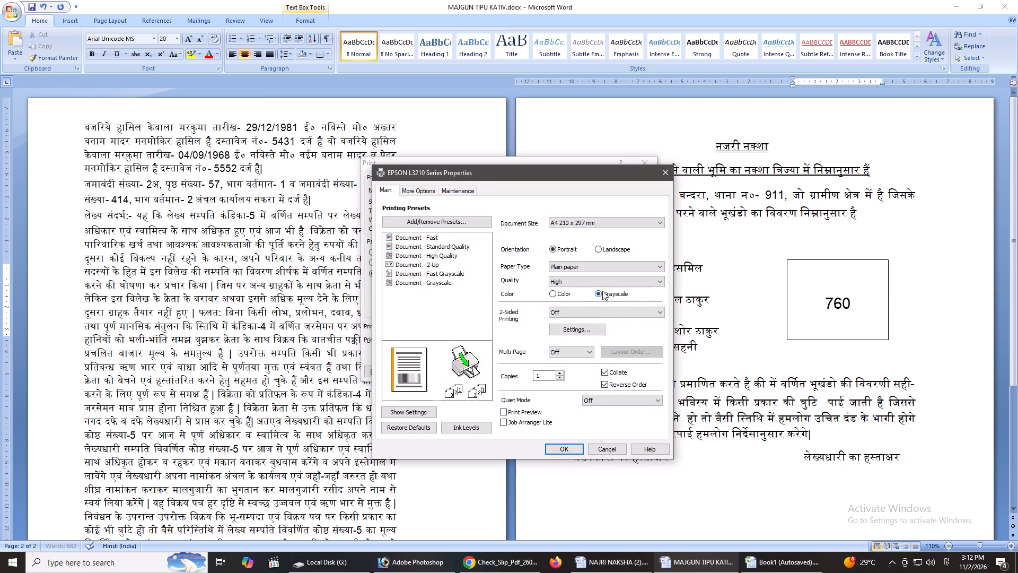
key(Return)
click(594, 370)
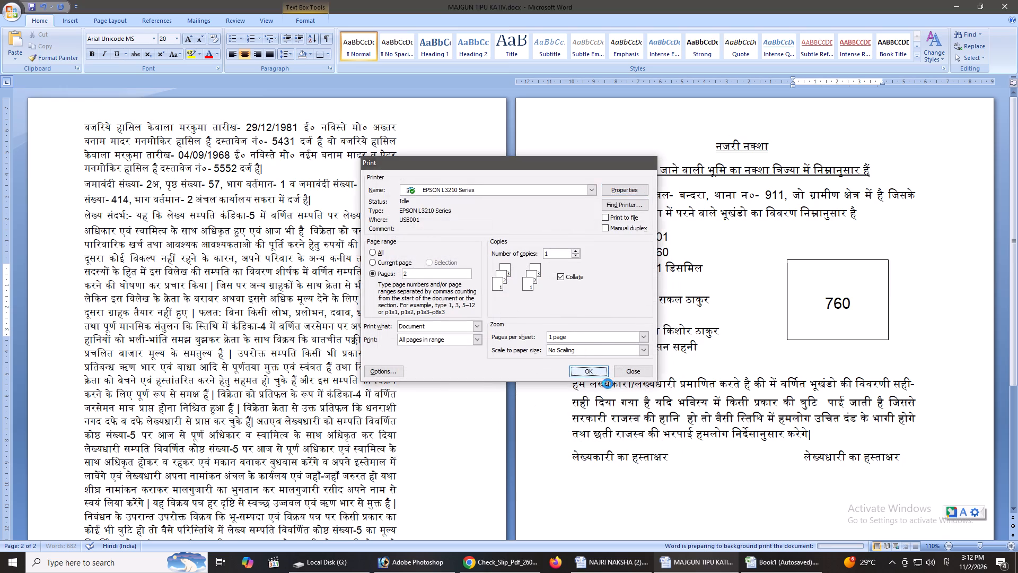
click(772, 487)
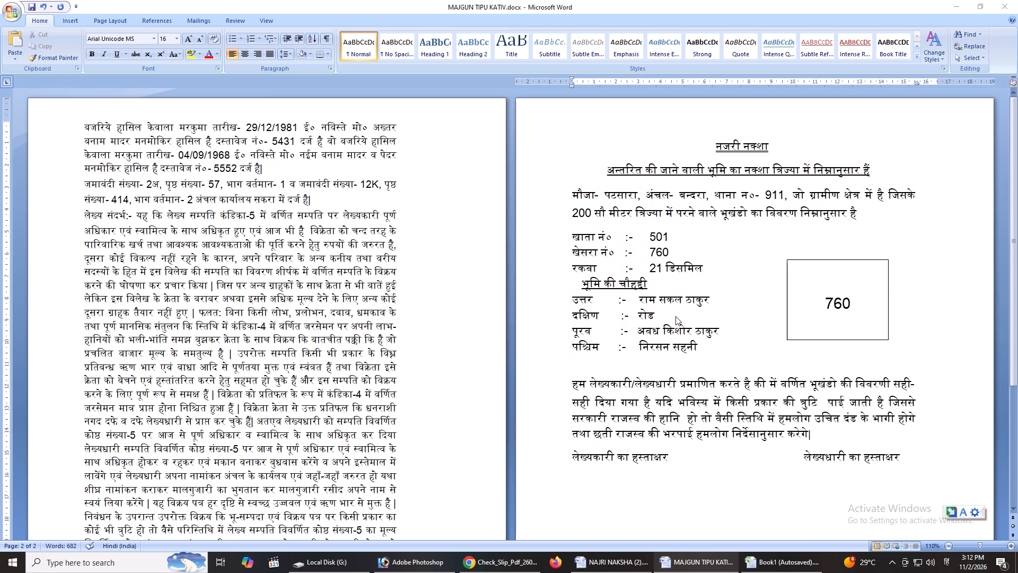
scroll(700, 320, up, 1)
click(750, 331)
Show the document in Print Preview and snip the नजरी नक्शा page from its title through the declaration paragraph.
click(21, 19)
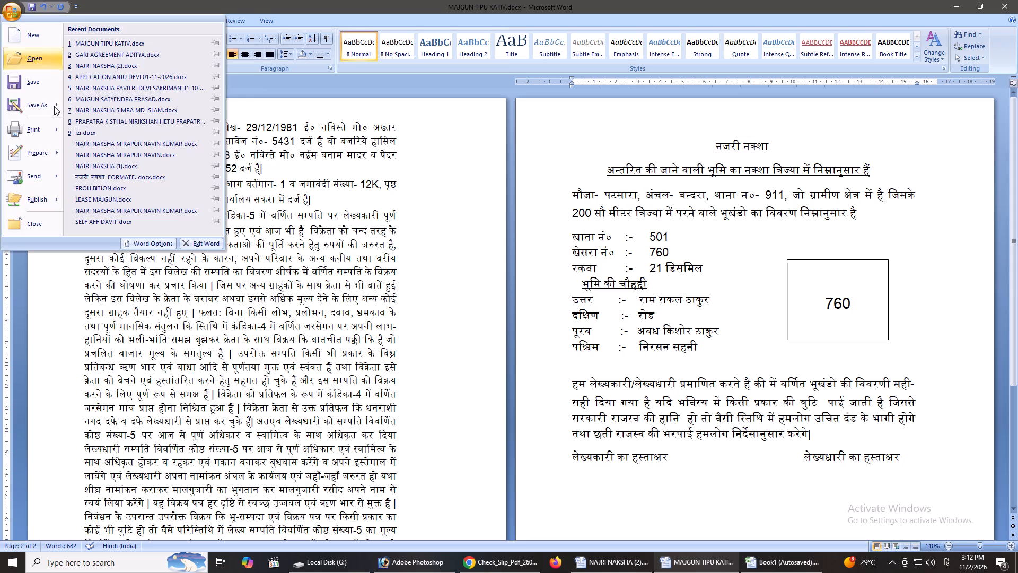
click(57, 133)
click(93, 98)
ctrl+scroll(317, 222, up, 2)
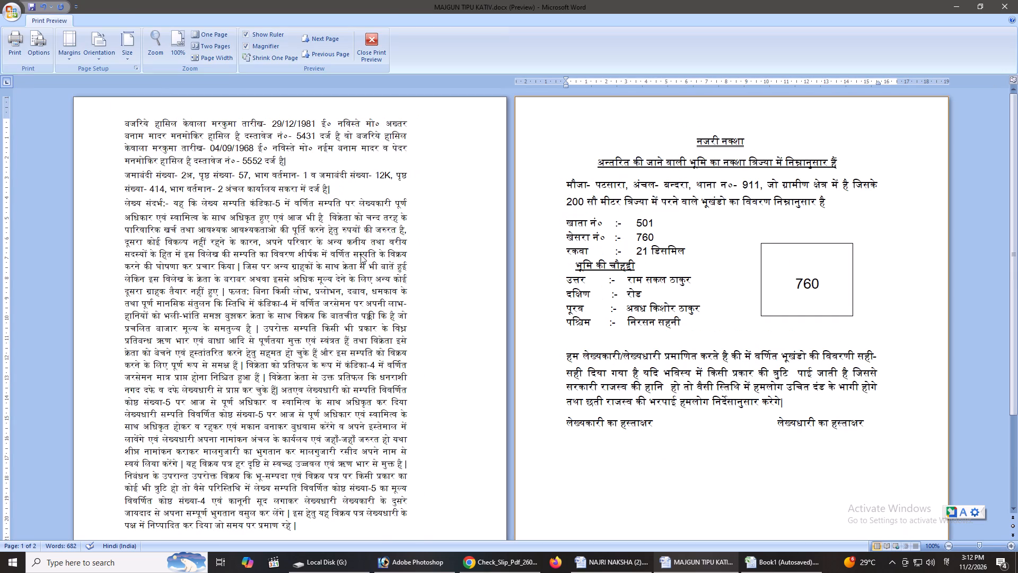
ctrl+scroll(427, 288, up, 1)
key(shift+super+s)
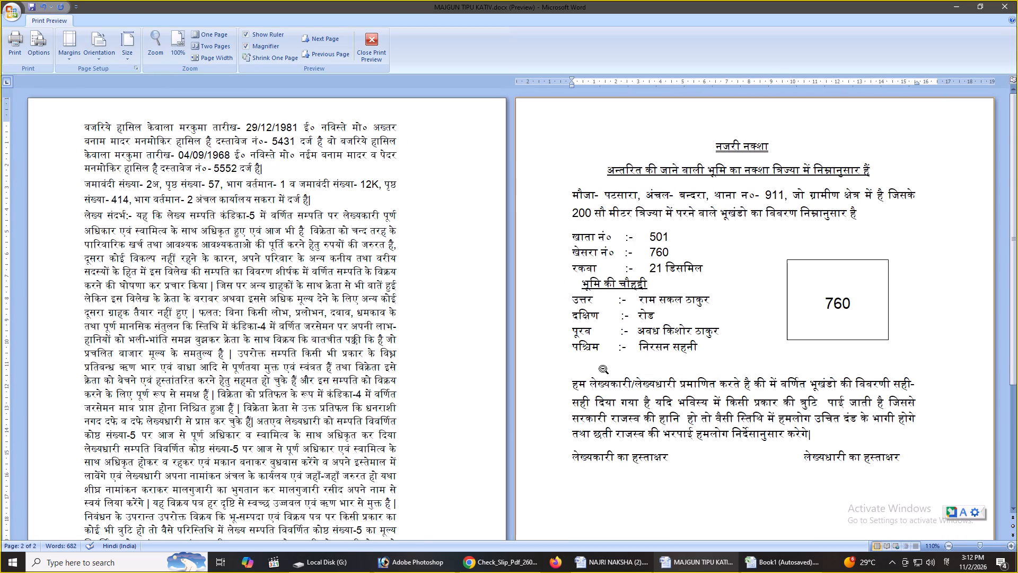
drag(557, 121, 913, 447)
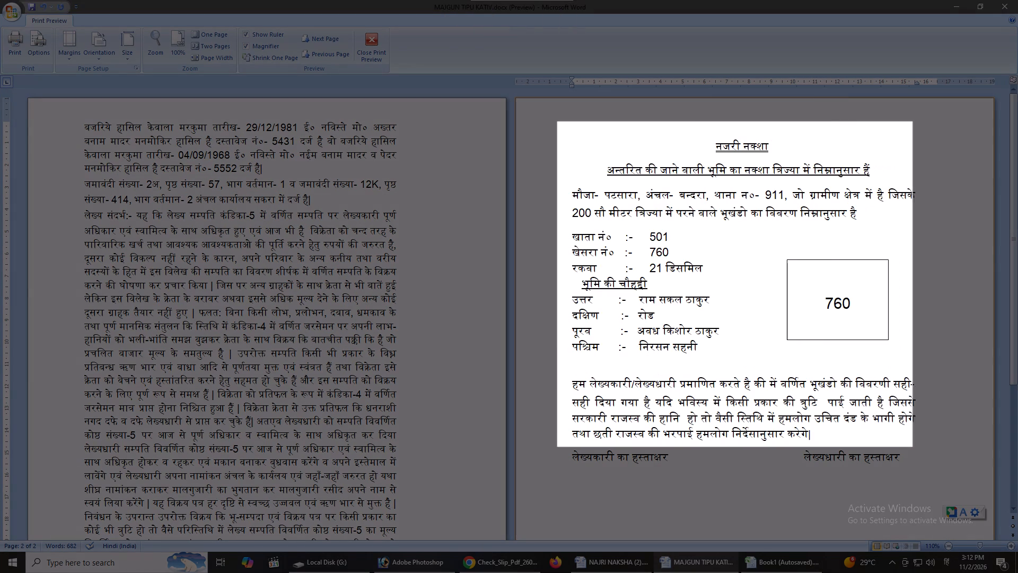
drag(913, 447, 935, 466)
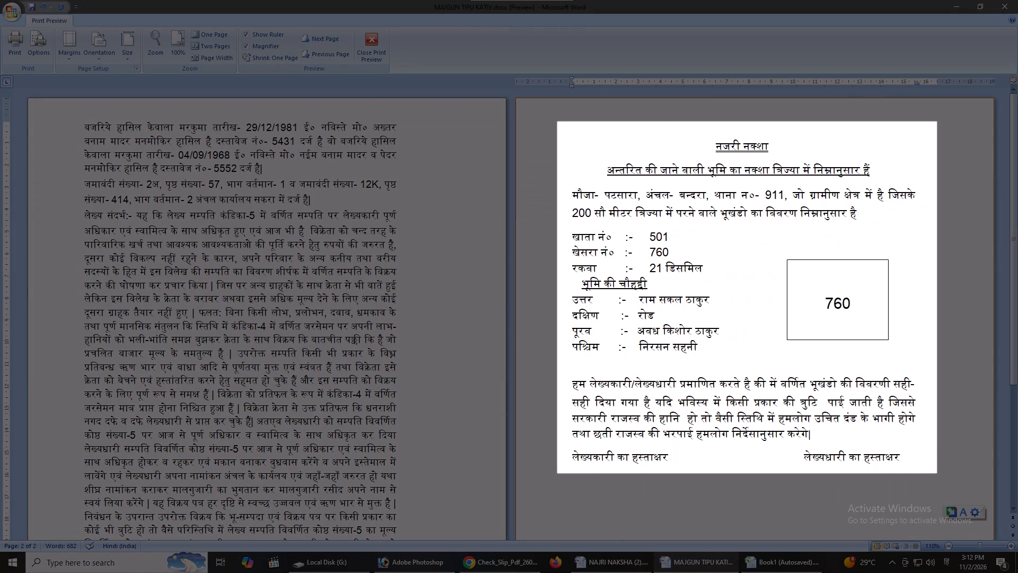
drag(935, 466, 930, 445)
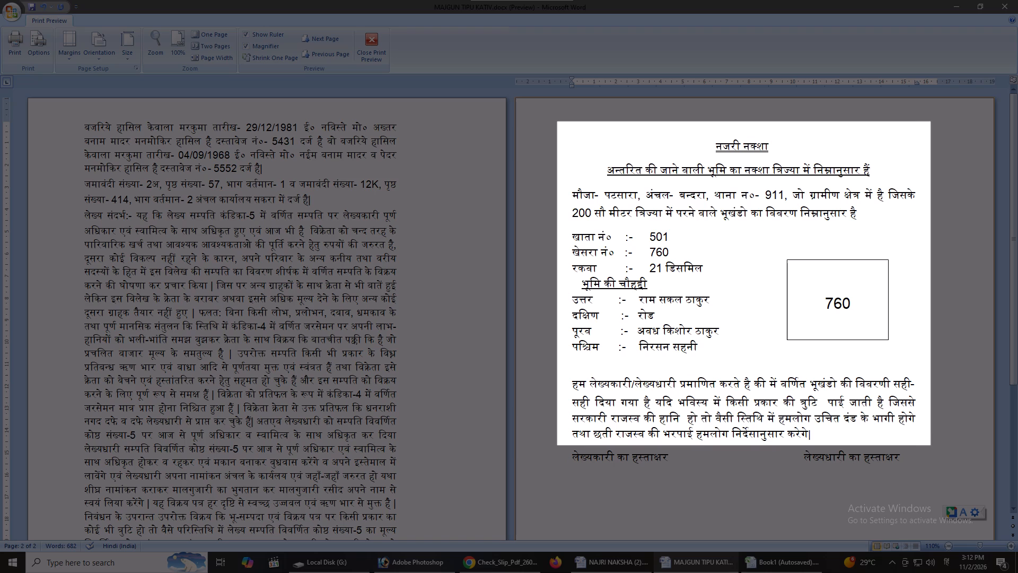
drag(930, 445, 931, 447)
Switch to Photoshop and paste the snipped नजरी नक्शा into a new document.
click(395, 563)
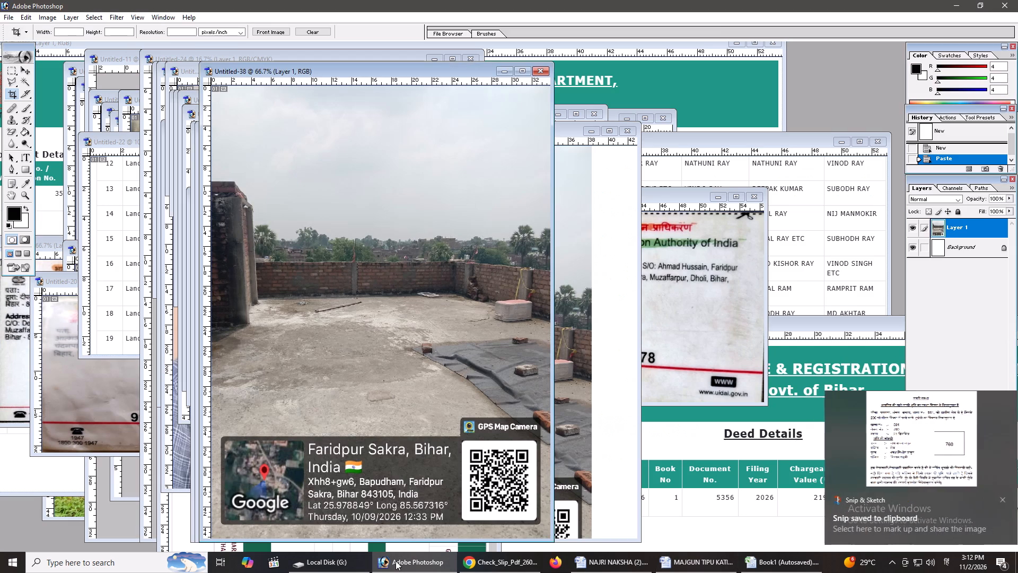
key(ctrl+n)
key(ctrl+Return)
key(ctrl+v)
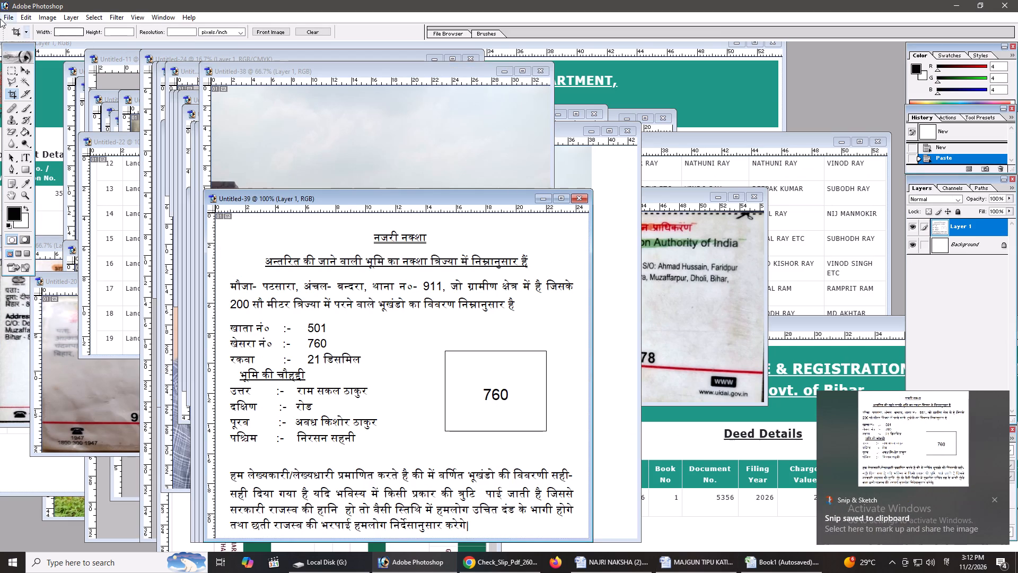
Save the pasted image to the Desktop as a maximum-quality JPEG named "najri naksh patsara mortgage".
click(8, 17)
click(39, 118)
key(BackSpace)
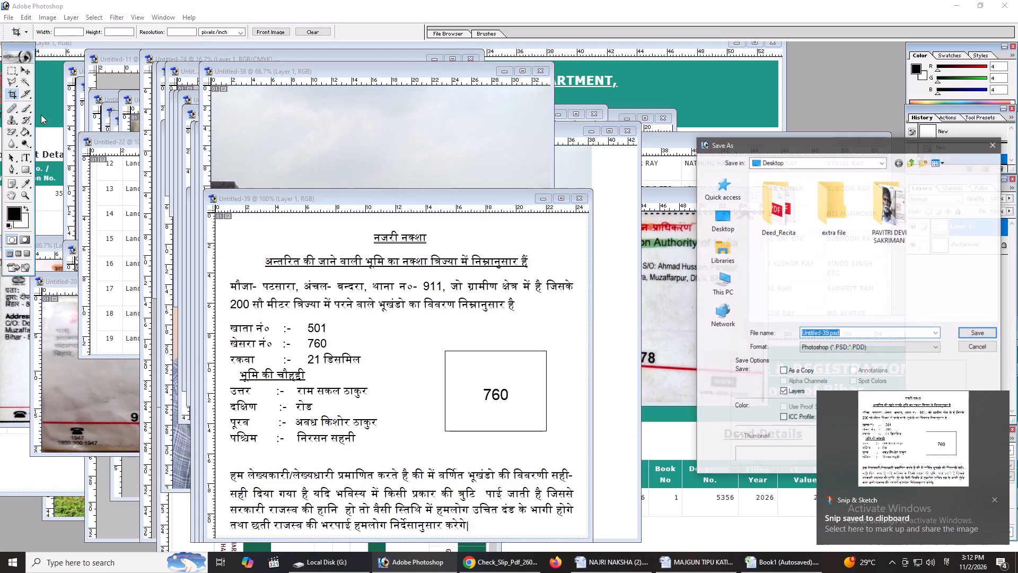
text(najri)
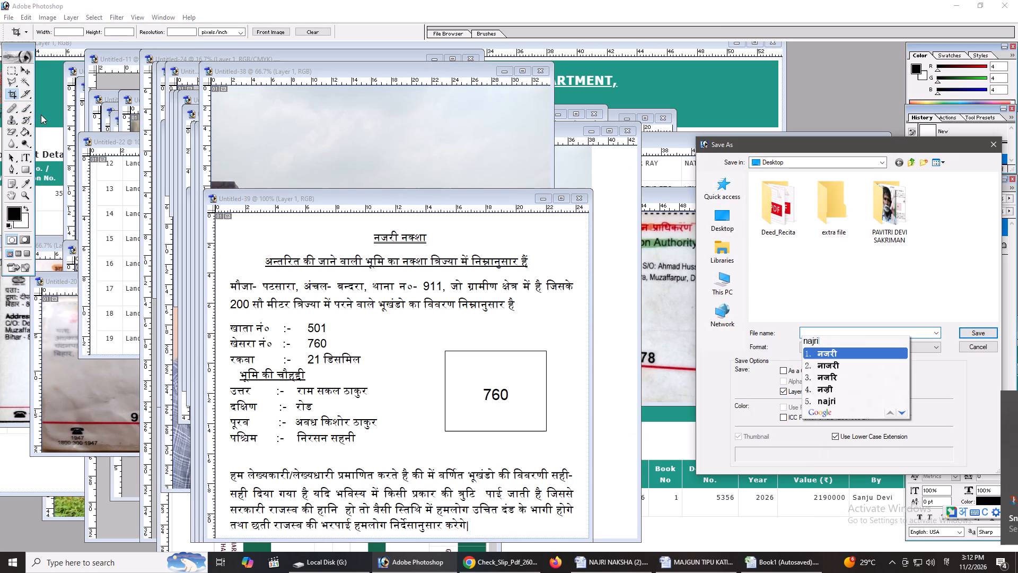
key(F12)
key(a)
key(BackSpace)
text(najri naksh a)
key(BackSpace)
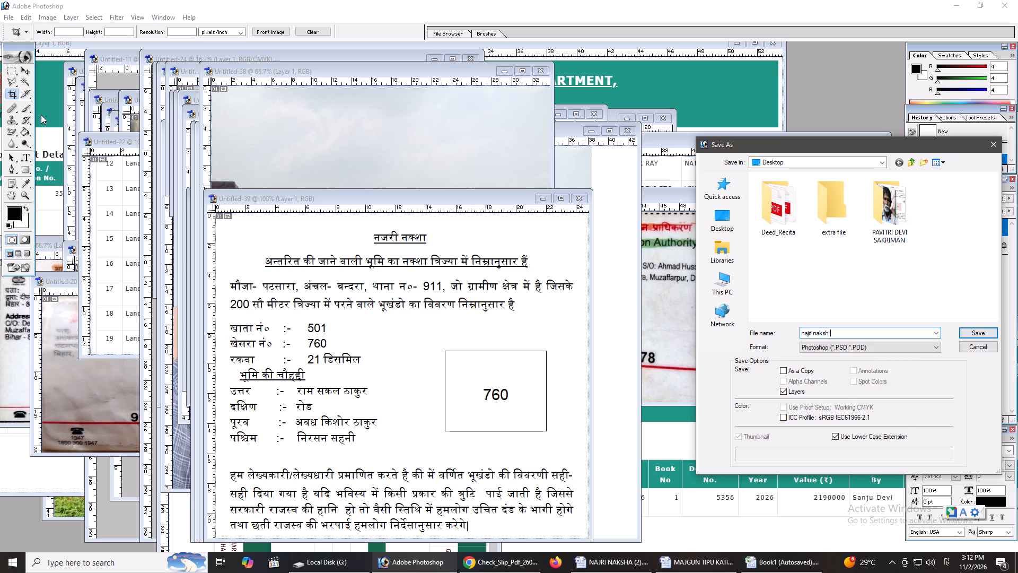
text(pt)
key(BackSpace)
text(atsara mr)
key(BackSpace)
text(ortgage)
click(729, 229)
click(911, 345)
click(891, 400)
click(965, 336)
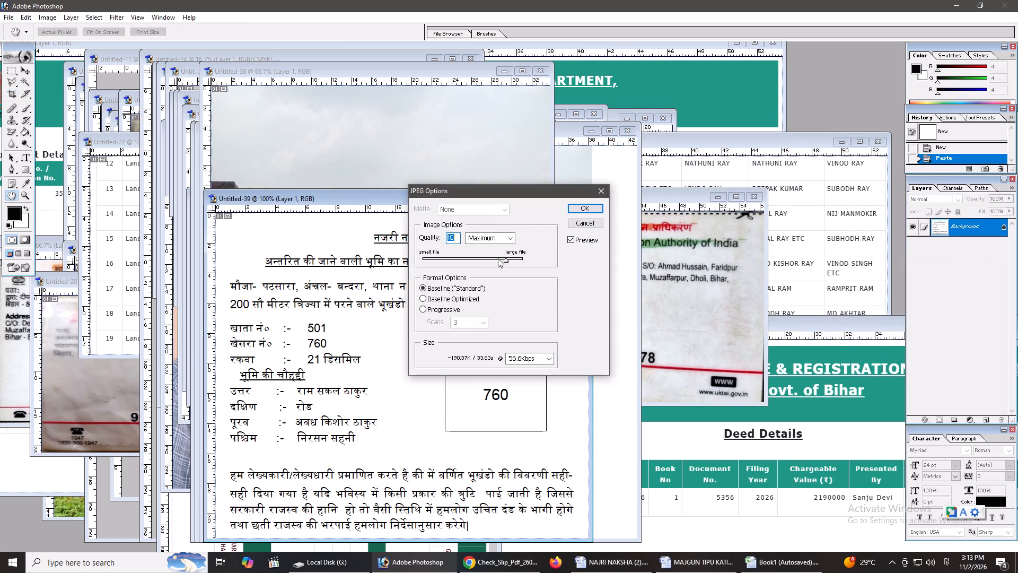
click(524, 258)
key(Return)
Switch to the Bihar e-Registration application in Chrome and open the Patsara land entry under Property for editing.
click(481, 566)
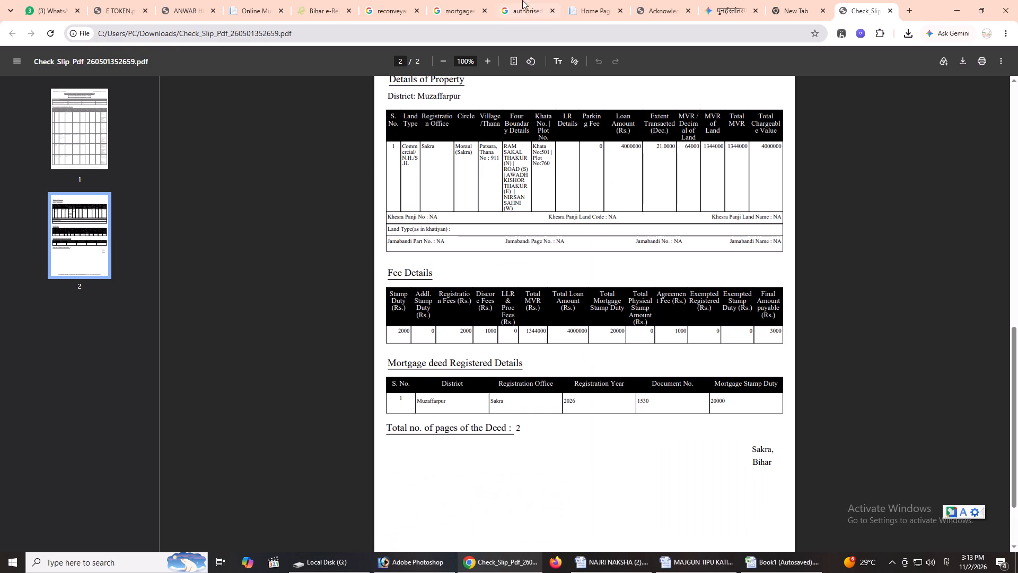
click(335, 0)
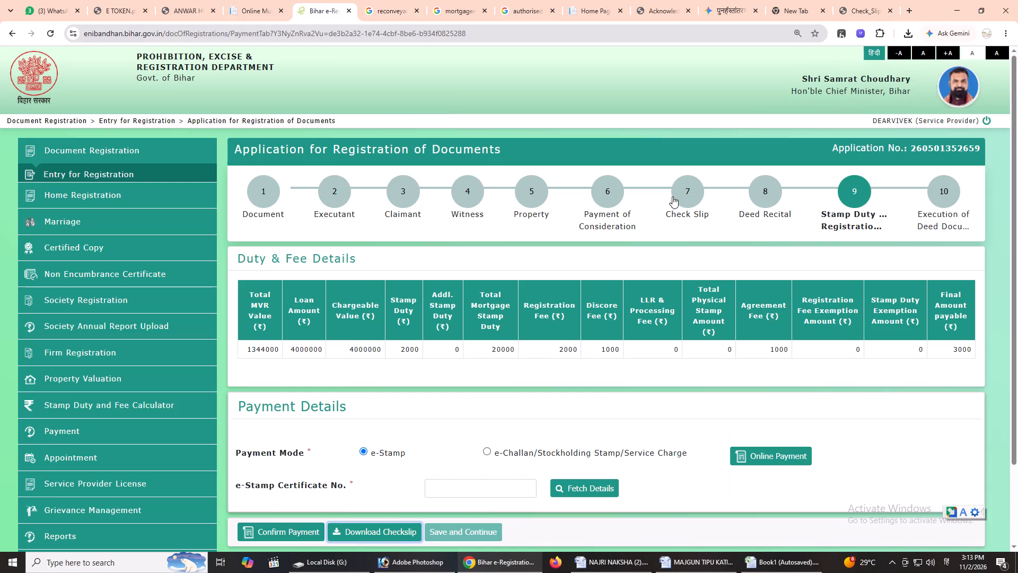
click(529, 193)
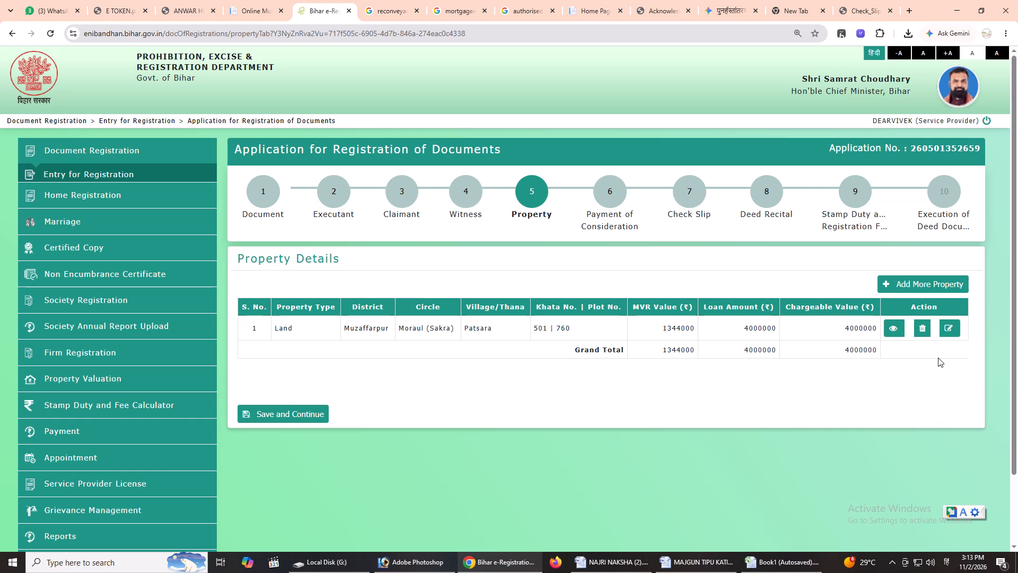
click(955, 338)
click(955, 335)
Attach najri naksh patsara mortgage.jpg from the Desktop as the Najari Naksha of the Patsara land entry.
scroll(487, 419, down, 9)
scroll(449, 322, up, 1)
scroll(502, 343, down, 2)
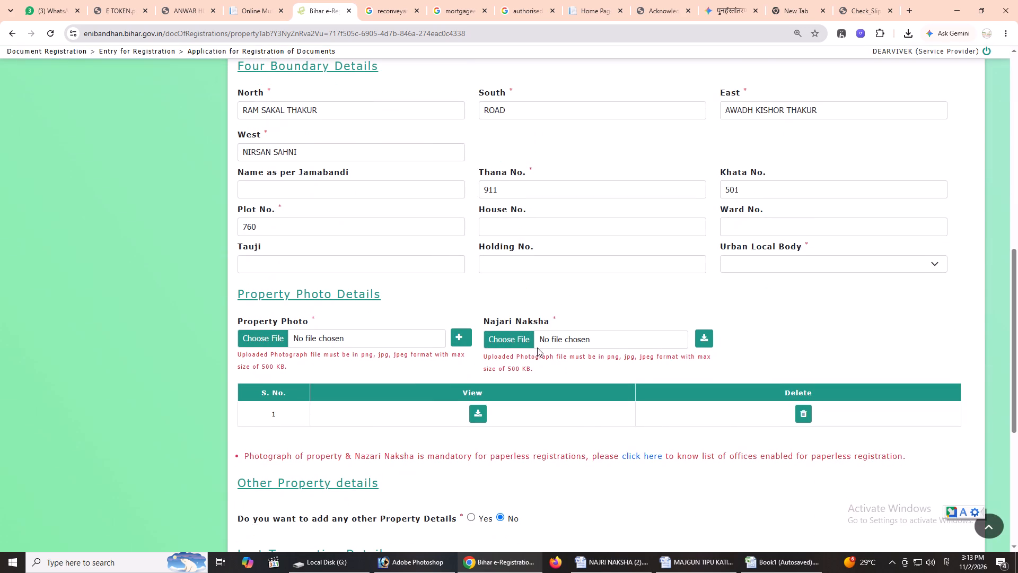
click(533, 339)
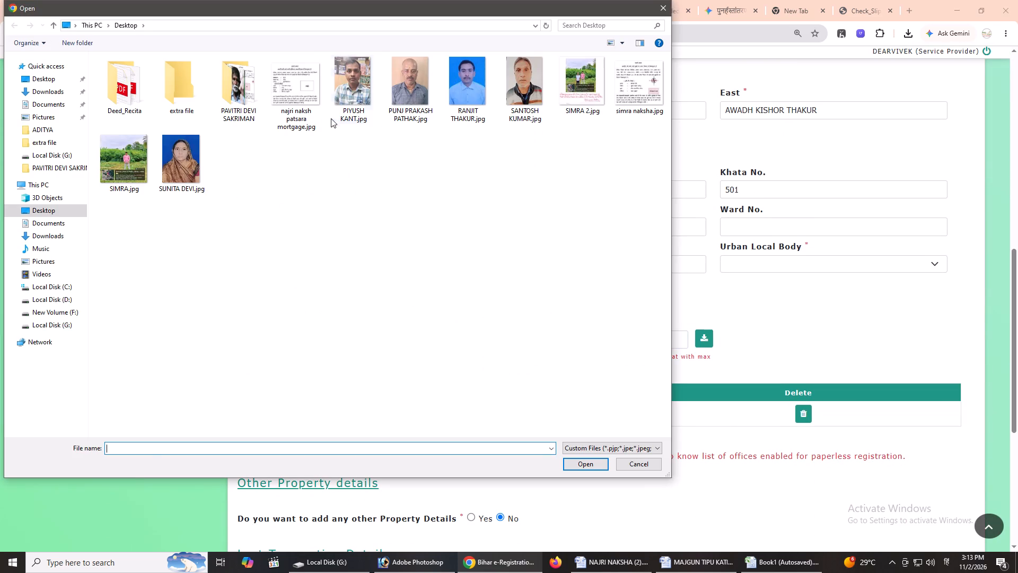
click(310, 100)
click(574, 459)
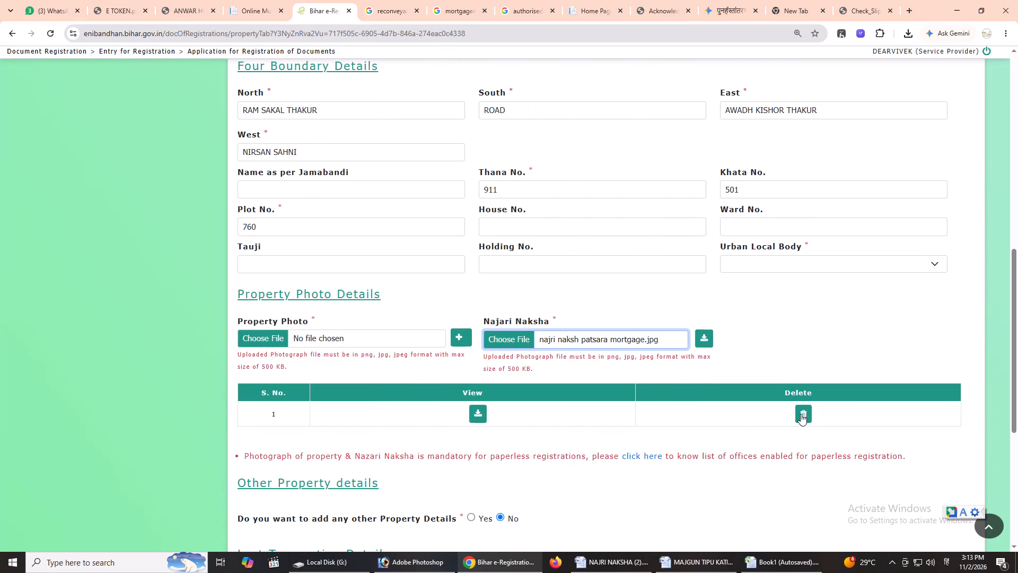
Replace the existing property photo with najri naksh patsara mortgage.jpg and update the property details.
click(799, 413)
click(368, 342)
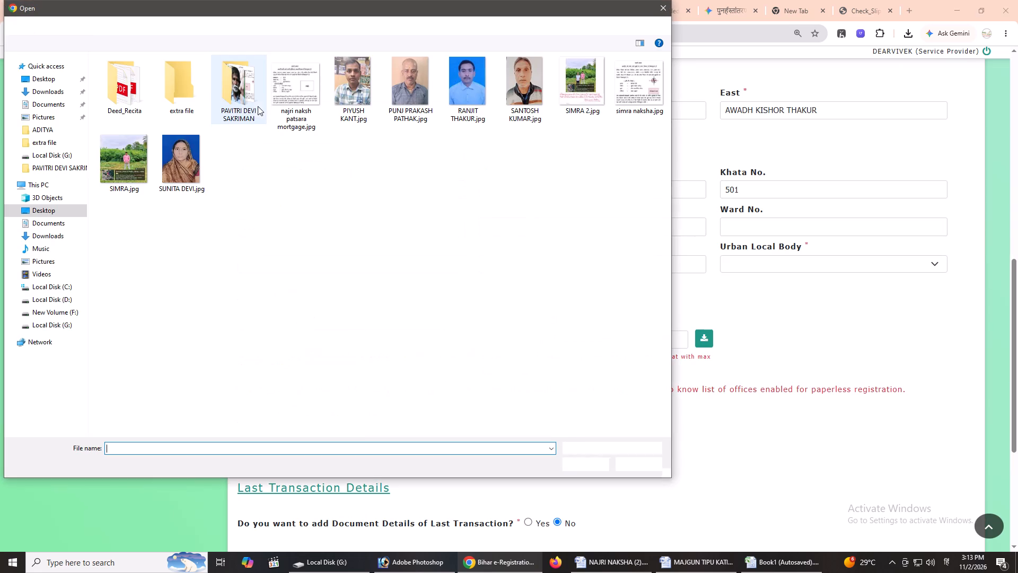
click(295, 82)
click(603, 463)
scroll(407, 387, down, 5)
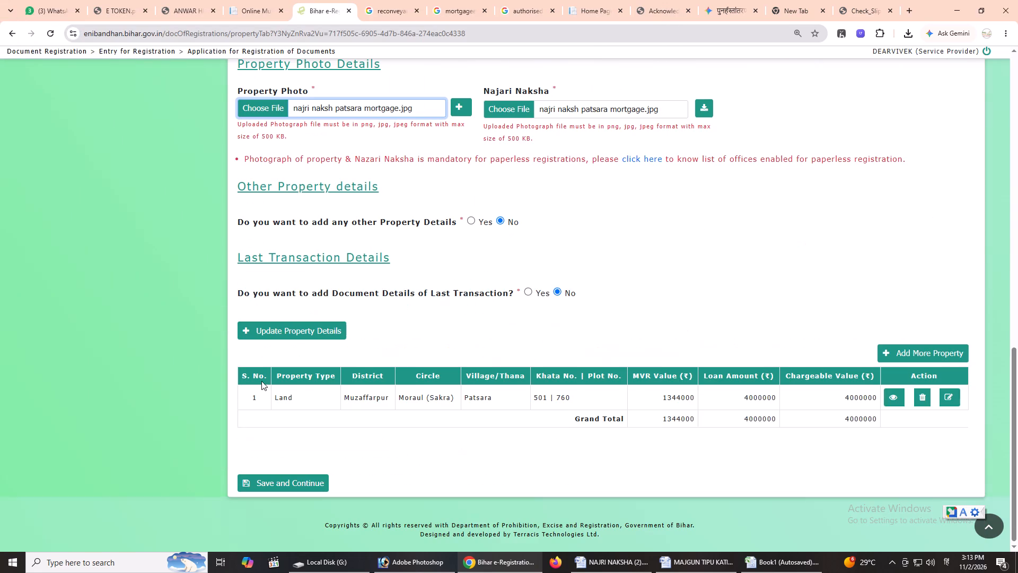
click(458, 109)
click(286, 394)
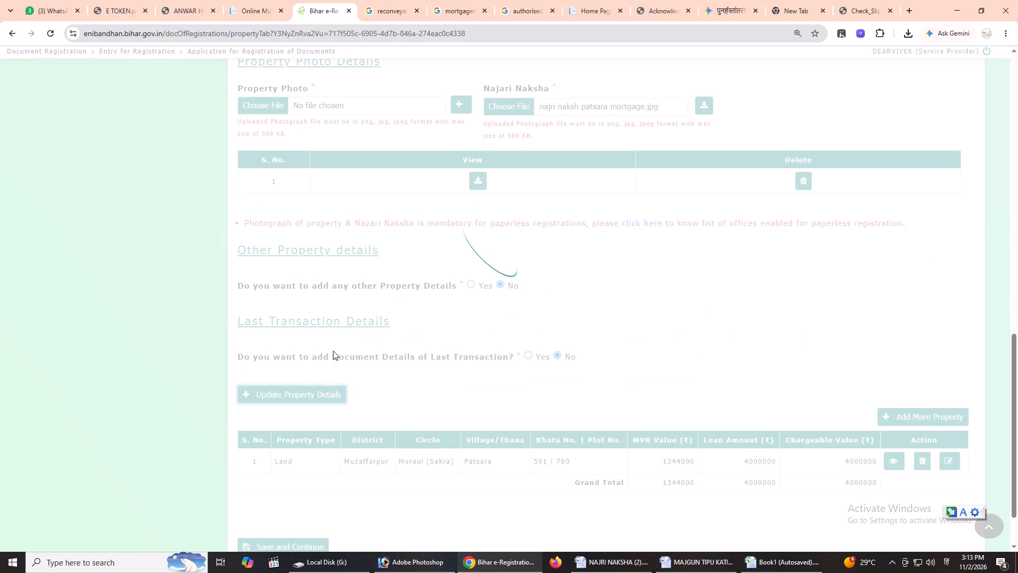
Go to the Check Slip stage and set the presenter to the first listed party.
scroll(576, 390, up, 7)
click(763, 201)
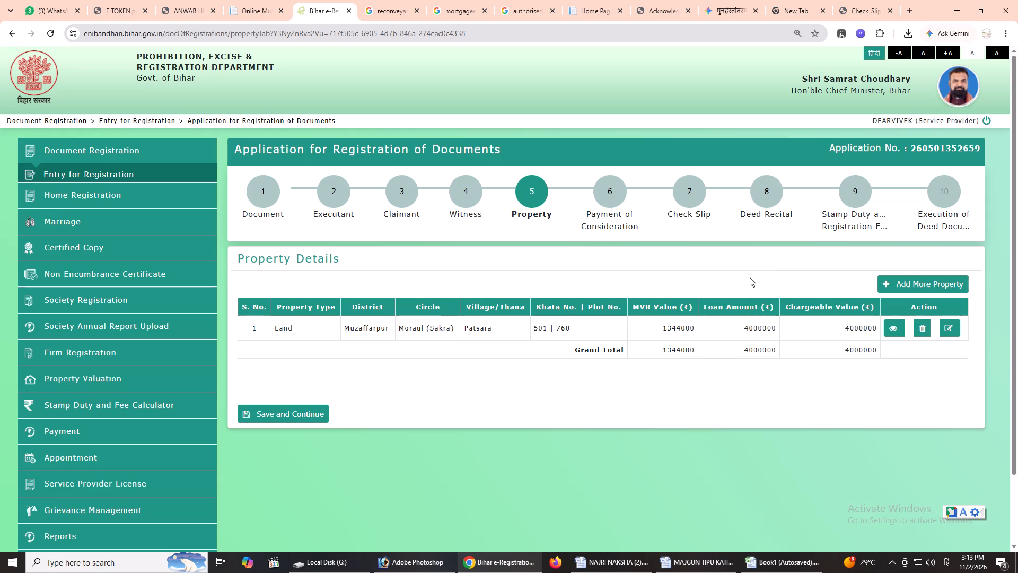
scroll(584, 248, down, 3)
scroll(723, 138, up, 1)
click(689, 163)
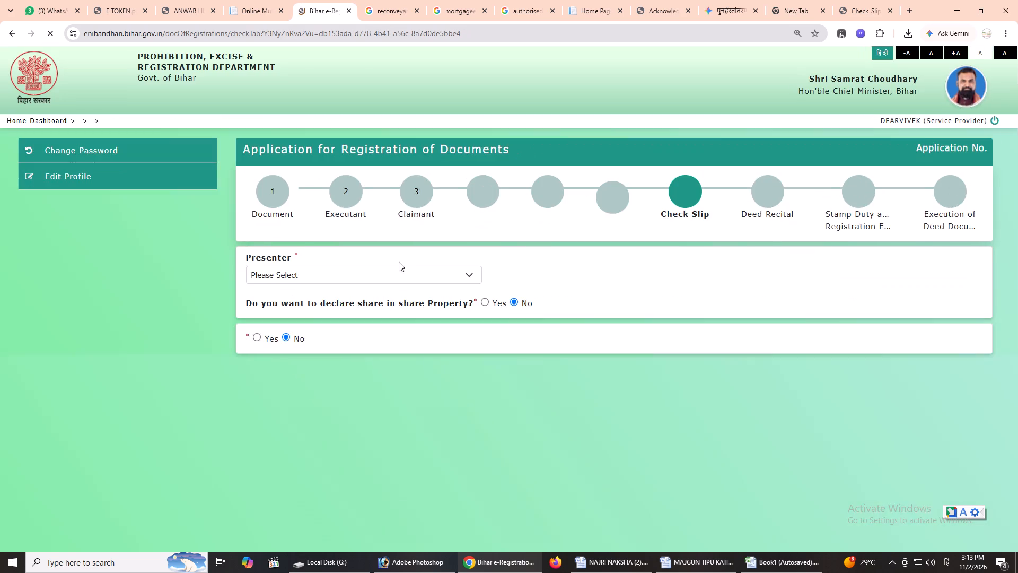
click(366, 277)
click(372, 326)
scroll(389, 358, down, 3)
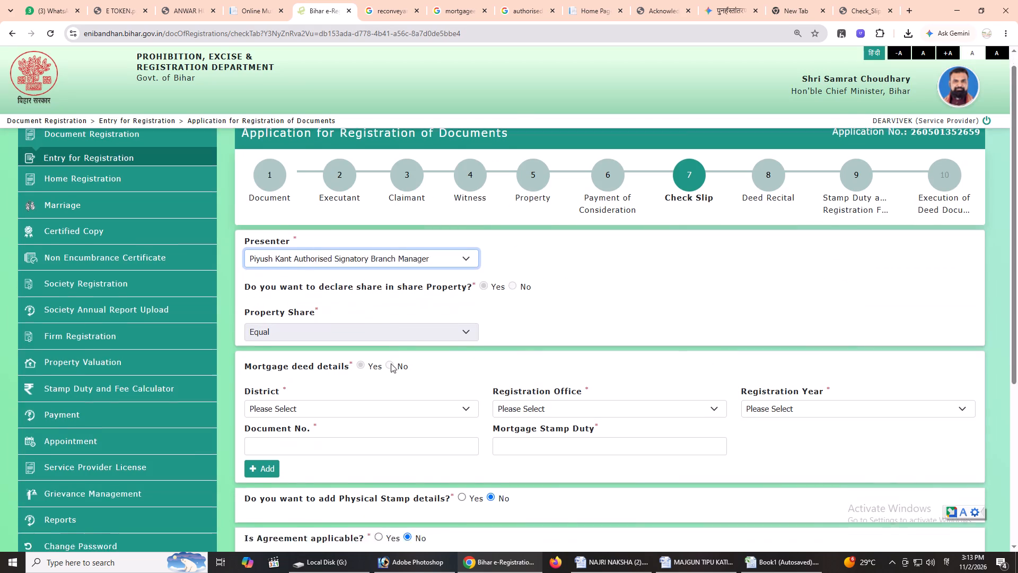
scroll(391, 363, down, 2)
scroll(394, 180, up, 3)
click(400, 169)
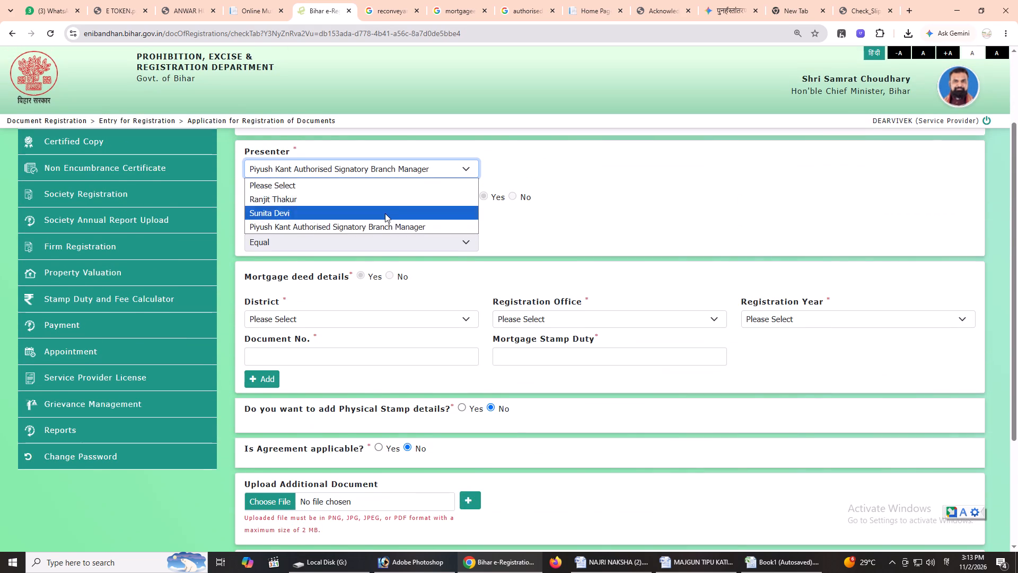
click(383, 201)
Set the office where registration is to be done to Sakra and try to save and continue.
scroll(433, 270, down, 5)
click(607, 401)
click(563, 455)
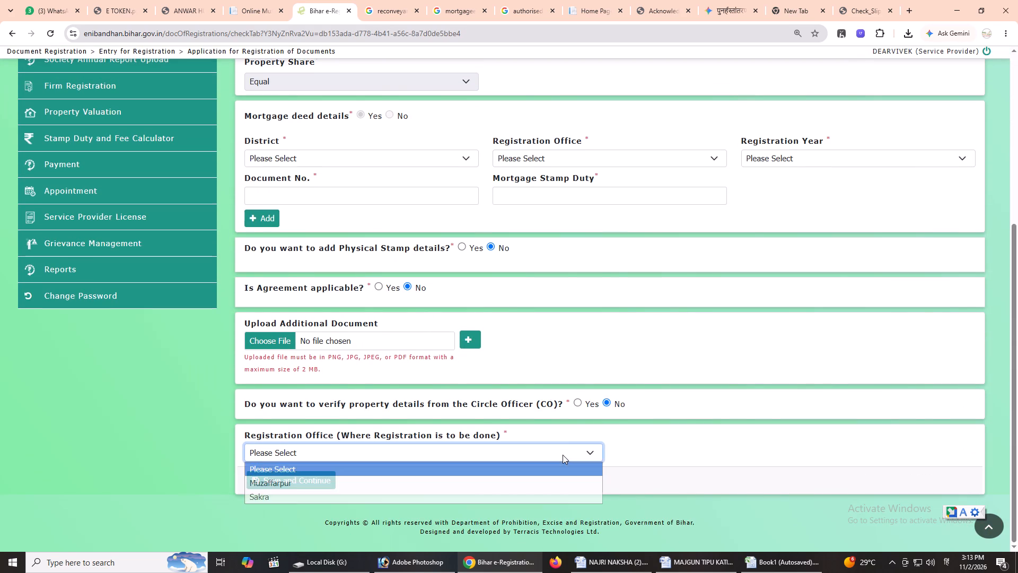
key(Down)
key(Down)
key(Return)
key(Tab)
key(Return)
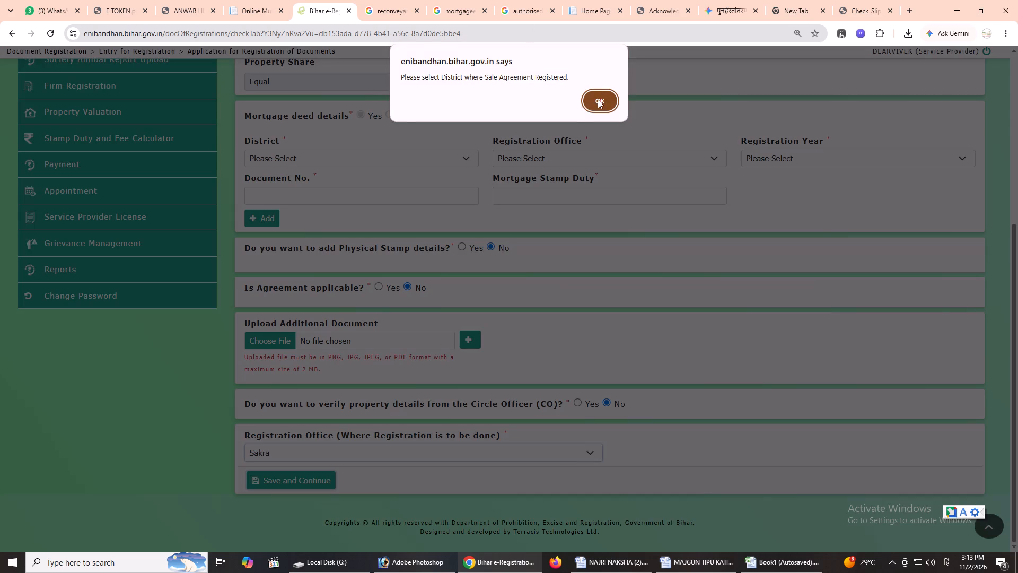
click(598, 99)
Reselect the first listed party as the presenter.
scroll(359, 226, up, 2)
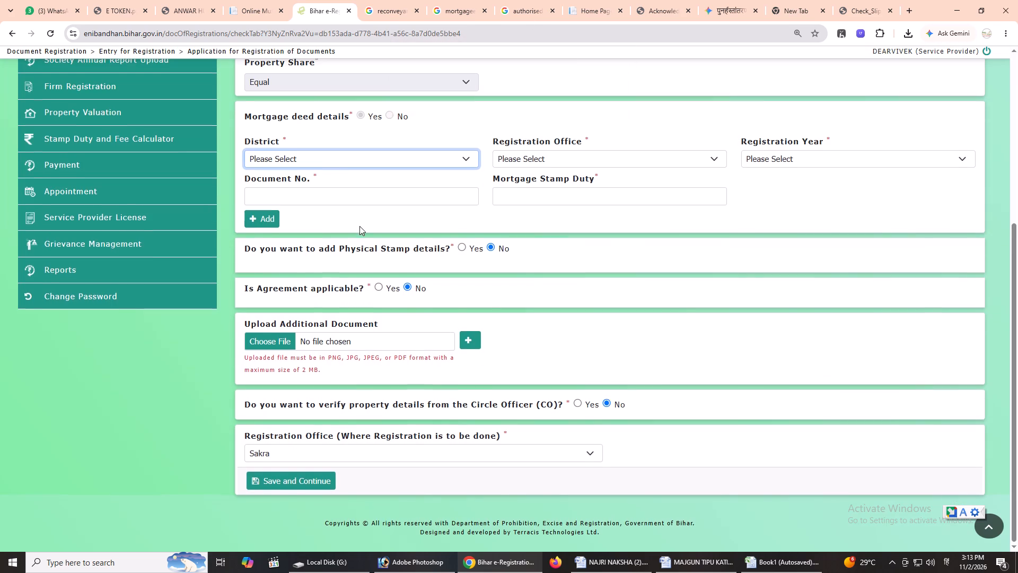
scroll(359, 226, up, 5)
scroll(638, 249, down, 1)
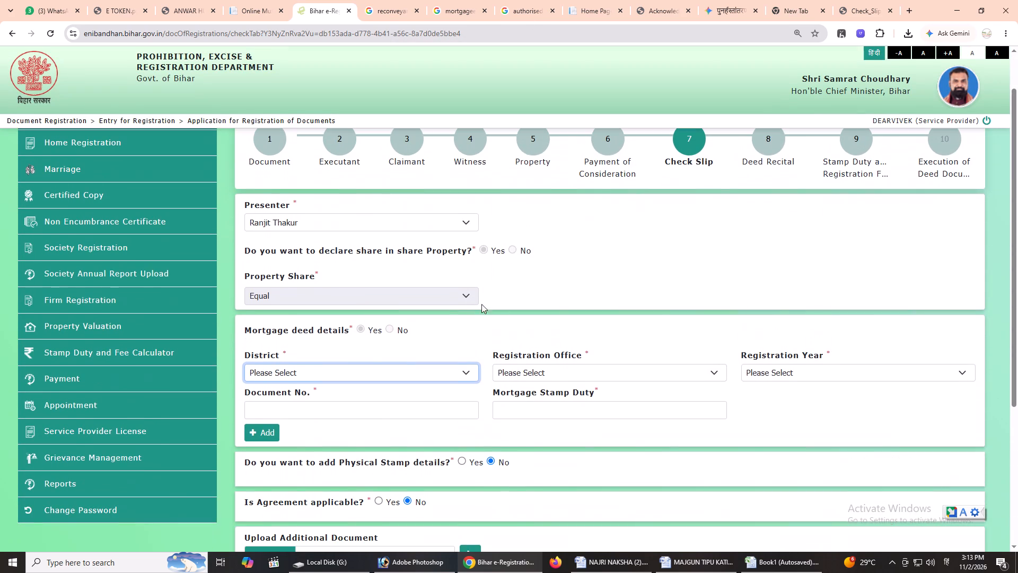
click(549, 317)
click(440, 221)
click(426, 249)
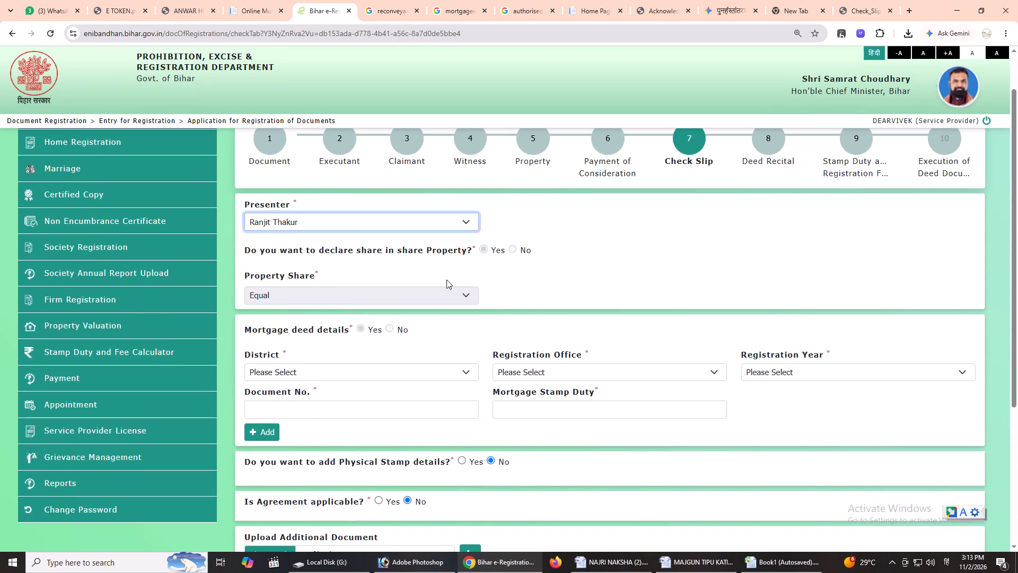
In the mortgage deed details, set the district to Muzaffarpur, the registration office to Sakra and the registration year to 2026.
scroll(452, 289, down, 4)
scroll(412, 285, up, 2)
click(310, 267)
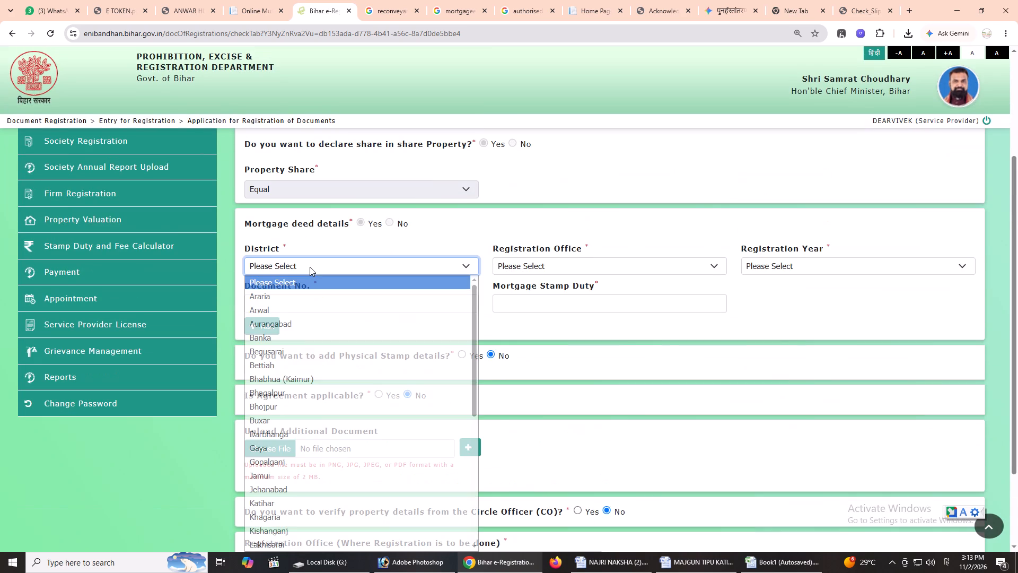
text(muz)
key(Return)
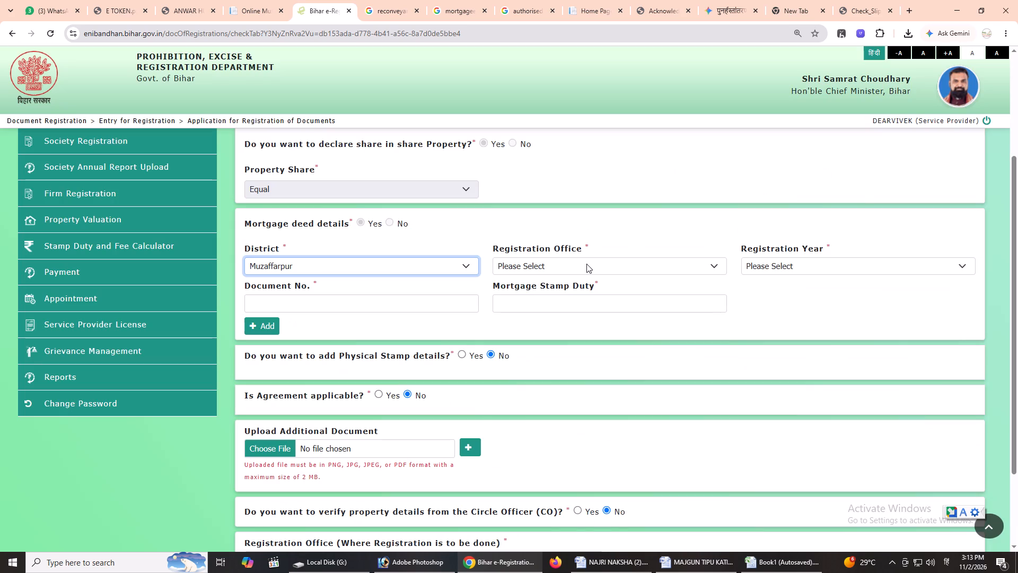
click(586, 264)
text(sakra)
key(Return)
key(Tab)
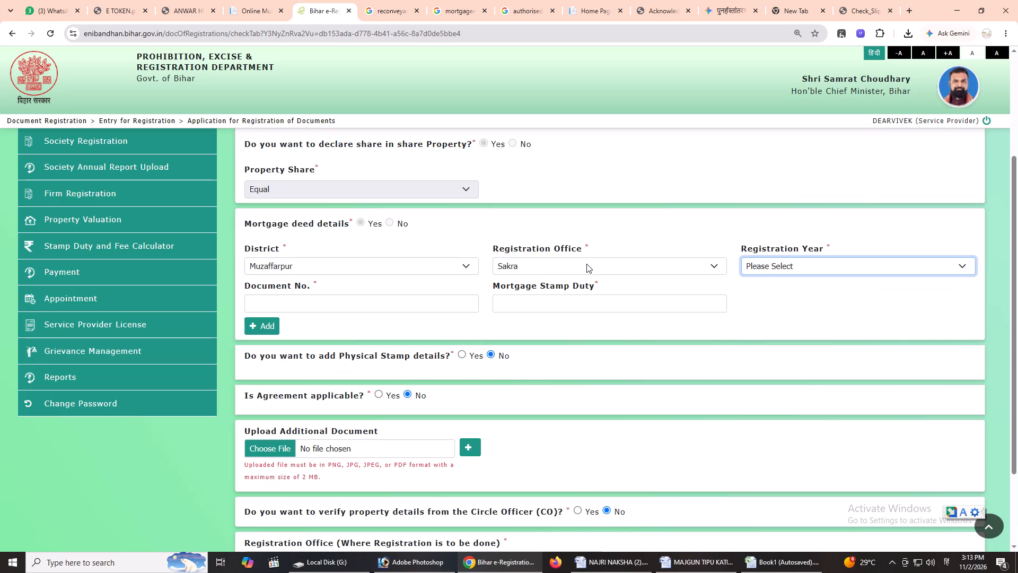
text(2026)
Enter document number 1530 and mortgage stamp duty 20000, and add the mortgage deed record.
click(461, 305)
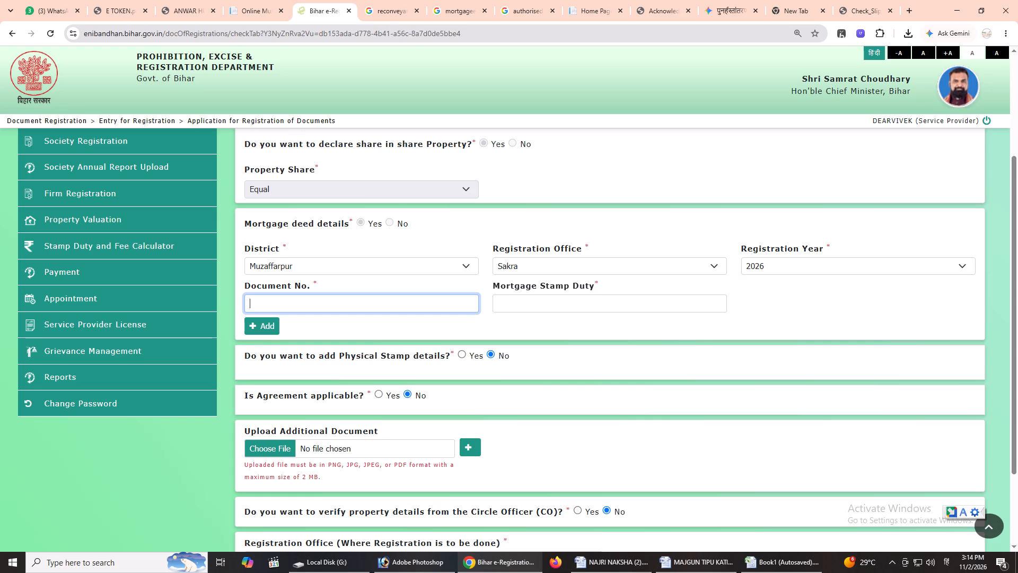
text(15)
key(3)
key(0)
click(591, 310)
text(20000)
click(276, 322)
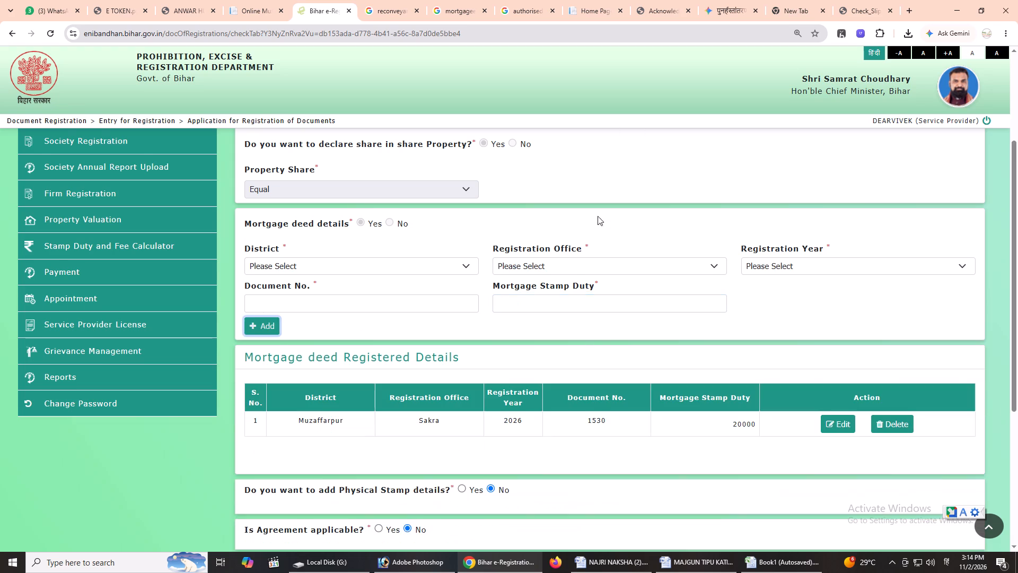
Save the check slip details and continue to the Deed Recital stage.
scroll(579, 321, down, 3)
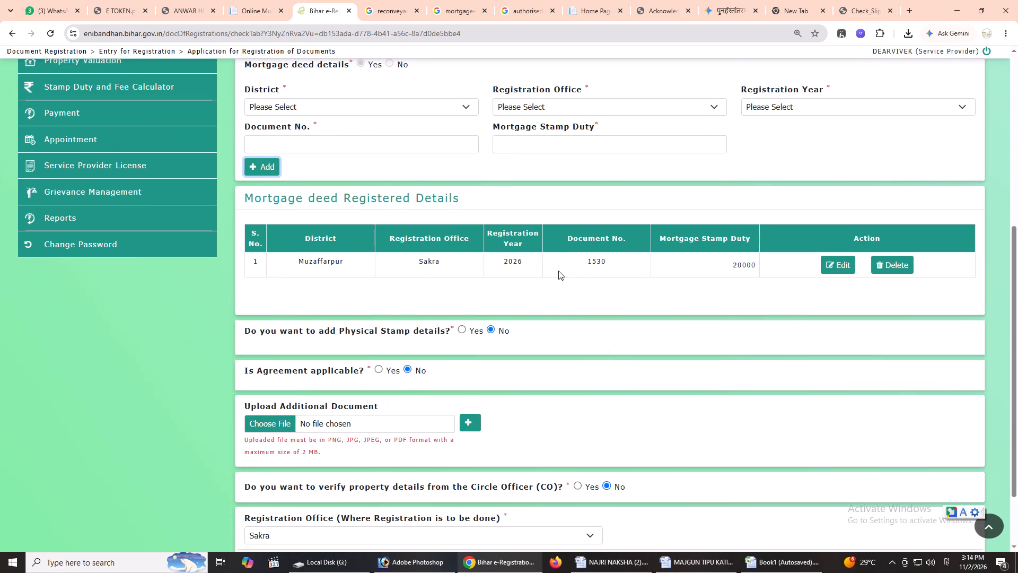
scroll(662, 307, down, 4)
click(301, 484)
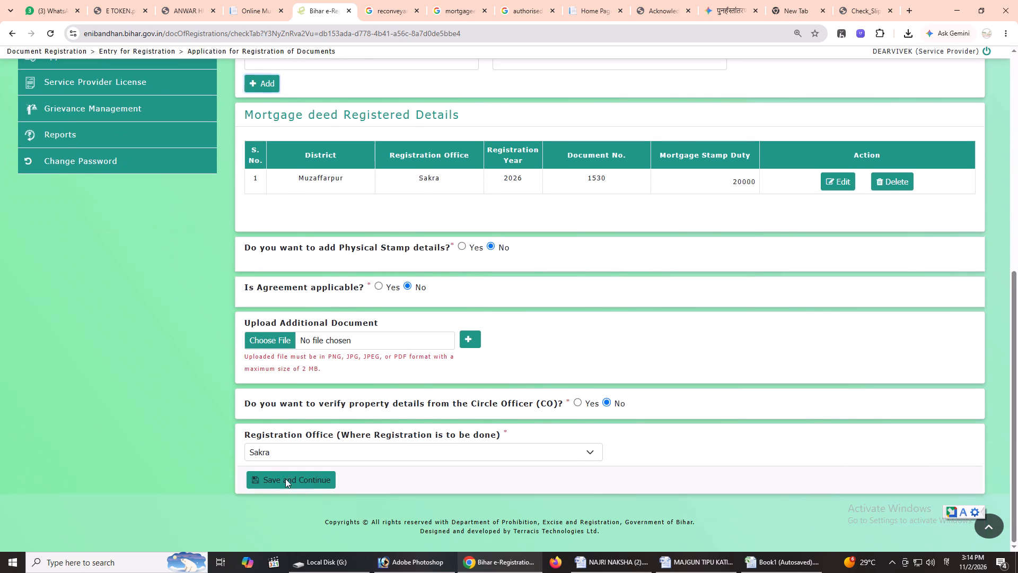
Agree to the declarations at the end of the deed recital.
scroll(506, 333, down, 11)
scroll(411, 379, up, 1)
scroll(410, 380, down, 10)
click(288, 456)
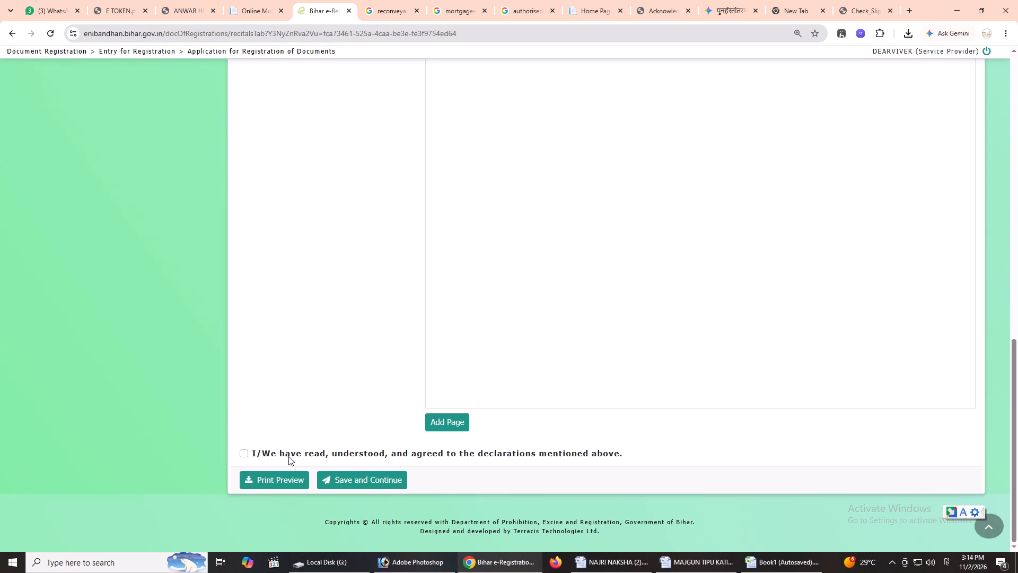
Open the deed recital's print preview and save all pages to the Desktop as a PDF under the suggested name.
click(296, 477)
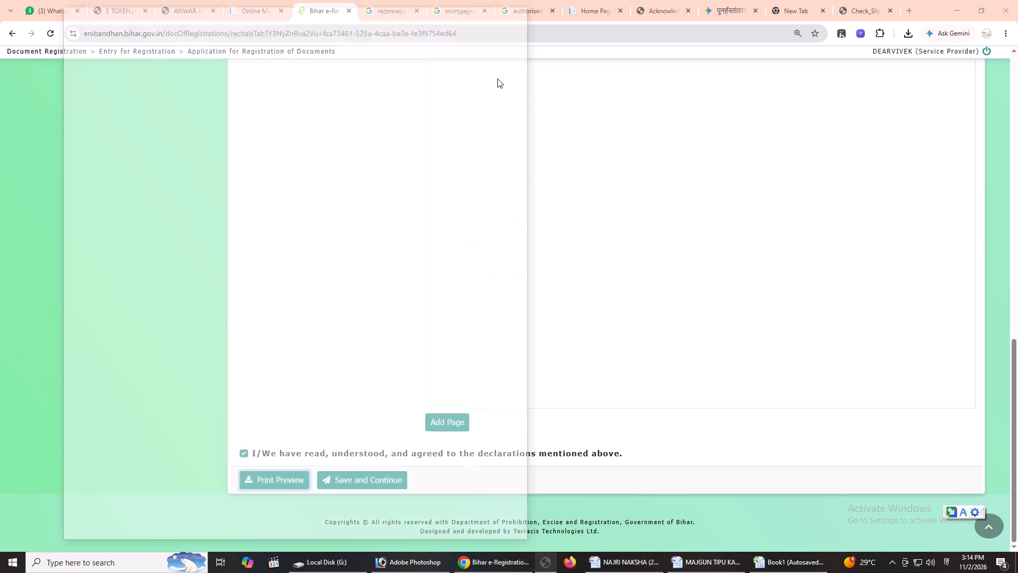
click(502, 12)
click(801, 43)
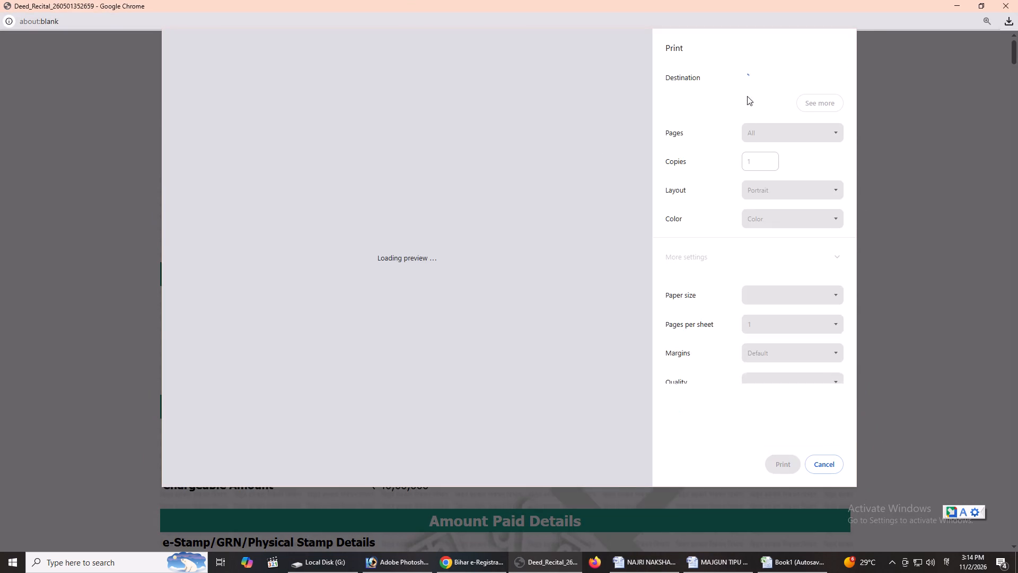
click(780, 72)
click(769, 119)
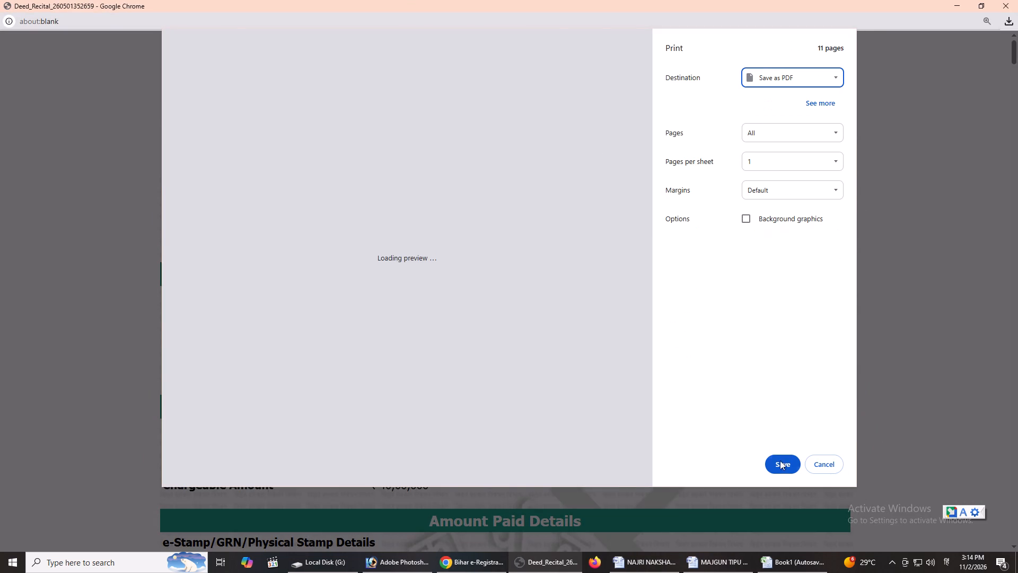
click(779, 462)
click(562, 460)
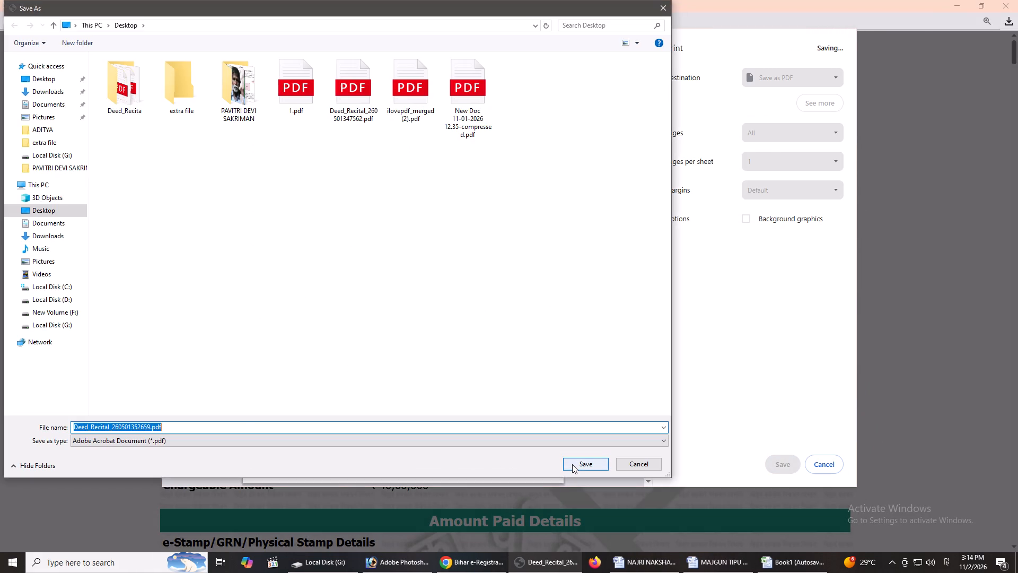
click(572, 464)
click(849, 48)
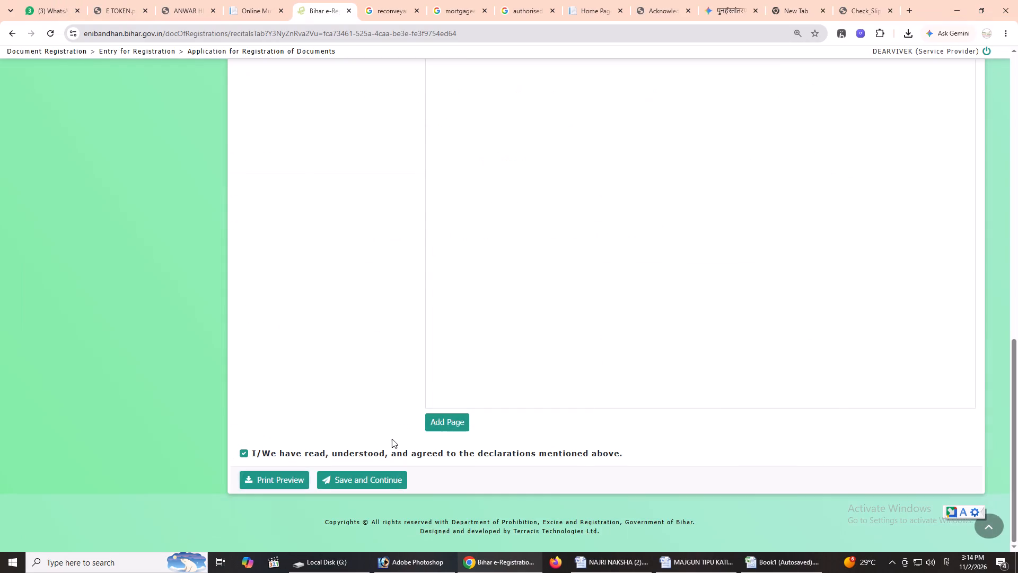
Save the deed recital, continue to the Stamp Duty and Registration Fee stage, and download the checkslip.
click(385, 479)
scroll(506, 333, down, 13)
scroll(434, 325, up, 1)
scroll(433, 327, down, 6)
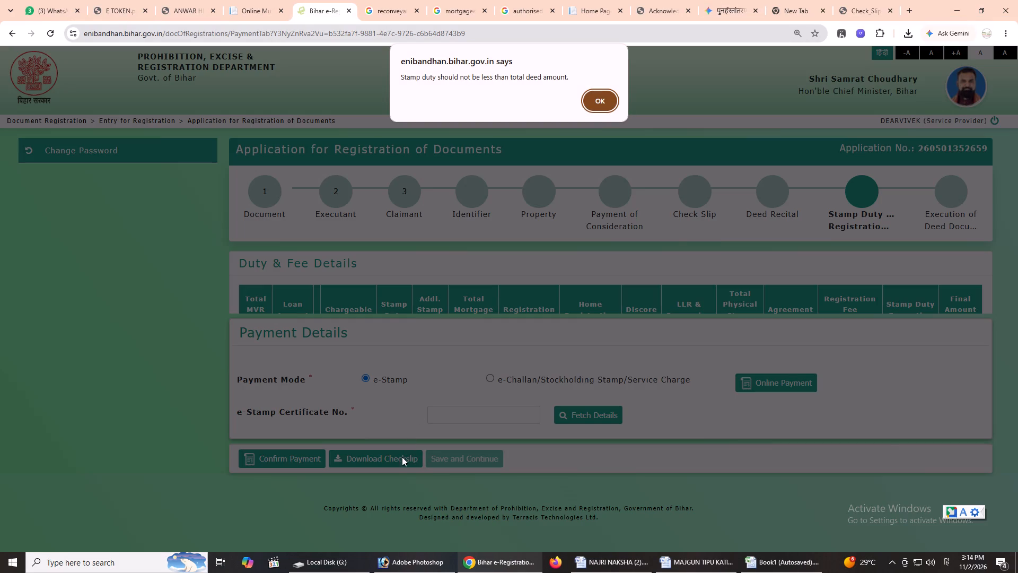
click(607, 100)
click(362, 537)
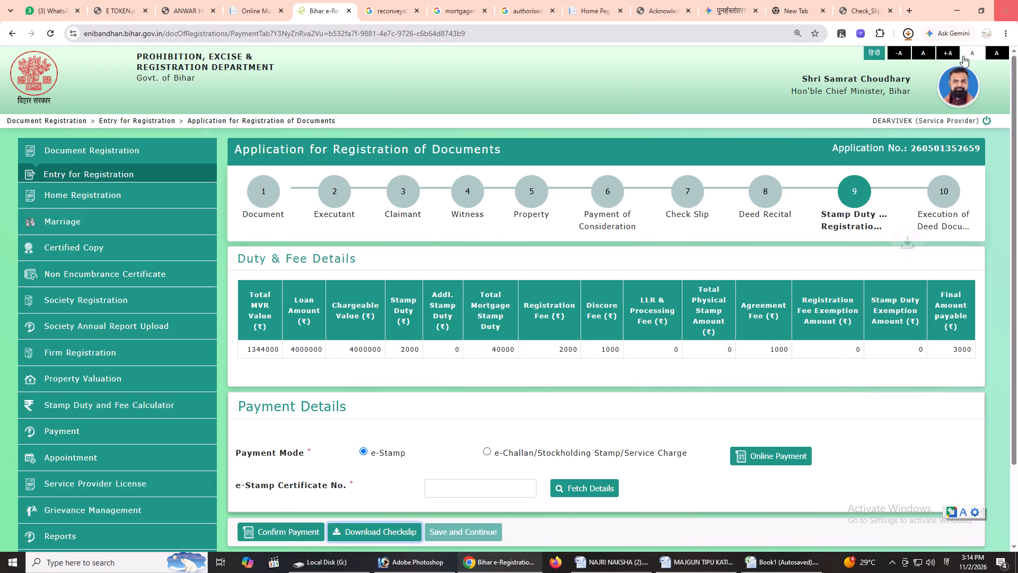
Minimise the browser window.
click(968, 0)
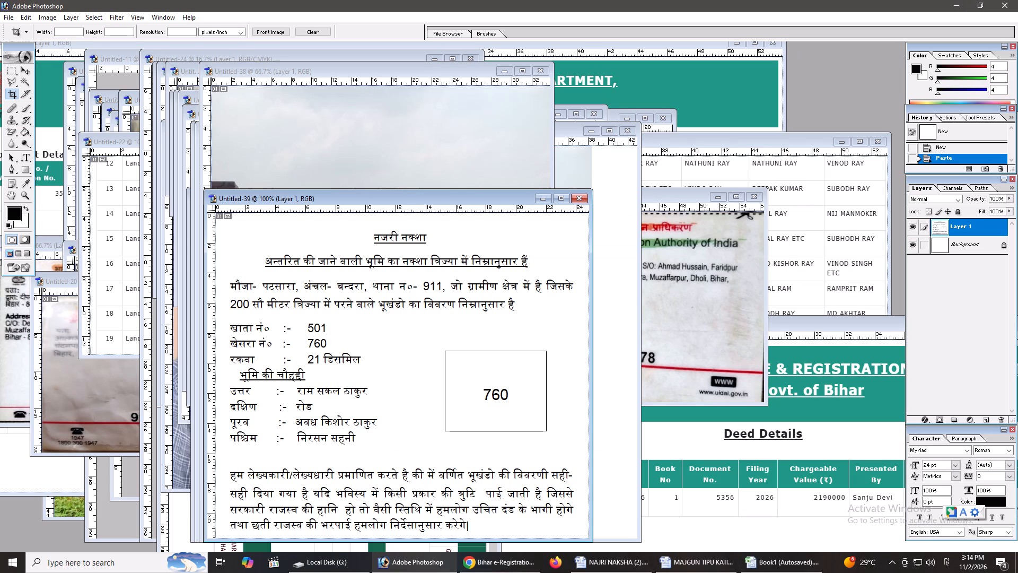
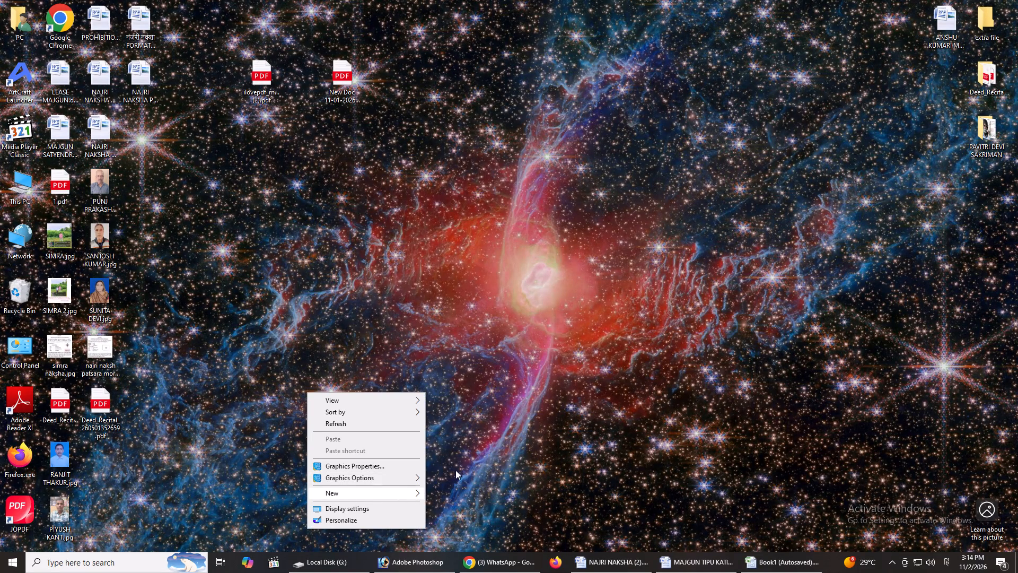
Create a new folder on the desktop named mortgage.
click(415, 492)
click(440, 389)
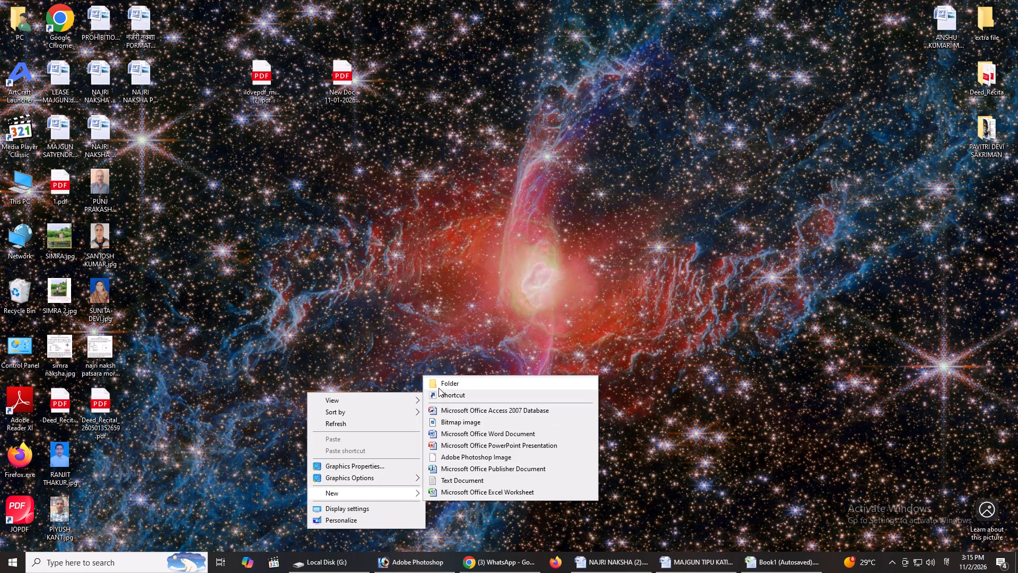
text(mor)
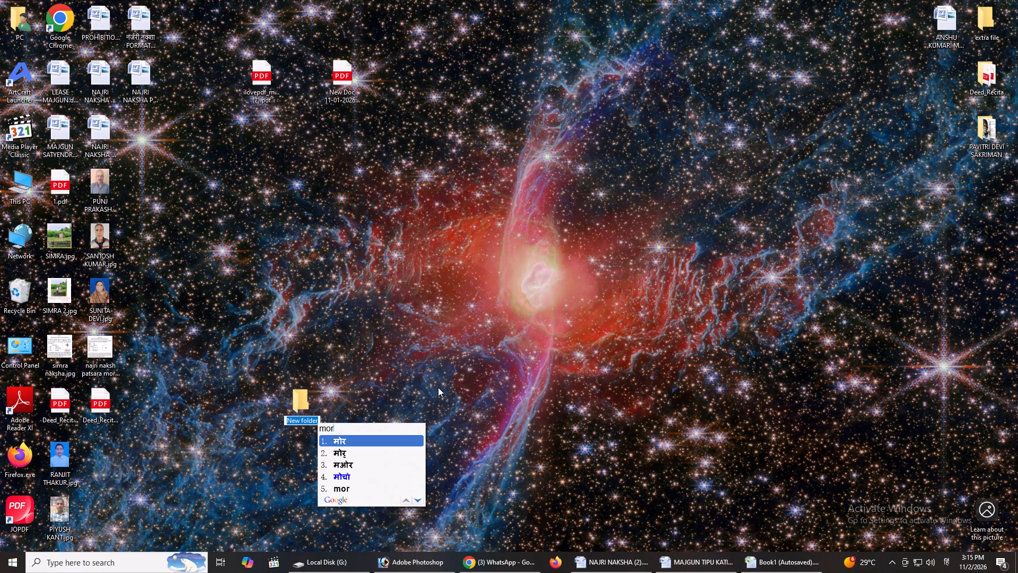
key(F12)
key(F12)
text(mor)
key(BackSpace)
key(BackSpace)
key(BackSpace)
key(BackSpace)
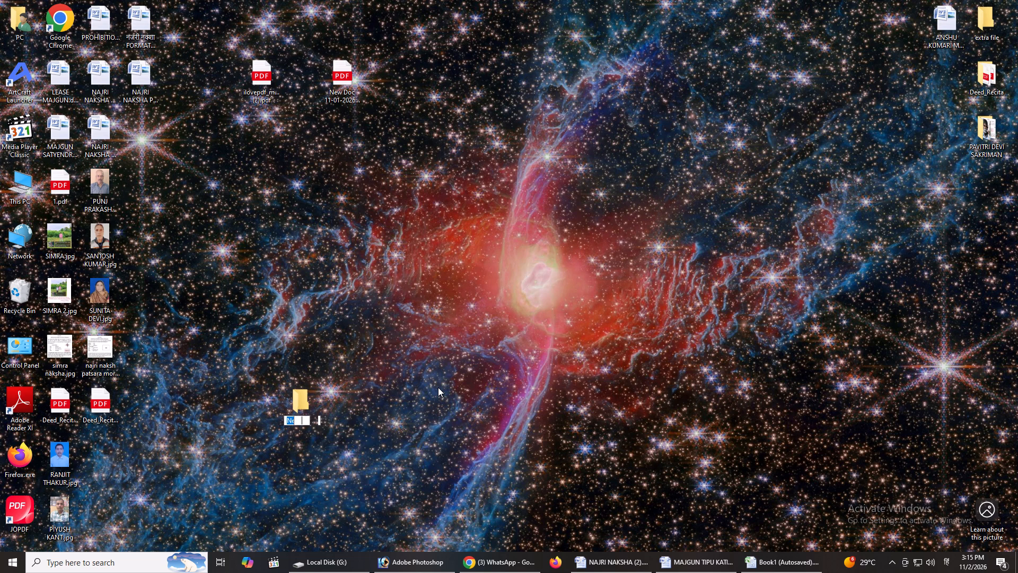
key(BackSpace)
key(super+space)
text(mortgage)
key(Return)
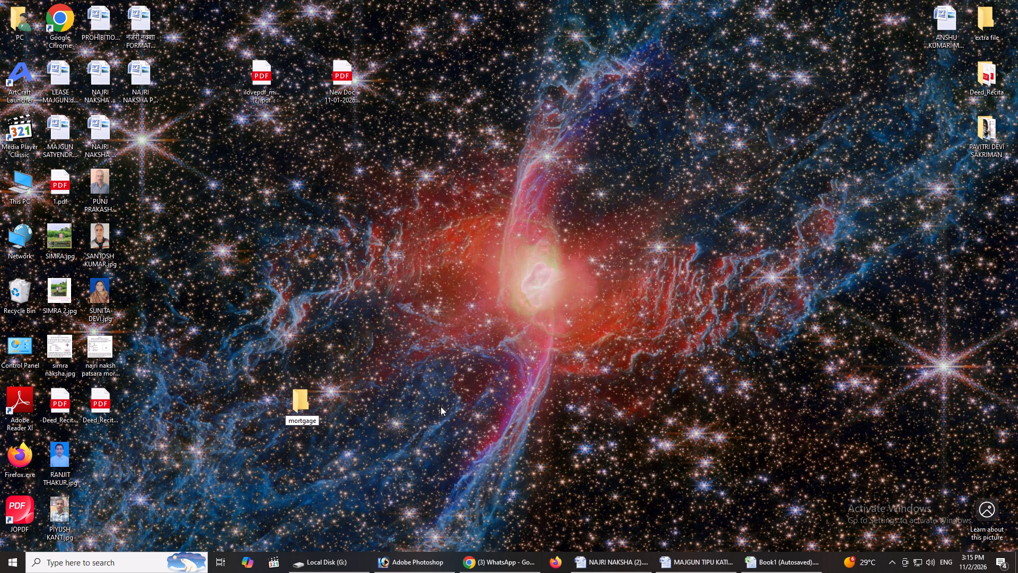
Move the five portrait photos, the Patsara najri naksha image and the deed recital PDF below it into the mortgage folder.
click(181, 356)
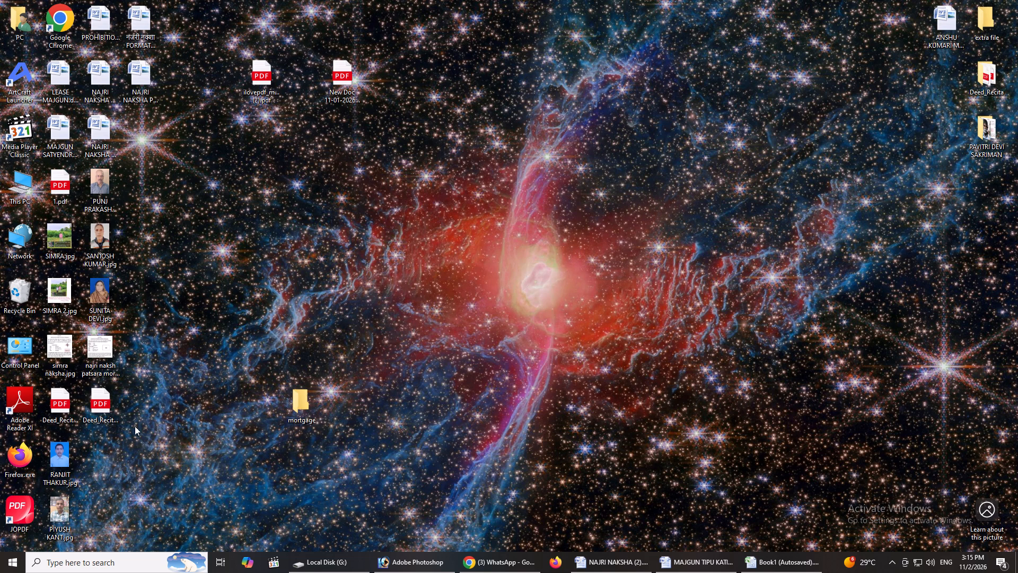
drag(135, 426, 102, 178)
drag(101, 178, 295, 393)
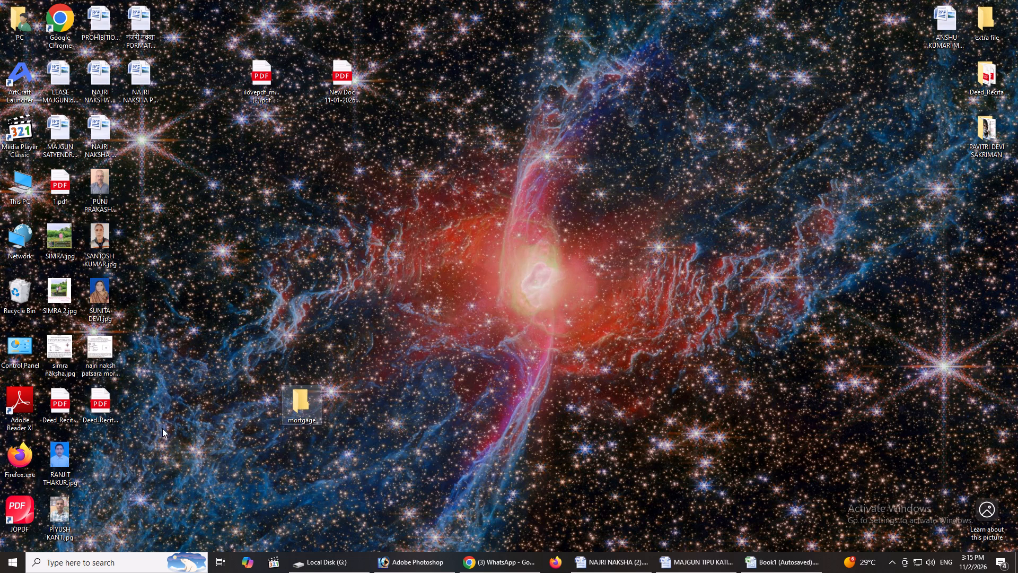
click(163, 428)
drag(82, 522, 56, 500)
click(89, 516)
drag(110, 516, 66, 456)
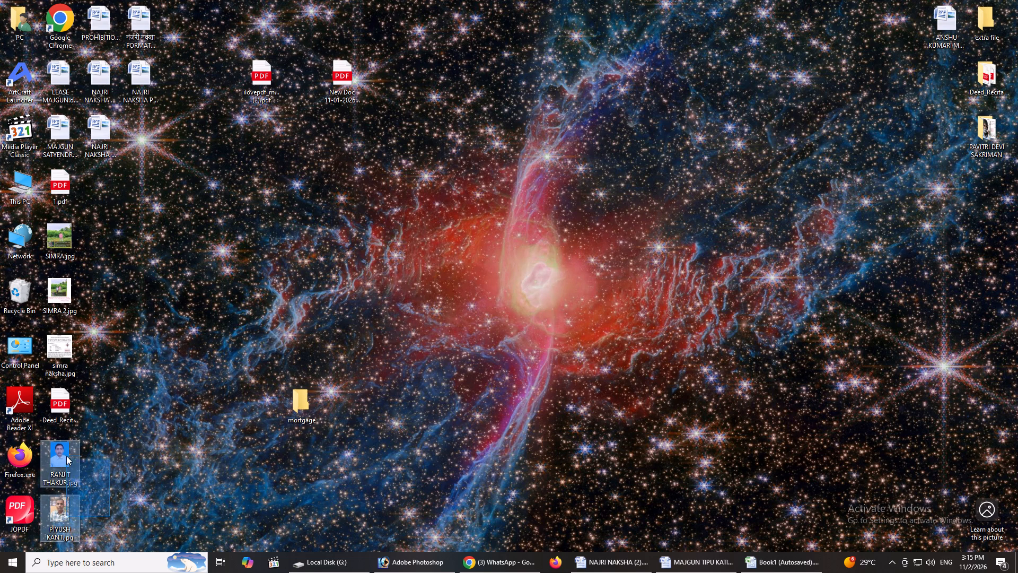
drag(66, 456, 62, 453)
drag(63, 454, 305, 399)
Check the remaining deed recital PDF on the desktop and move it into the Deed_Recita folder.
click(94, 409)
click(62, 397)
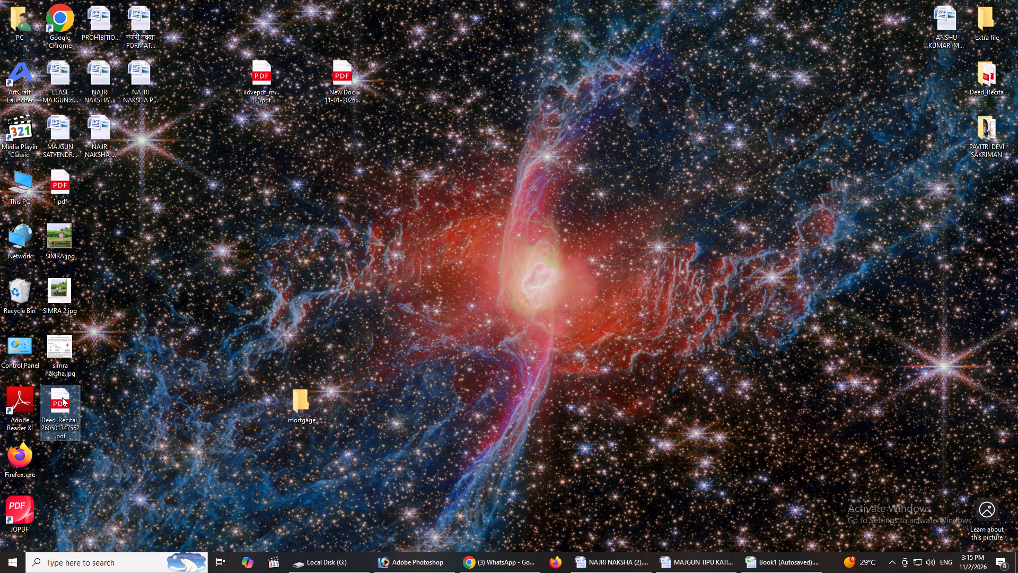
double_click(62, 397)
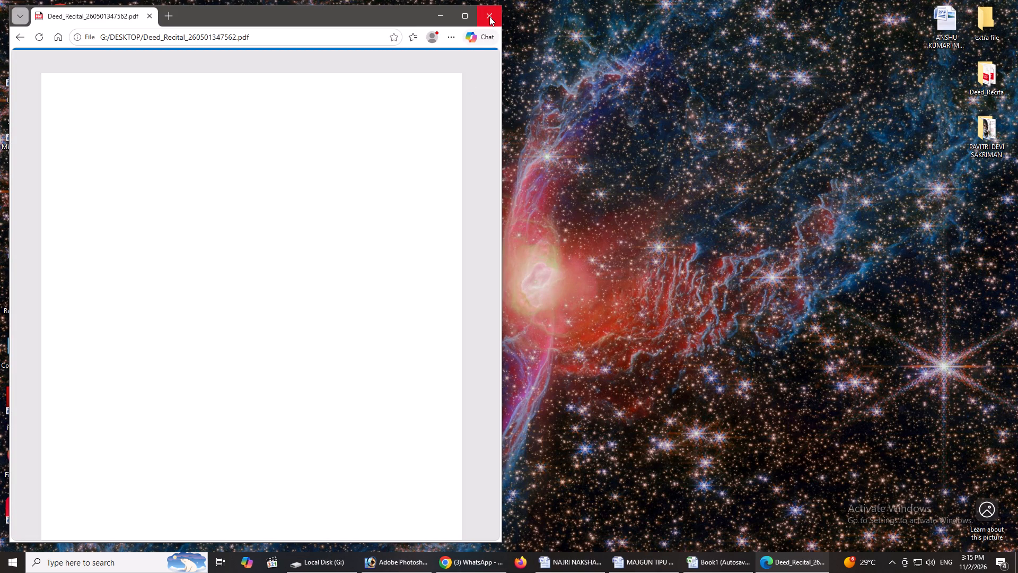
click(489, 16)
drag(59, 398, 986, 87)
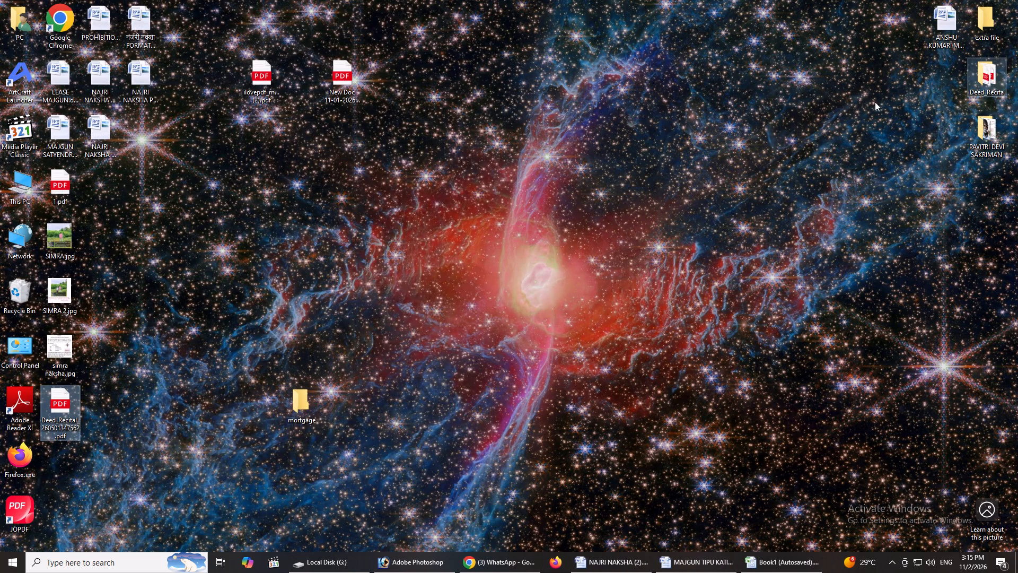
Move ilovepdf_merged (2).pdf and the New Doc 11-01-2026 PDF to the Recycle Bin.
drag(409, 121, 254, 63)
click(235, 208)
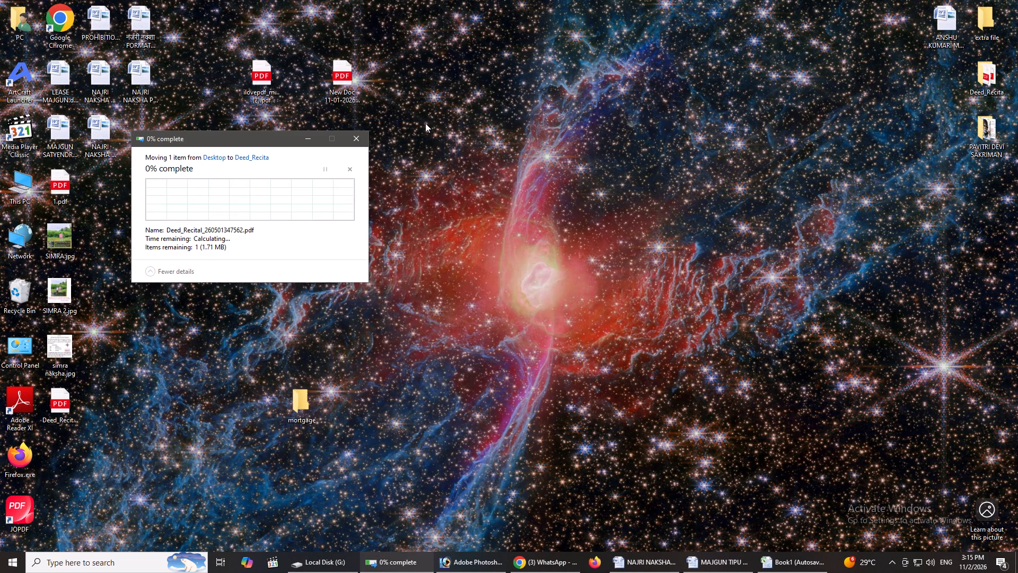
click(425, 123)
drag(441, 108, 191, 66)
drag(245, 74, 40, 215)
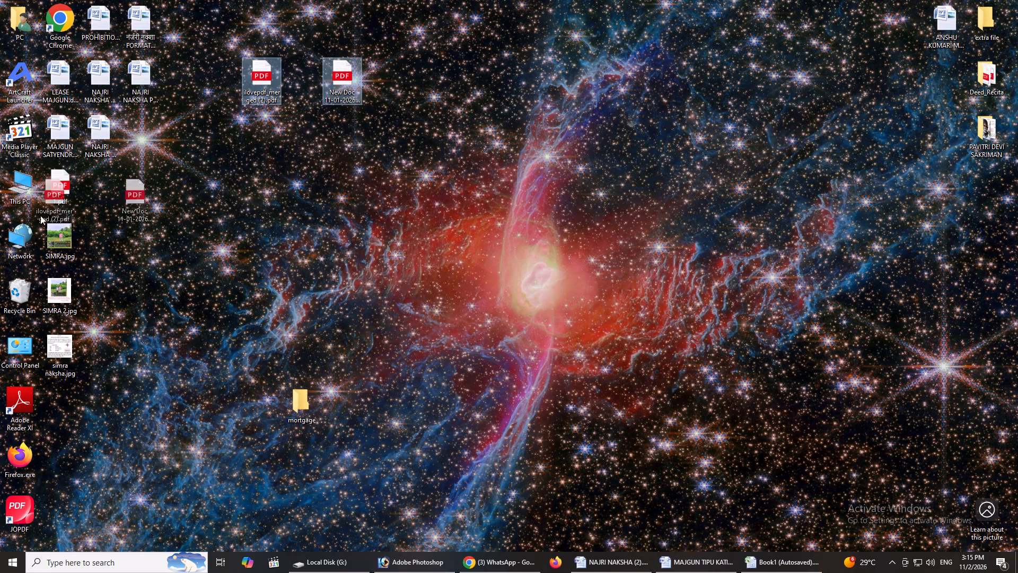
drag(40, 215, 10, 293)
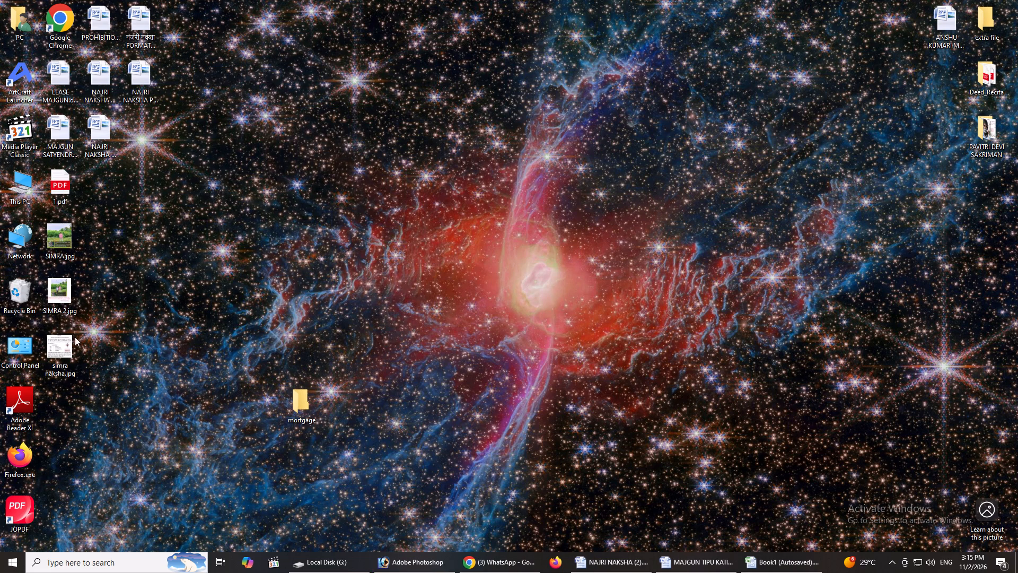
Move SIMRA.jpg, SIMRA 2.jpg and simra naksha.jpg into the extra file folder.
drag(93, 370, 59, 224)
click(97, 261)
drag(78, 308, 78, 308)
drag(78, 308, 55, 220)
drag(56, 230, 987, 15)
drag(66, 352, 990, 32)
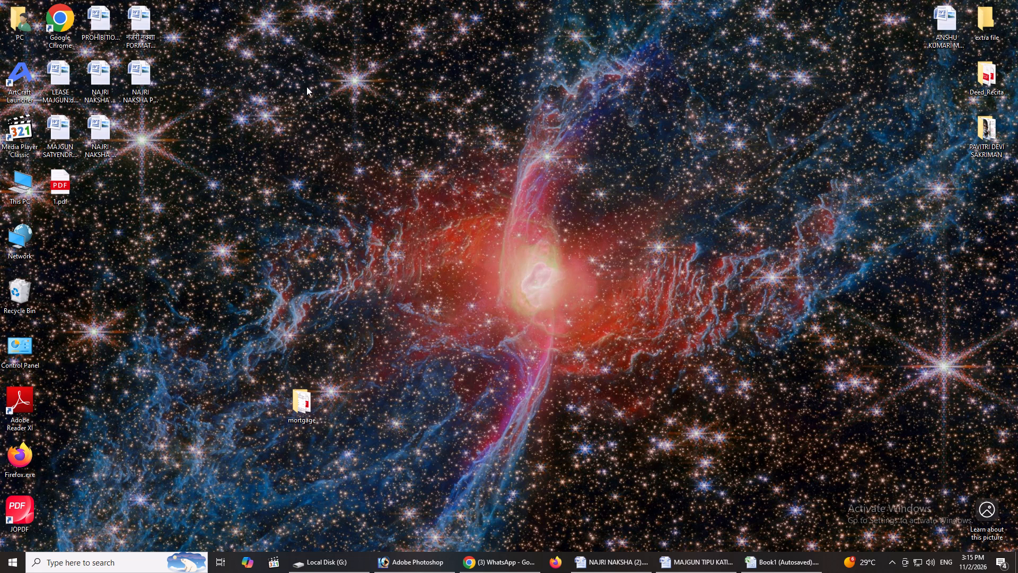
Move 1.pdf from the desktop to the Recycle Bin.
drag(60, 174, 29, 288)
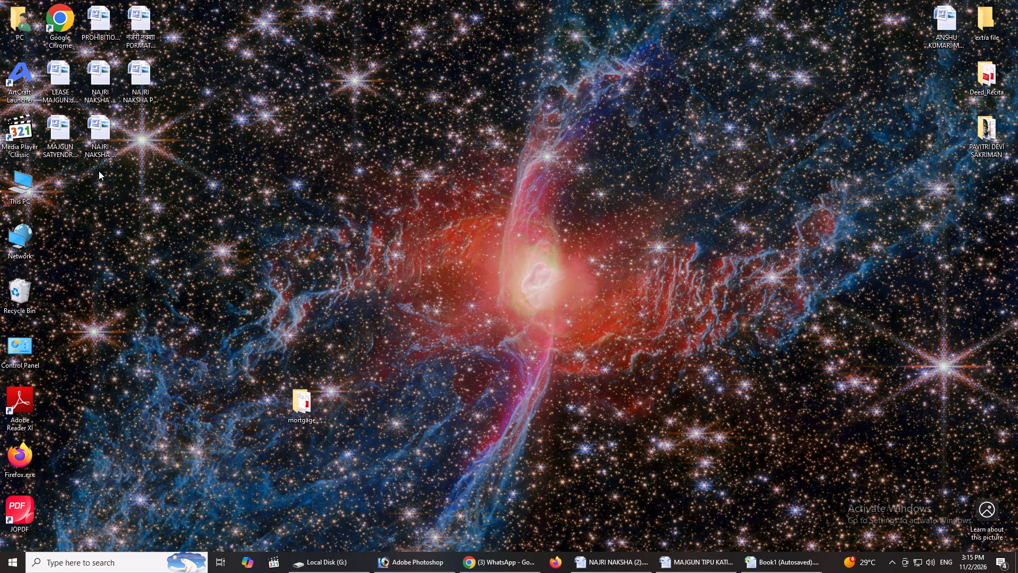
Move the SAKRIMAN client folder into the extra file folder and put the mortgage folder in its place beneath Deed_Recita.
drag(134, 222, 139, 225)
drag(290, 393, 932, 111)
click(936, 209)
drag(990, 137, 1017, 125)
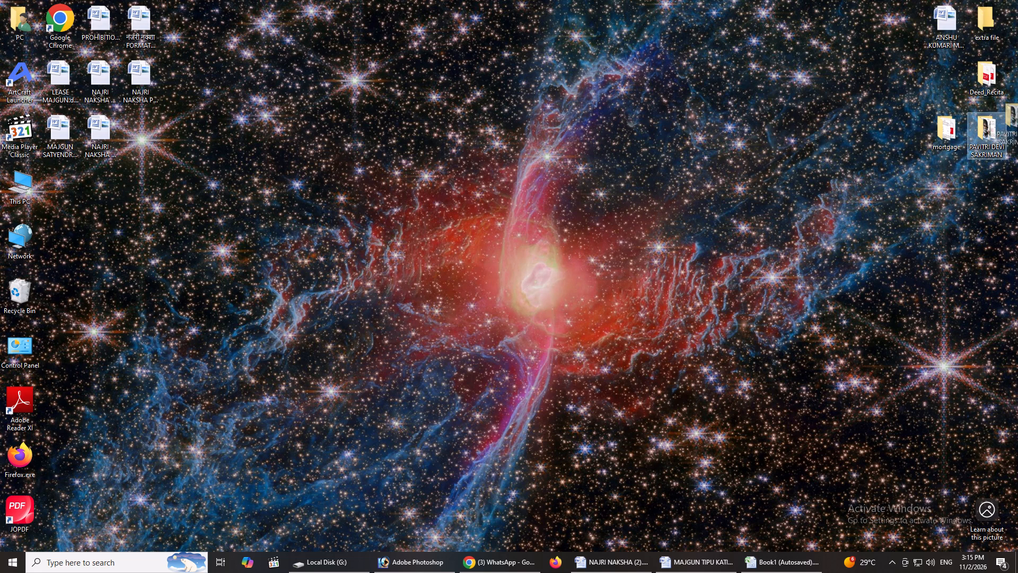
drag(1017, 125, 995, 28)
drag(937, 129, 979, 118)
click(867, 202)
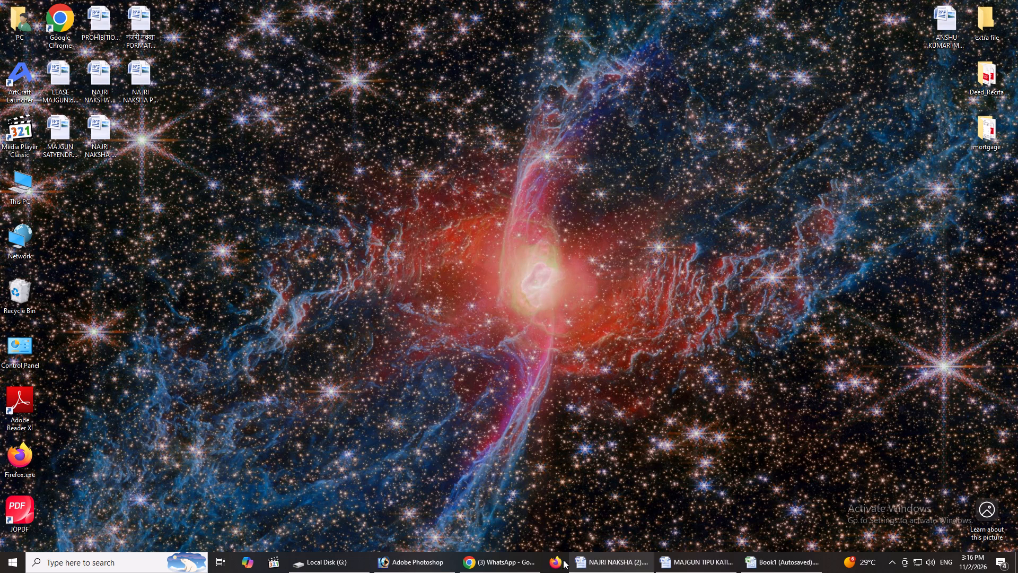
Switch to Photoshop and start a WIA import into the Pictures folder, opening the scan dialog for the EPSON L3210 Series.
click(396, 559)
click(13, 18)
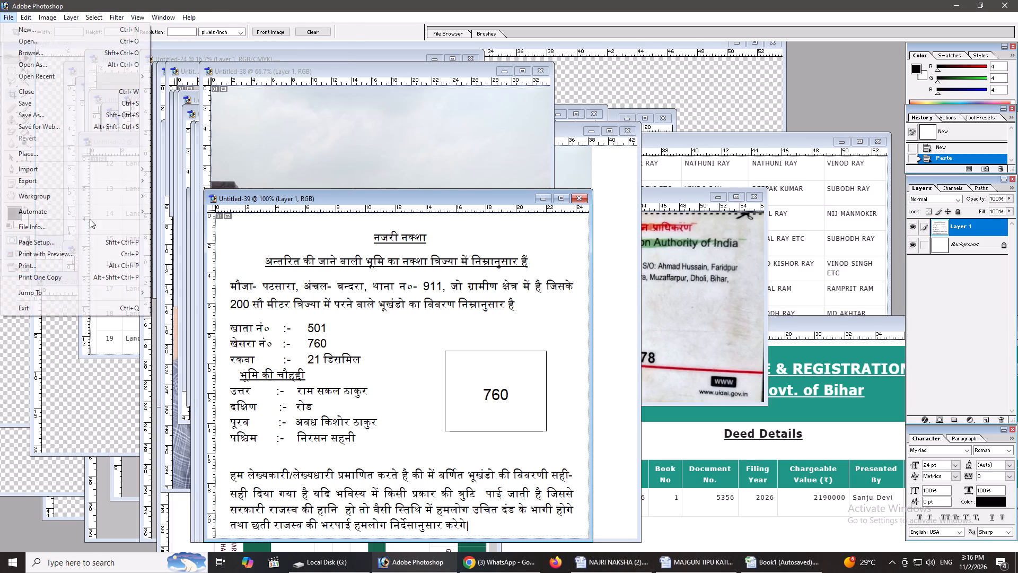
drag(58, 178, 56, 171)
click(209, 231)
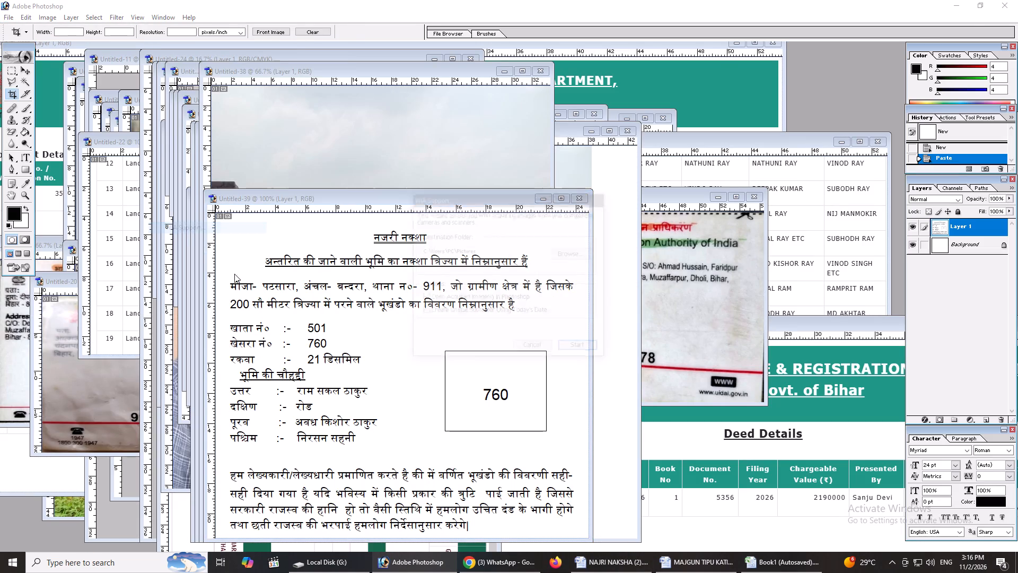
click(590, 349)
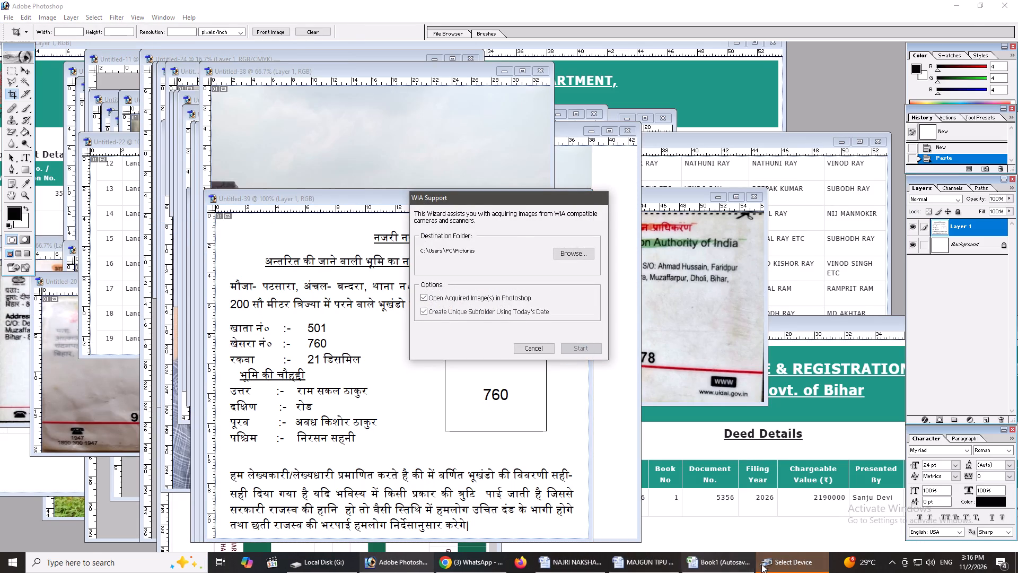
click(763, 564)
click(568, 350)
click(819, 563)
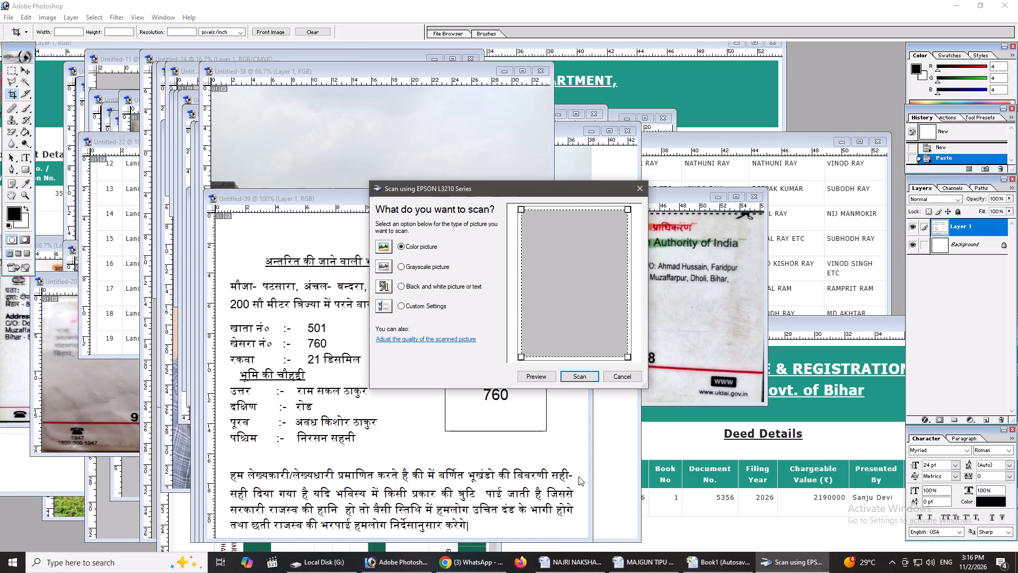
Shrink the scan area's height to about the upper two-fifths of the scanner bed, keeping its full width.
click(553, 352)
drag(553, 355, 552, 264)
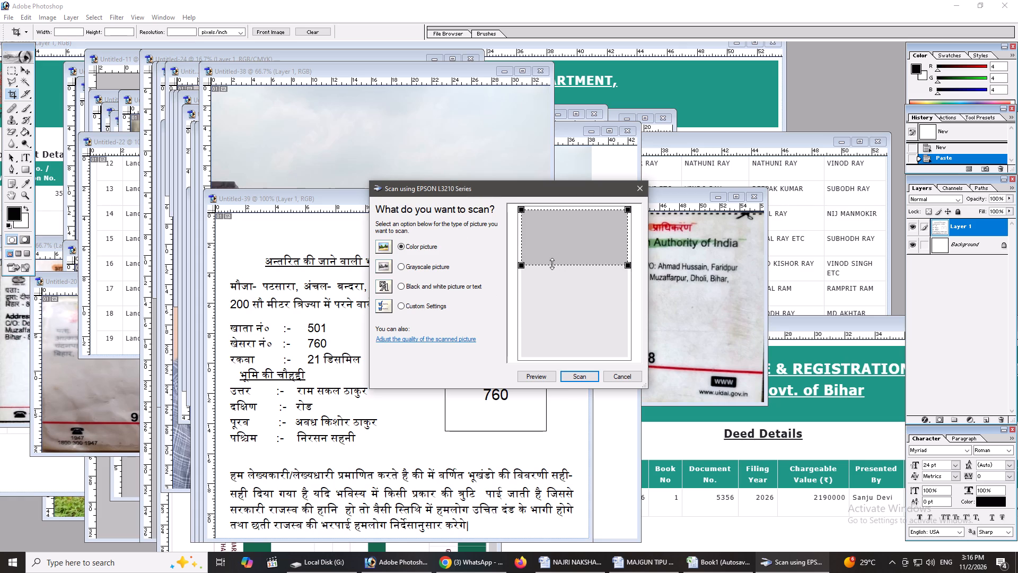
drag(552, 264, 552, 263)
Open the advanced quality properties for the scanned picture.
click(435, 344)
click(431, 343)
click(425, 340)
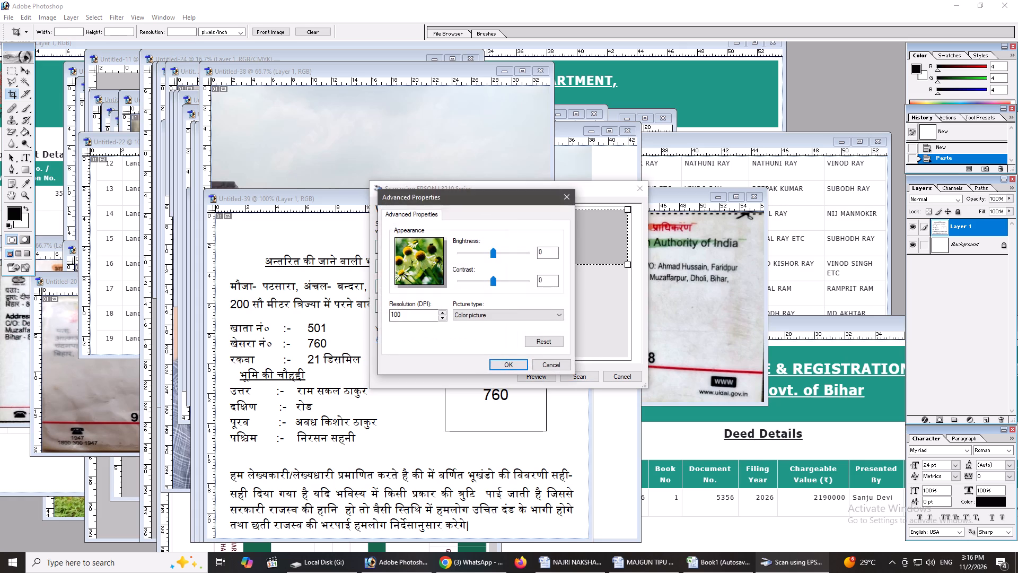
Set the scan resolution to 300 DPI and start the scan.
drag(415, 318, 361, 318)
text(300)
click(497, 368)
click(584, 378)
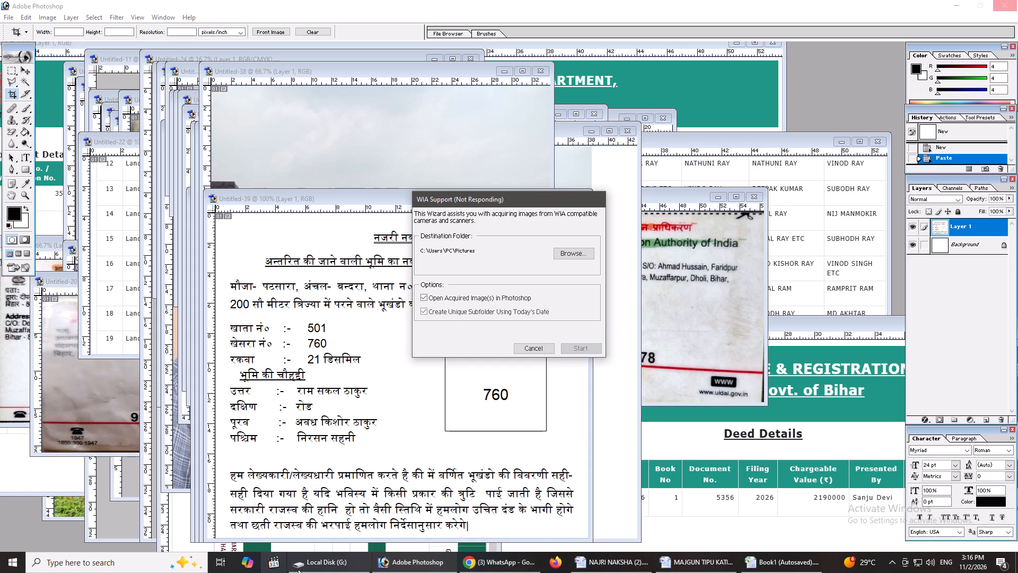
click(336, 562)
click(54, 293)
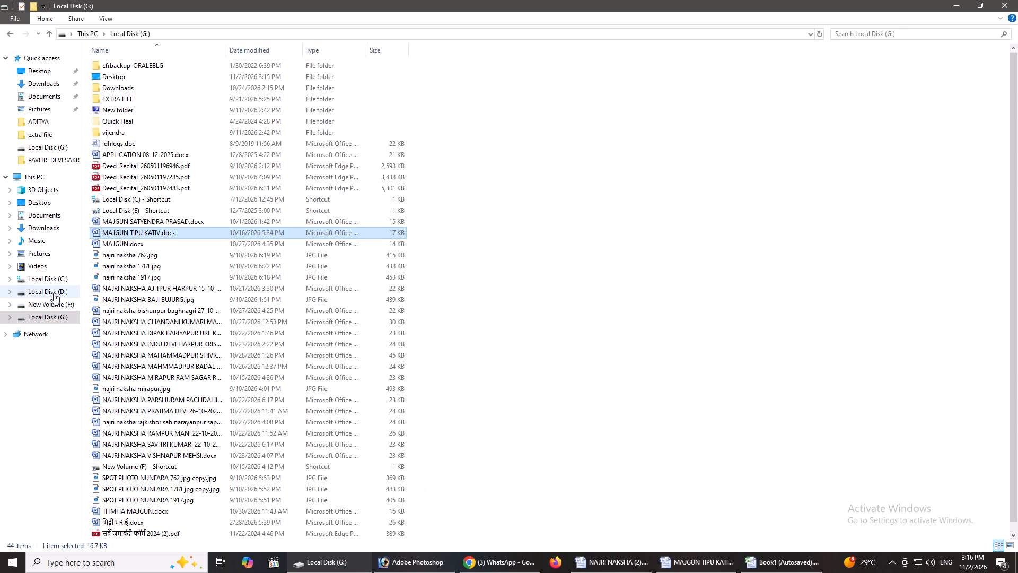
double_click(126, 97)
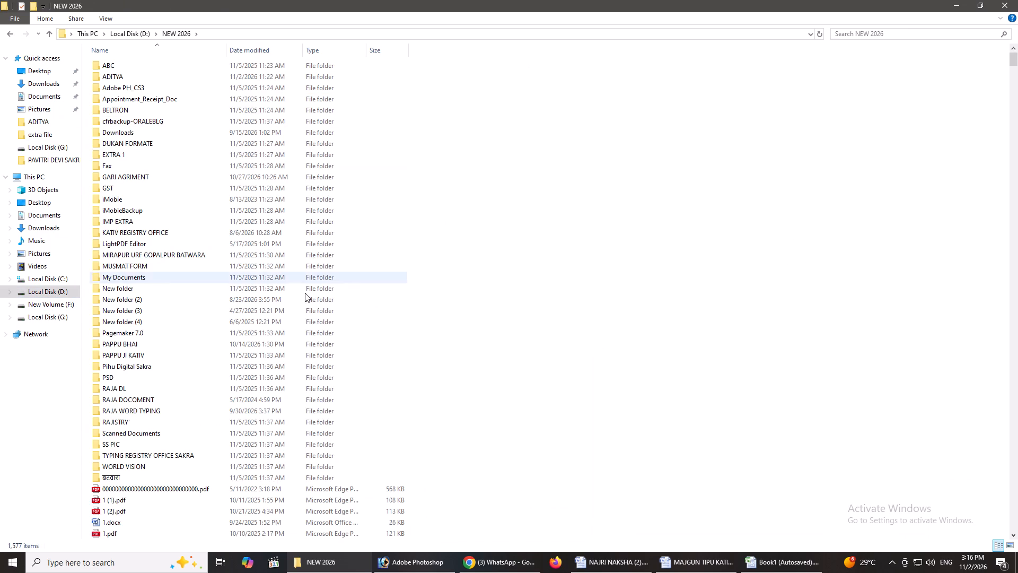
double_click(151, 341)
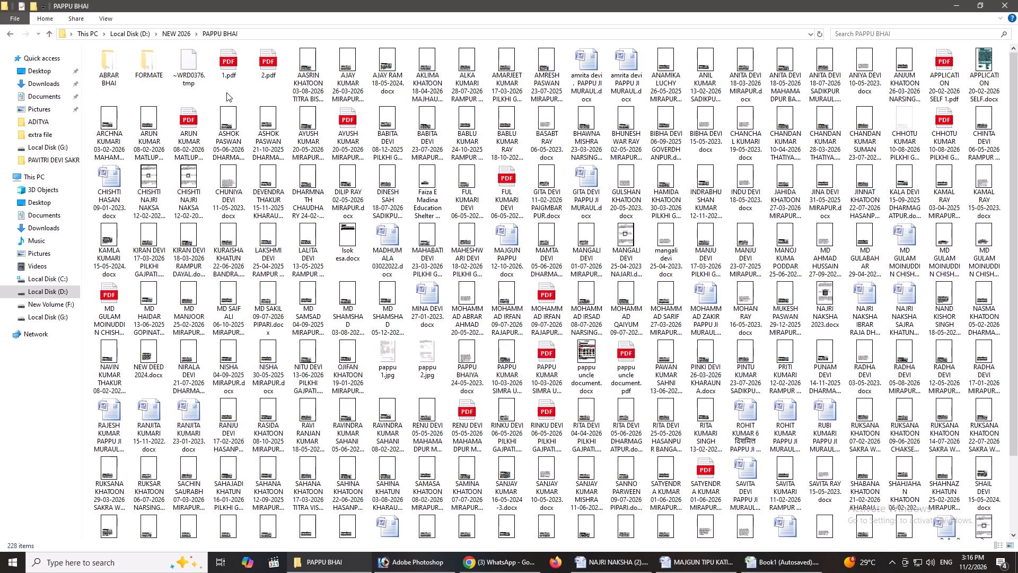
click(932, 35)
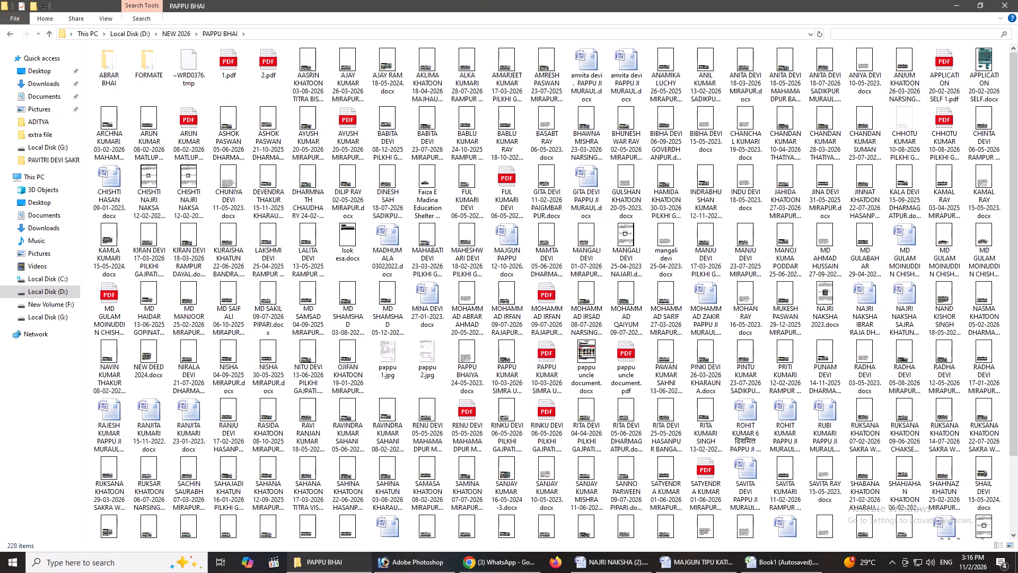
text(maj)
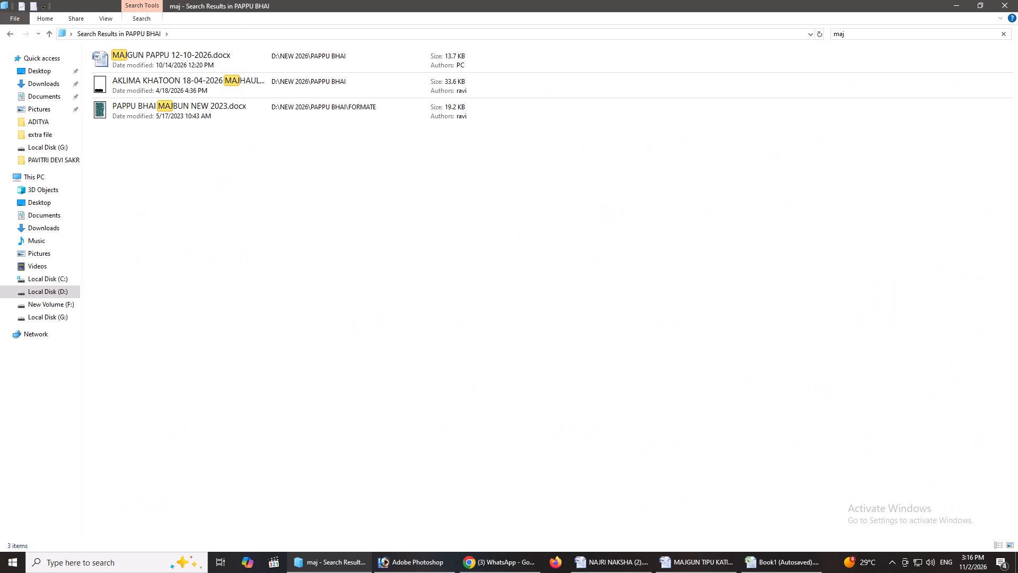
double_click(277, 84)
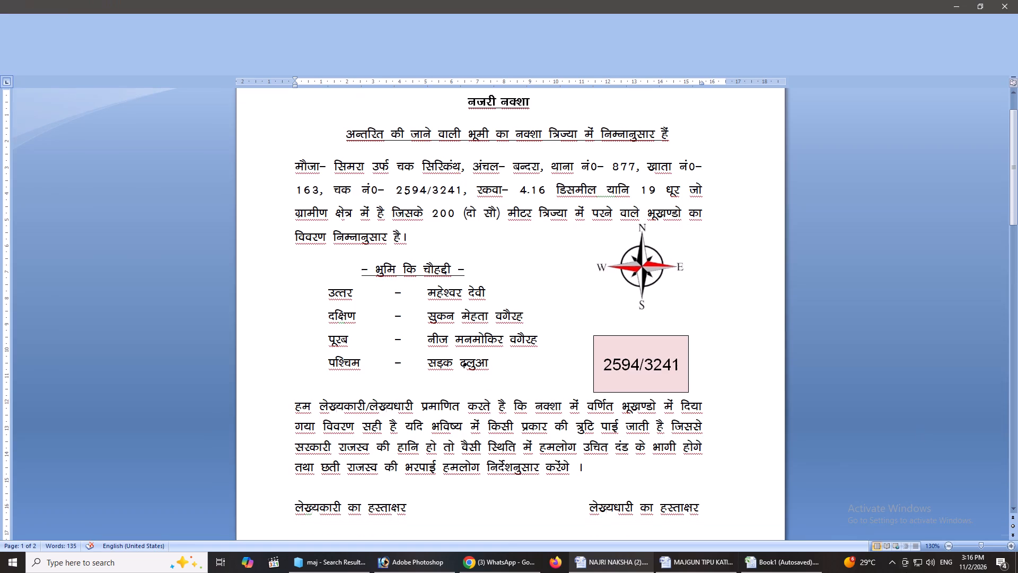
Change the भाग वर्तमान number in the opening हकियत paragraph to 1.
scroll(518, 334, down, 8)
scroll(524, 350, up, 5)
scroll(524, 350, down, 9)
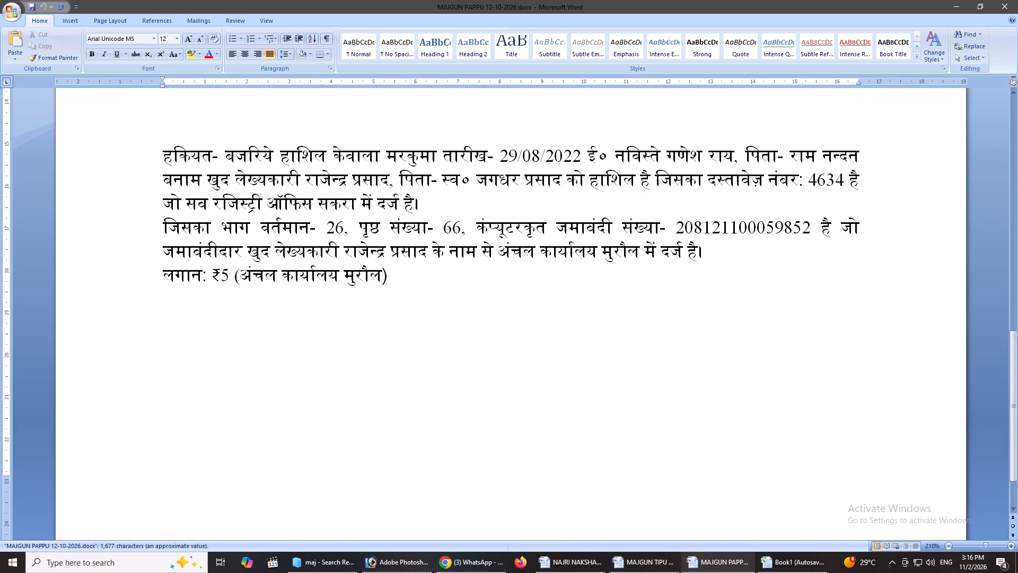
scroll(525, 350, up, 17)
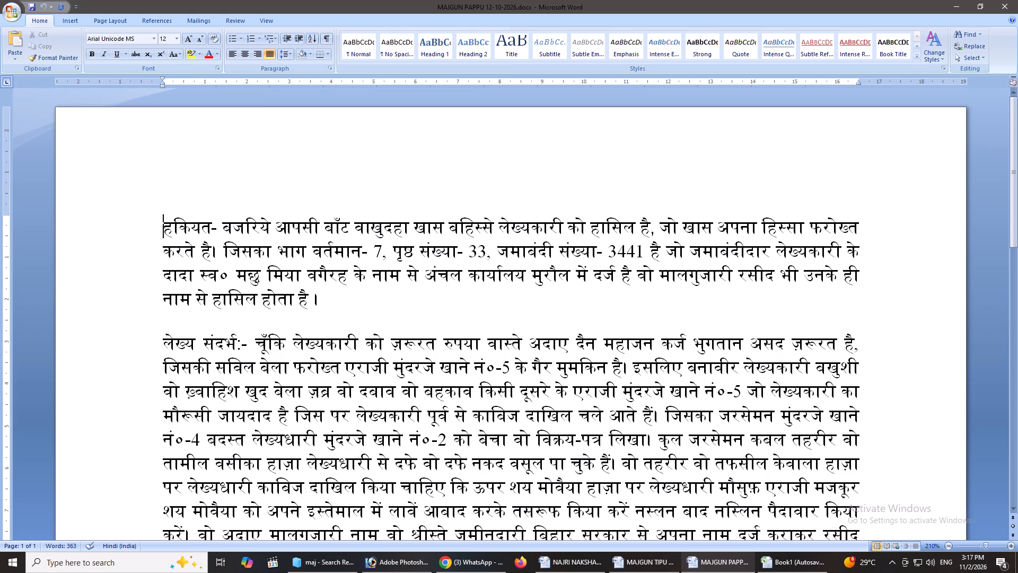
click(382, 252)
key(BackSpace)
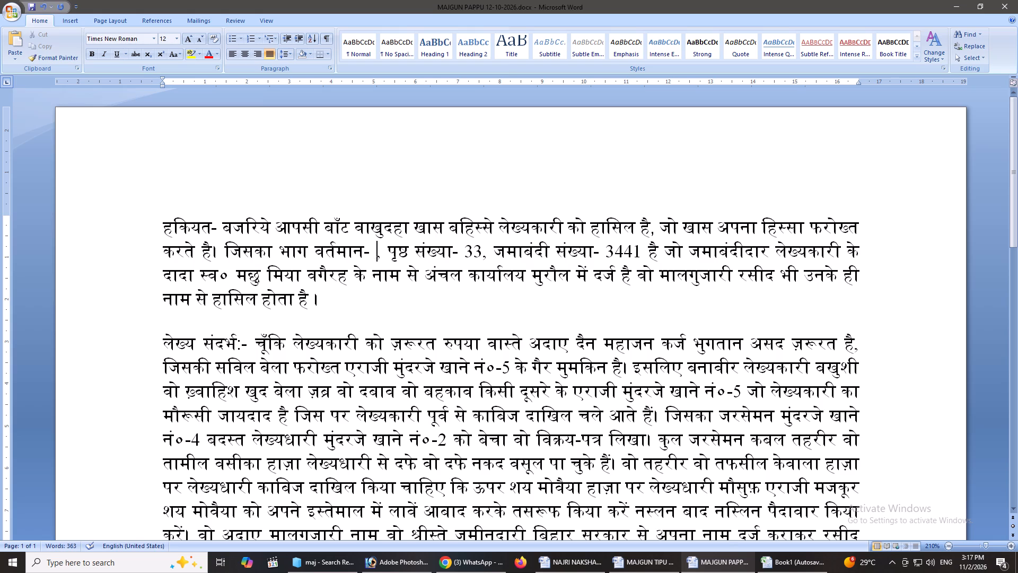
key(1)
key(Right)
key(Left)
key(Left)
key(shift+Right)
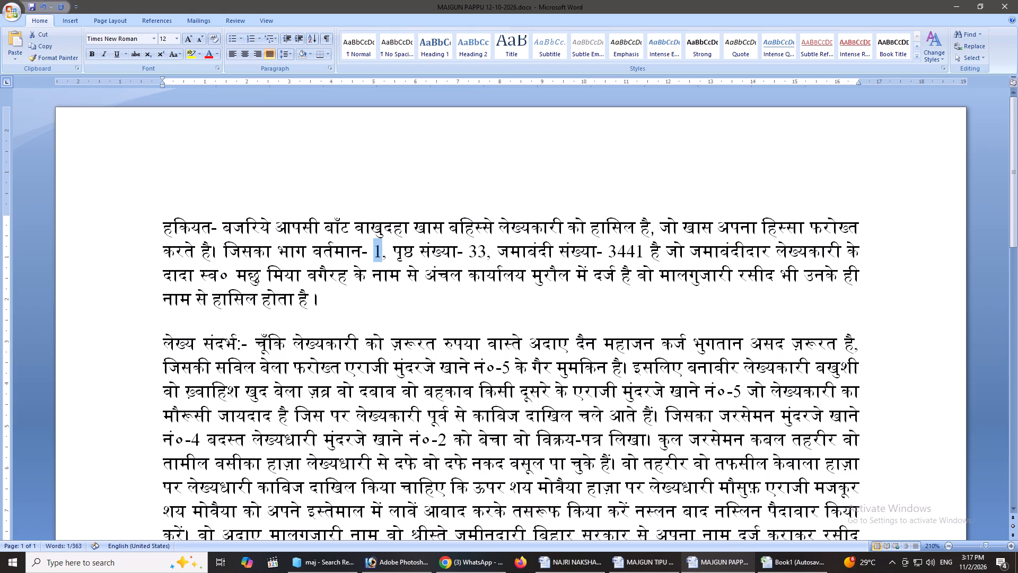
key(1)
Change the पृष्ठ संख्या in the हकियत paragraph to 173.
key(Right)
key(Right)
key(Right)
key(Right)
key(Right)
key(Right)
key(Right)
key(Right)
key(Right)
key(Right)
key(shift+Left)
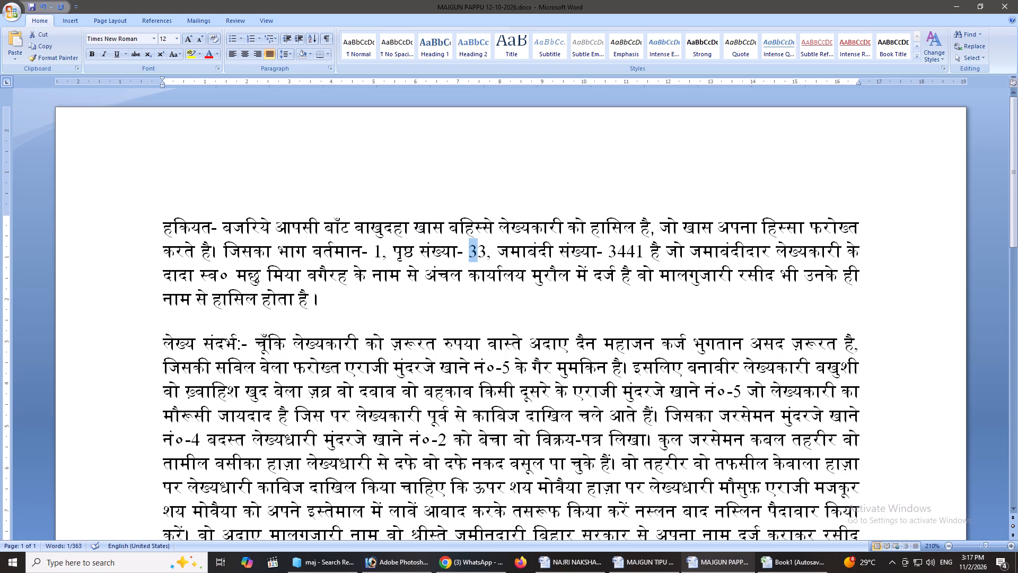
key(Left)
key(shift+Right)
key(shift+Right)
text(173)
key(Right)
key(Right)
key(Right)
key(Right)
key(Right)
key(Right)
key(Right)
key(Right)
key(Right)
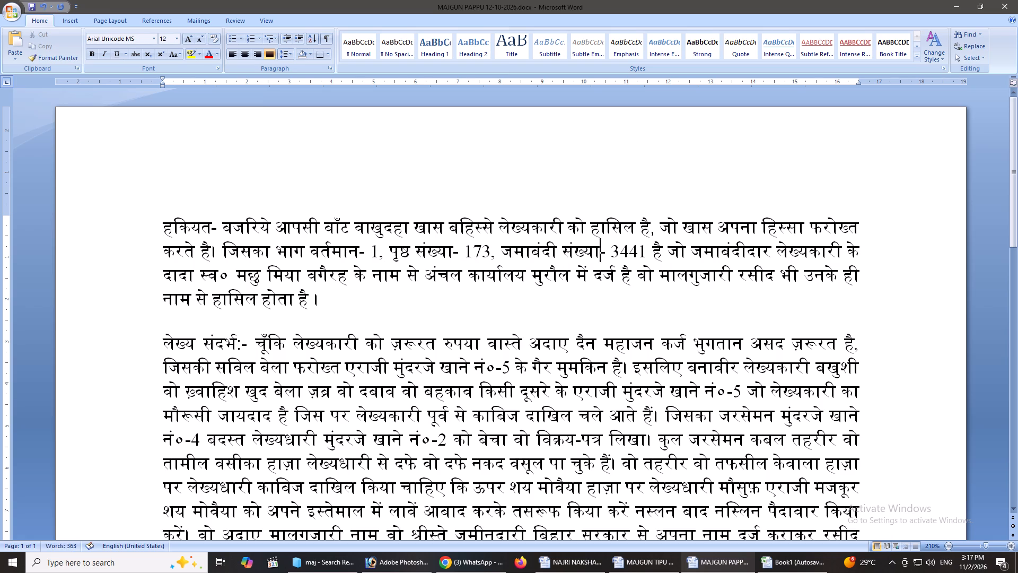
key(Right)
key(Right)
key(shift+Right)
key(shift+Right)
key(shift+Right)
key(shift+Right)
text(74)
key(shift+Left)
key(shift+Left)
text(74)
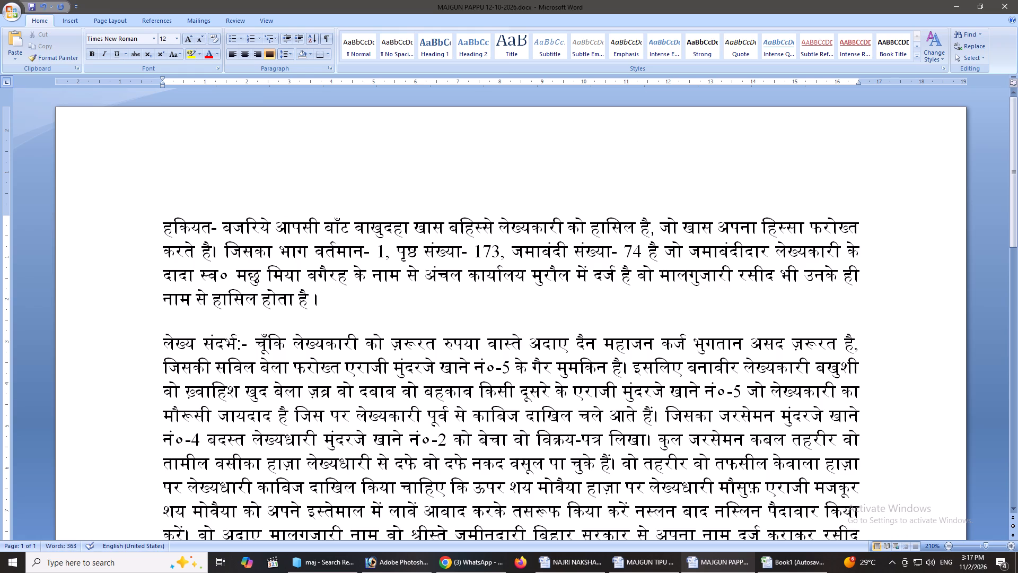
Replace the दादा स्व० entry, including the grandfather's name and वगैरह, in the हकियत paragraph with पिता स्व० and the father's name in Hindi.
click(946, 563)
click(919, 504)
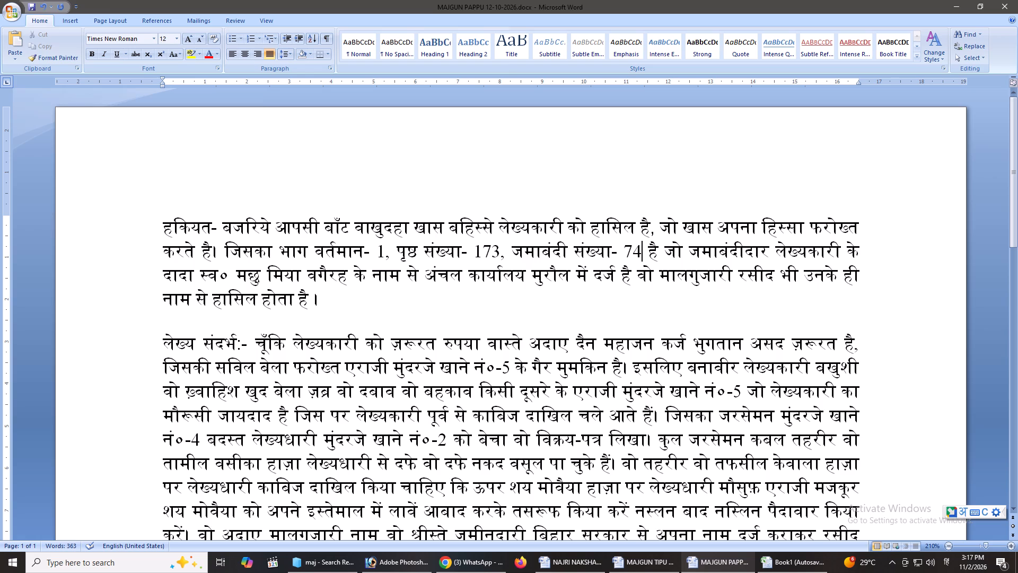
drag(162, 271, 293, 276)
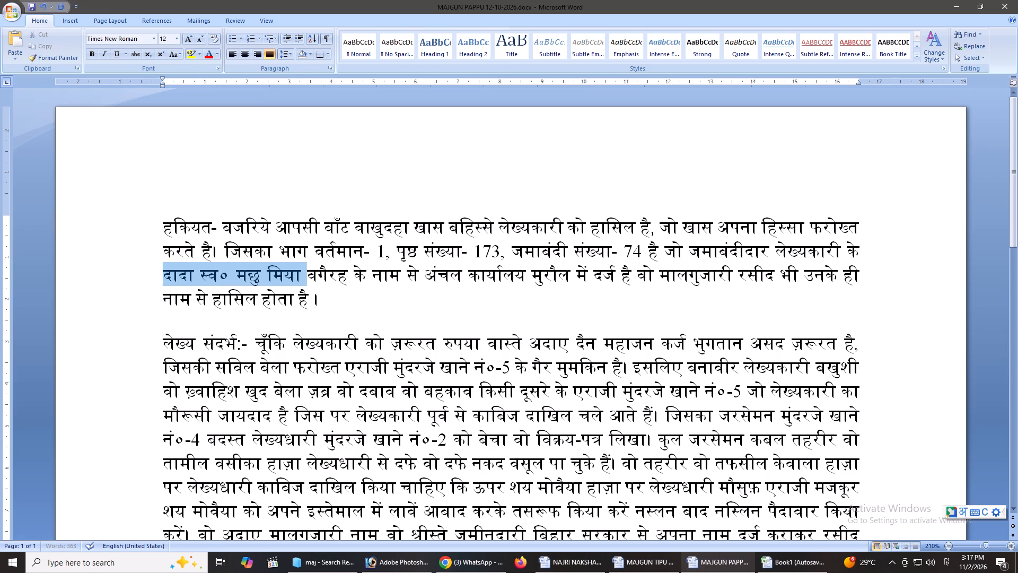
drag(293, 276, 341, 270)
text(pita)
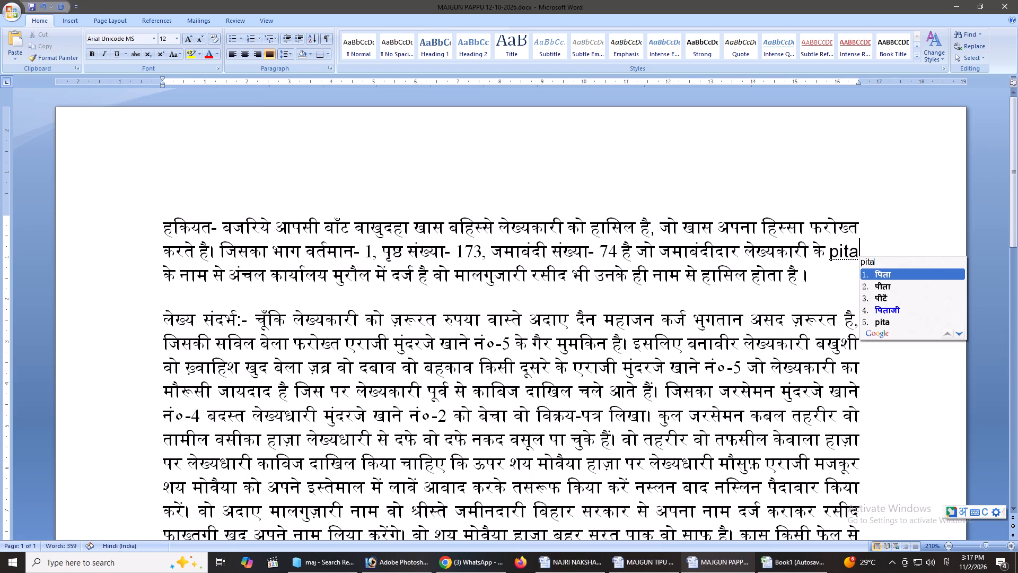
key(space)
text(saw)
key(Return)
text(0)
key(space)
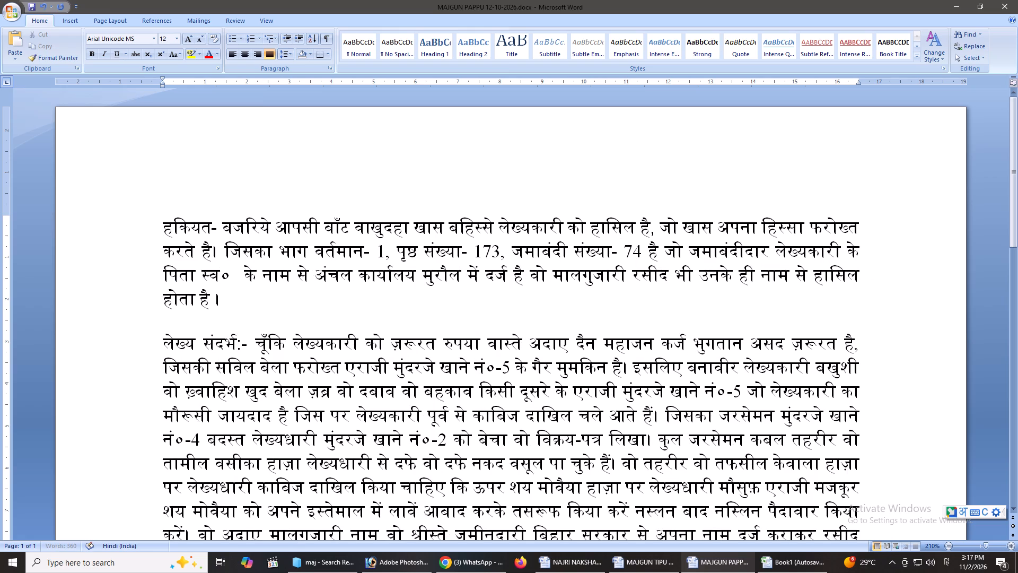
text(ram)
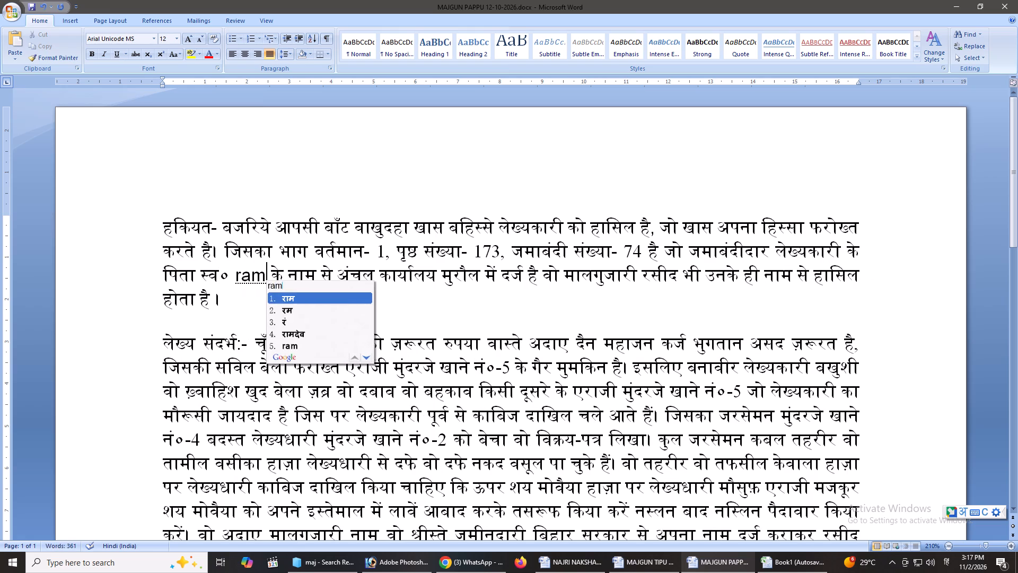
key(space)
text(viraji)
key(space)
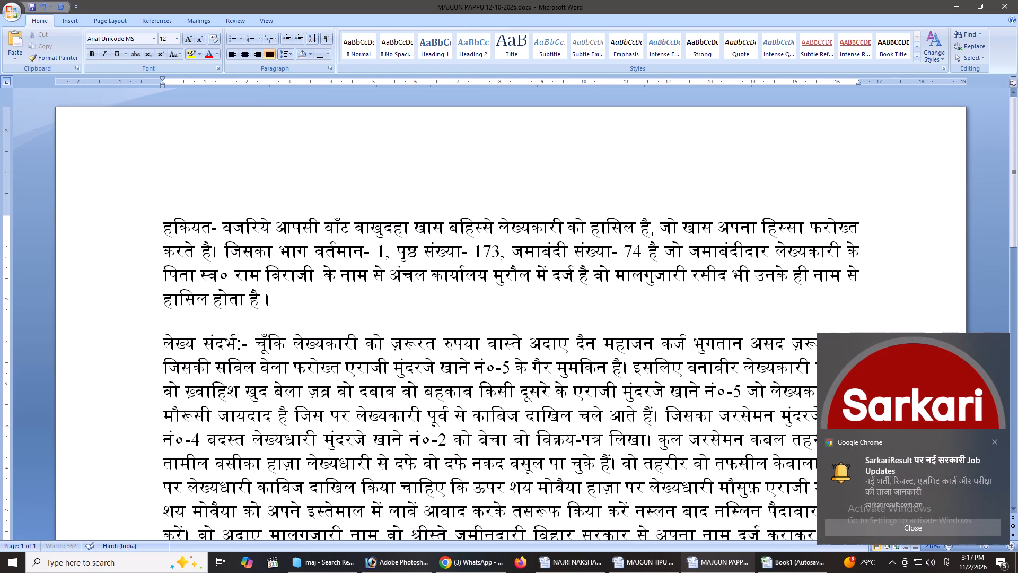
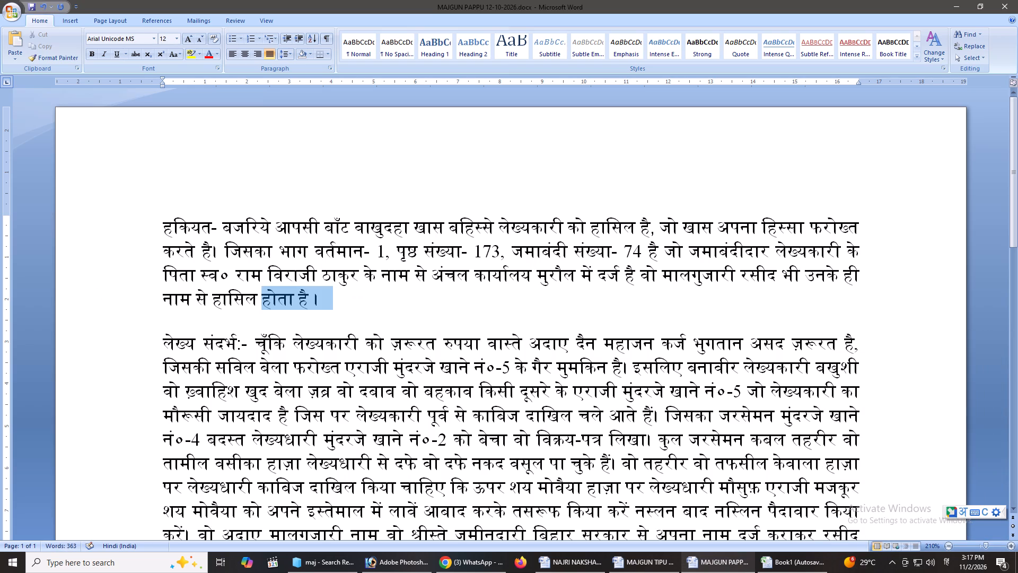
Review the edited हकियत paragraph and the लेख्य संदर्भ paragraph of the deed text.
drag(284, 291, 320, 295)
key(BackSpace)
click(340, 319)
scroll(339, 326, down, 1)
scroll(250, 269, up, 1)
click(321, 305)
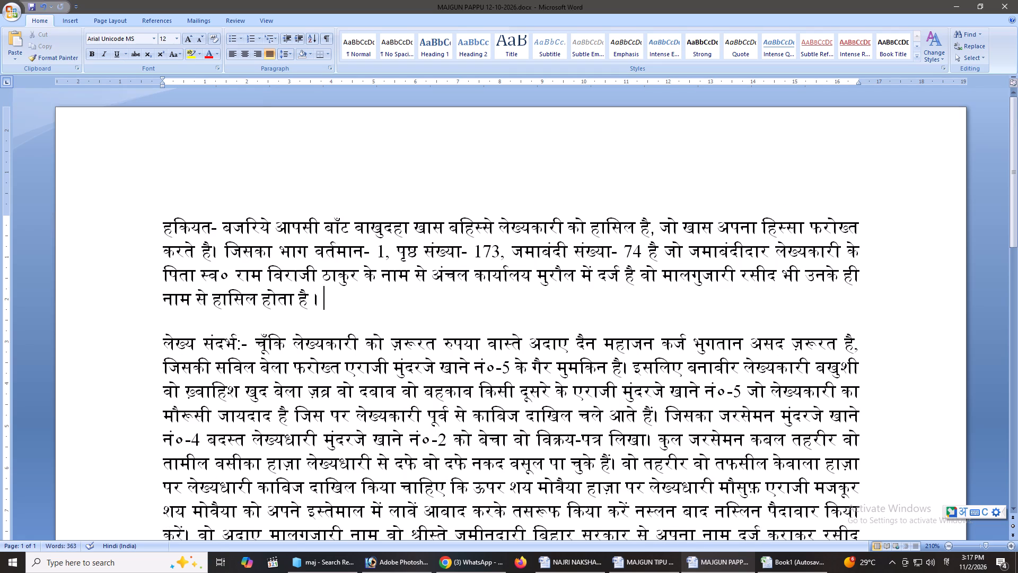
scroll(367, 342, up, 1)
drag(538, 276, 573, 280)
click(564, 297)
scroll(478, 368, down, 2)
scroll(469, 368, up, 1)
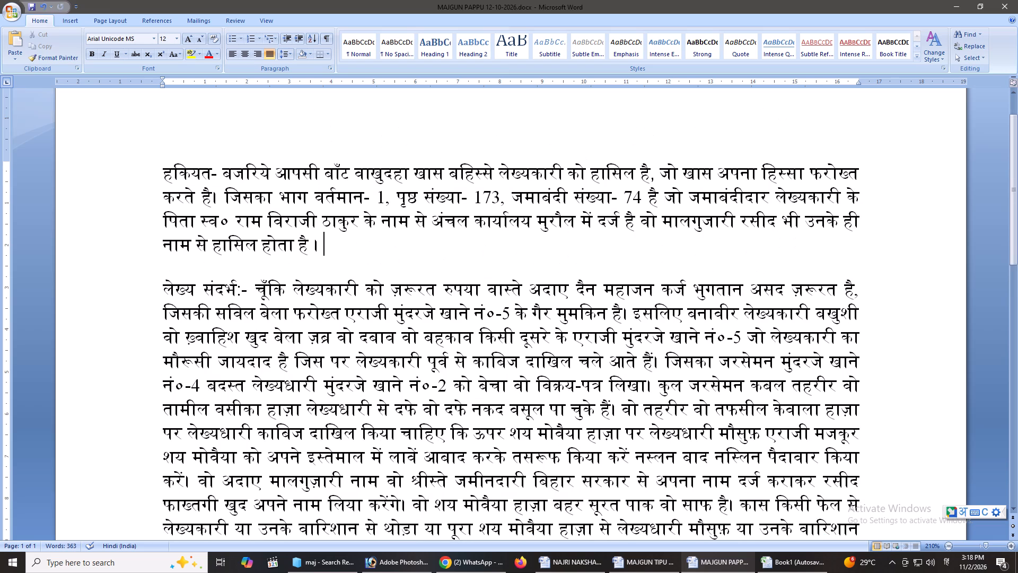
drag(164, 357, 249, 365)
click(249, 365)
scroll(253, 367, down, 3)
scroll(254, 369, up, 2)
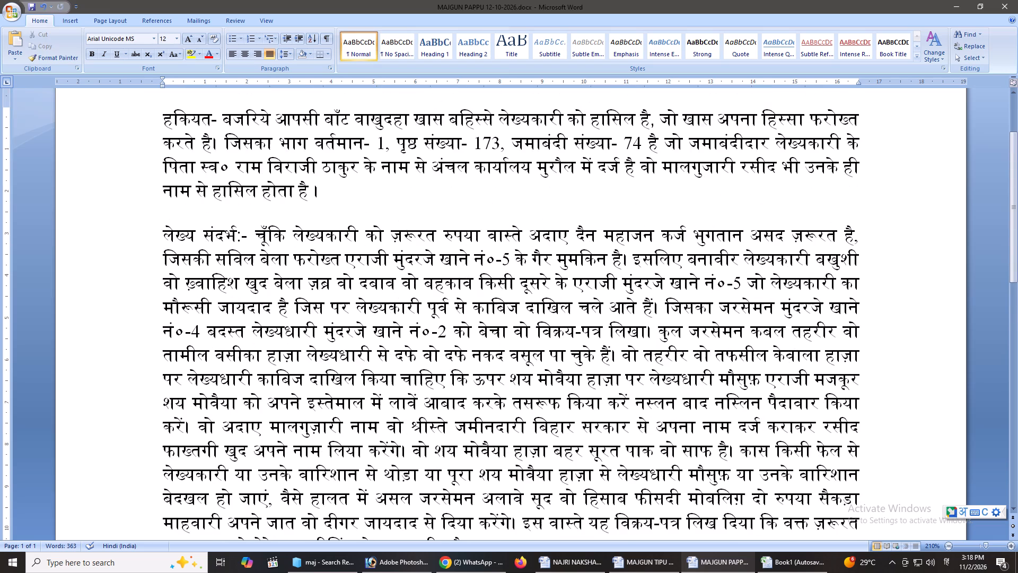
scroll(254, 369, up, 1)
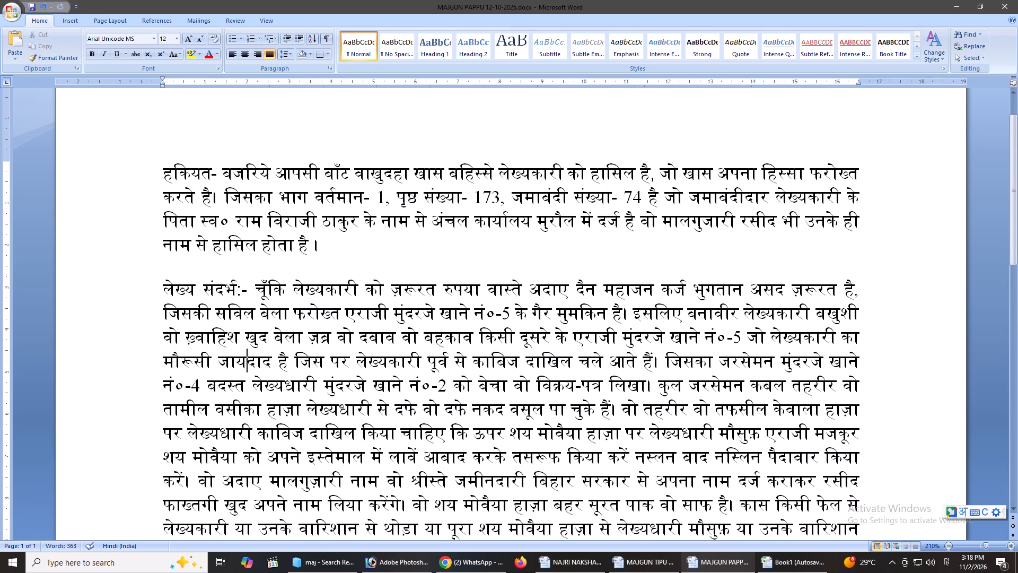
click(160, 160)
click(165, 161)
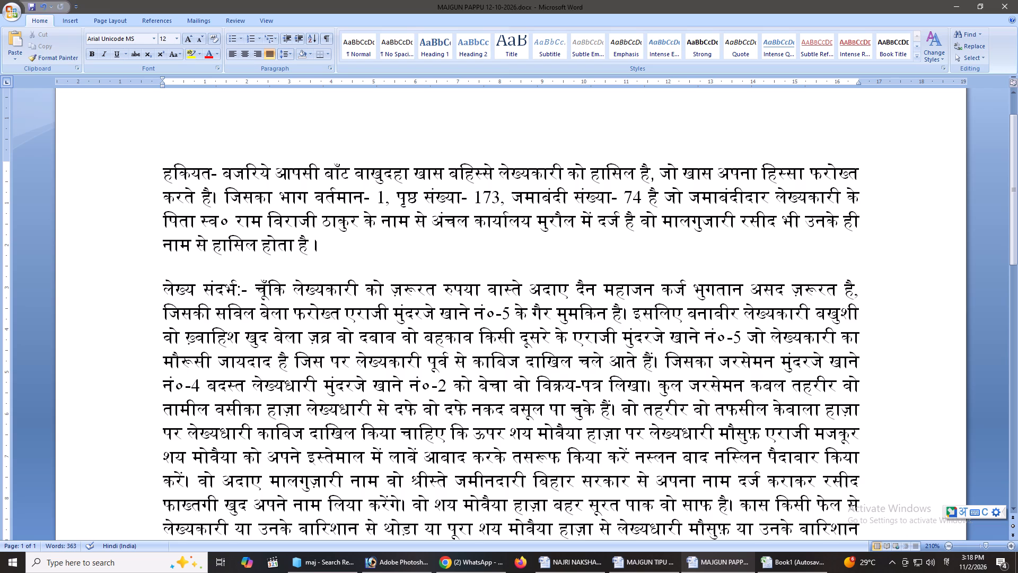
scroll(198, 208, down, 7)
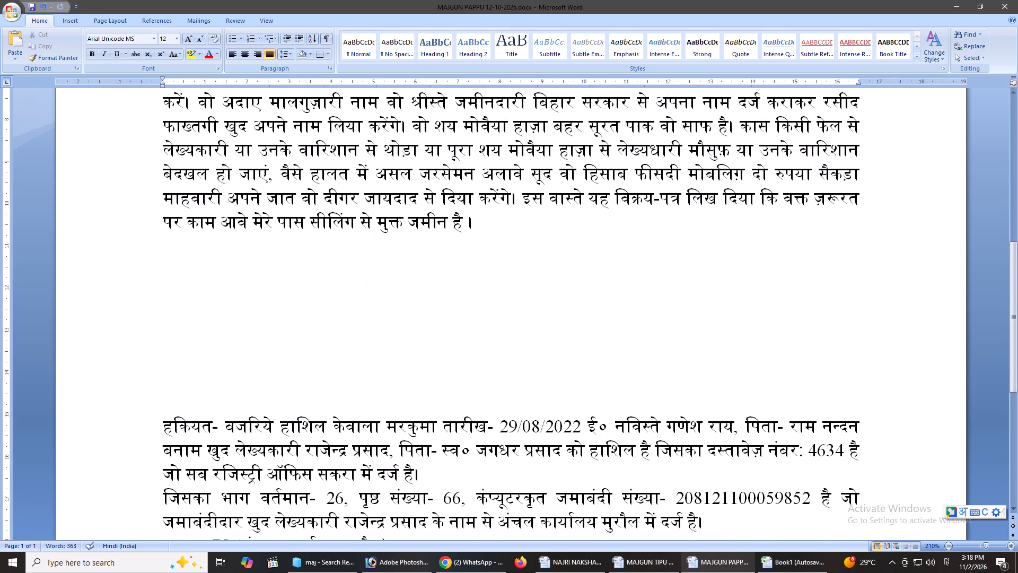
scroll(204, 214, up, 5)
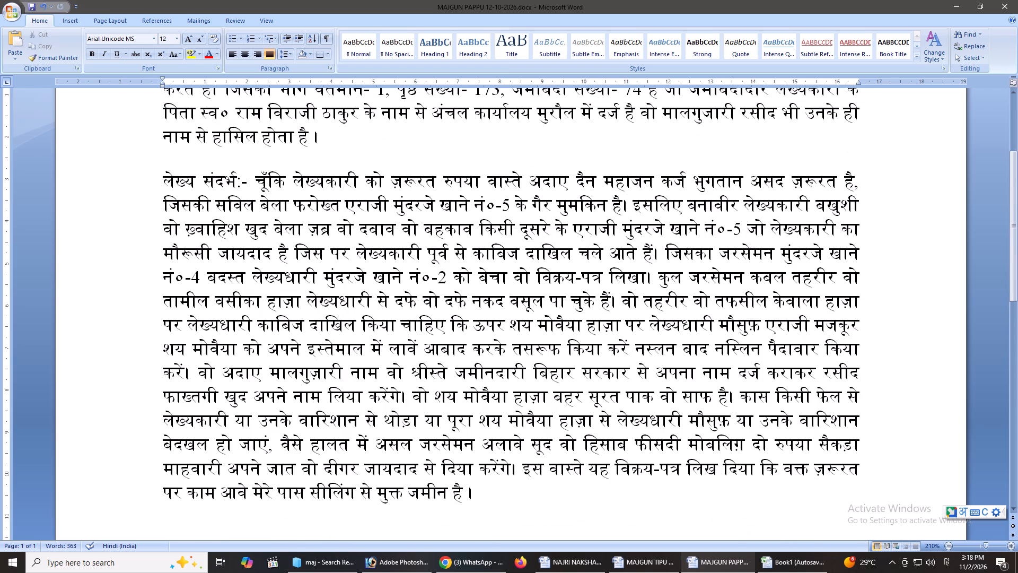
key(ctrl+s)
key(ctrl+s)
key(ctrl+s)
key(ctrl+s)
key(ctrl+s)
key(ctrl+s)
key(ctrl+s)
key(ctrl+s)
key(ctrl+s)
key(ctrl+s)
scroll(156, 237, up, 2)
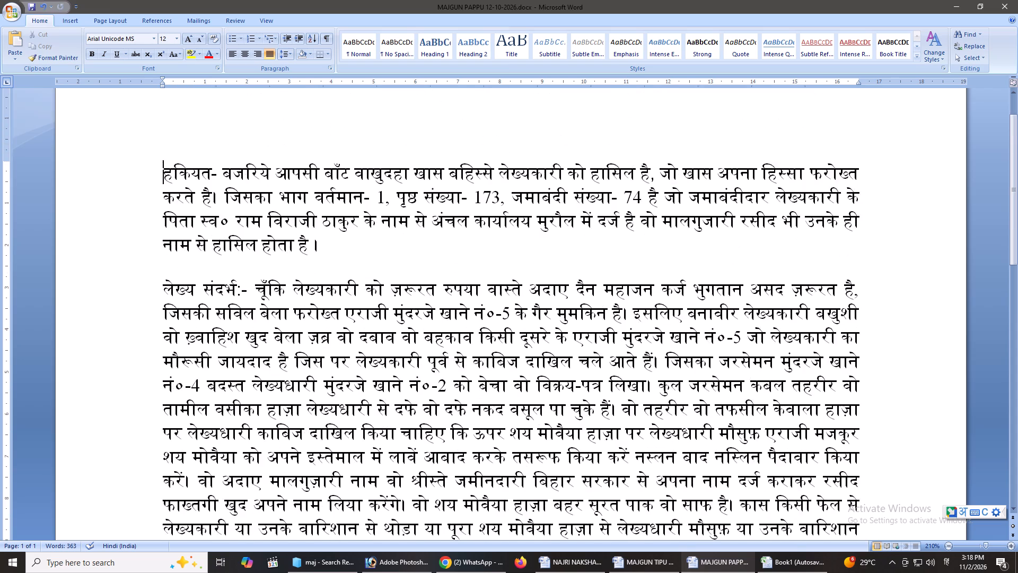
scroll(156, 238, down, 2)
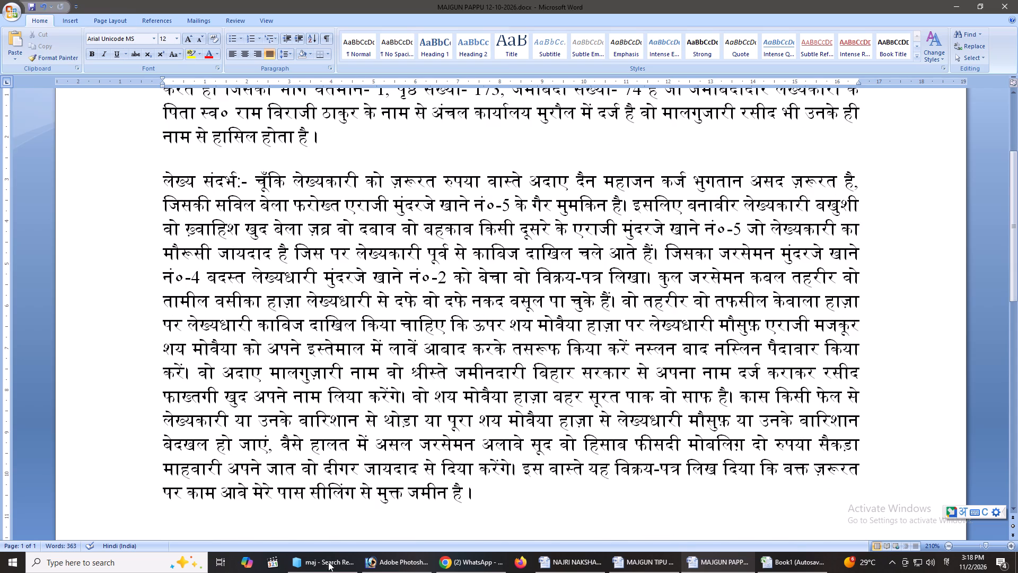
Look over the 18-04-2026 MAJHAULIYA deed from the file search results, close it and return to the file search.
click(330, 565)
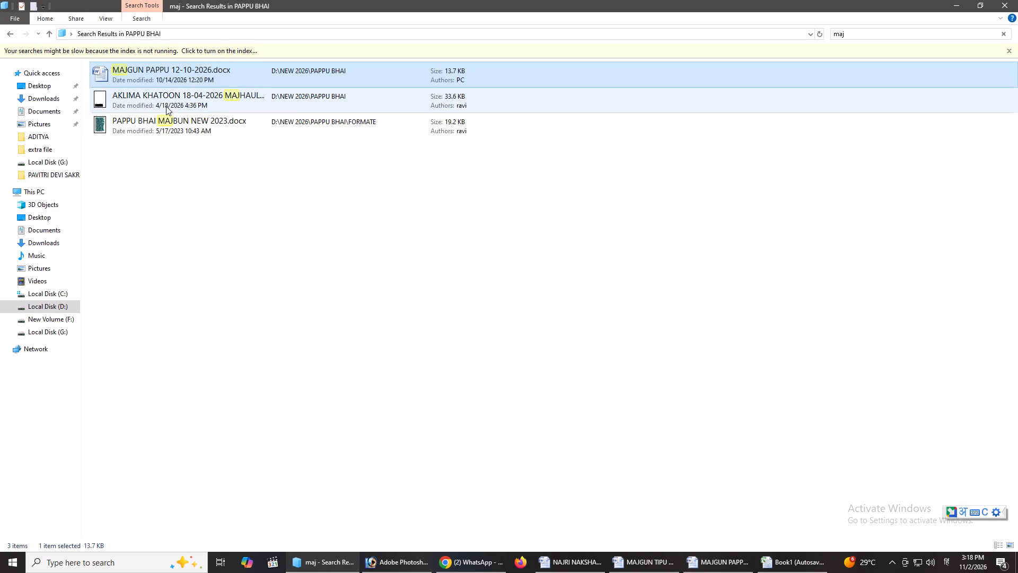
double_click(161, 102)
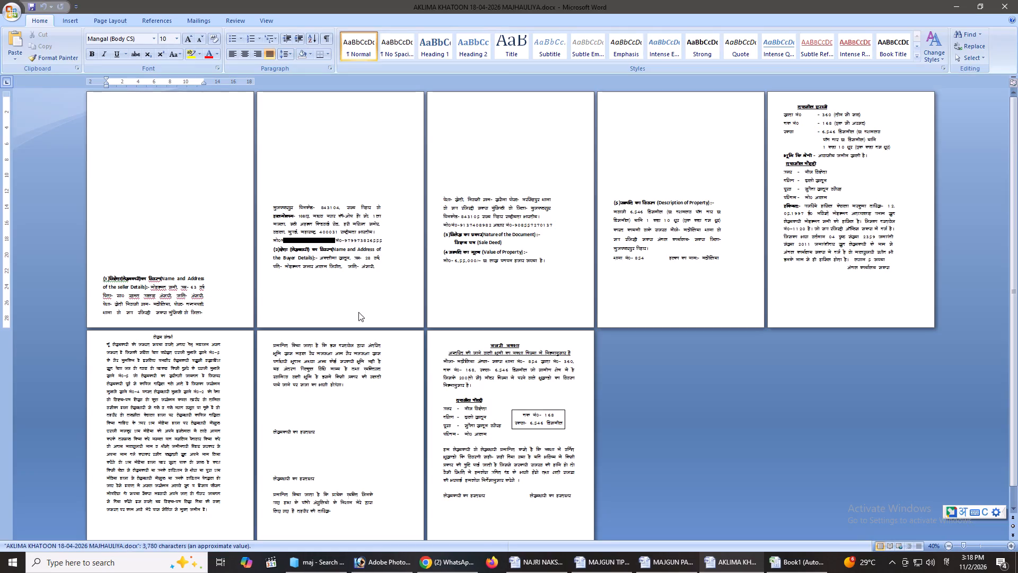
click(1017, 0)
click(347, 563)
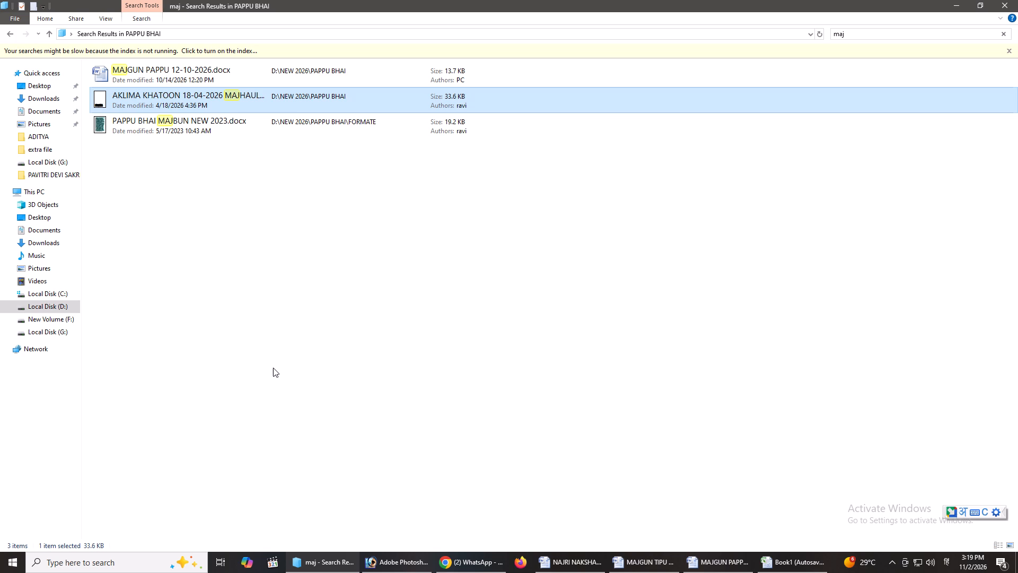
Search the PAPPU BHAI folder for najri and open the NAJRI NAKSHA document modified on 10/14/2026.
click(970, 37)
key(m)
key(BackSpace)
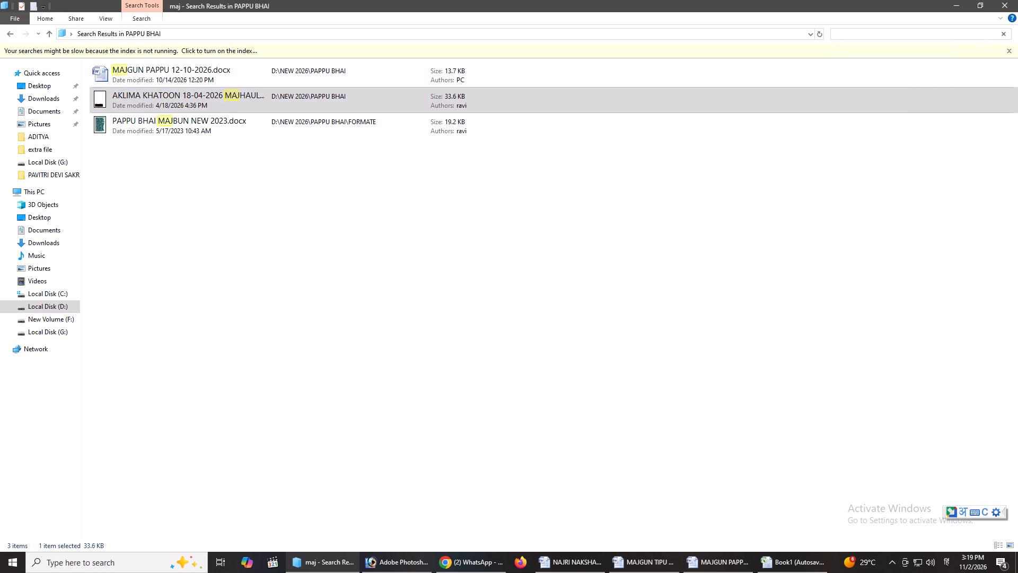
key(F12)
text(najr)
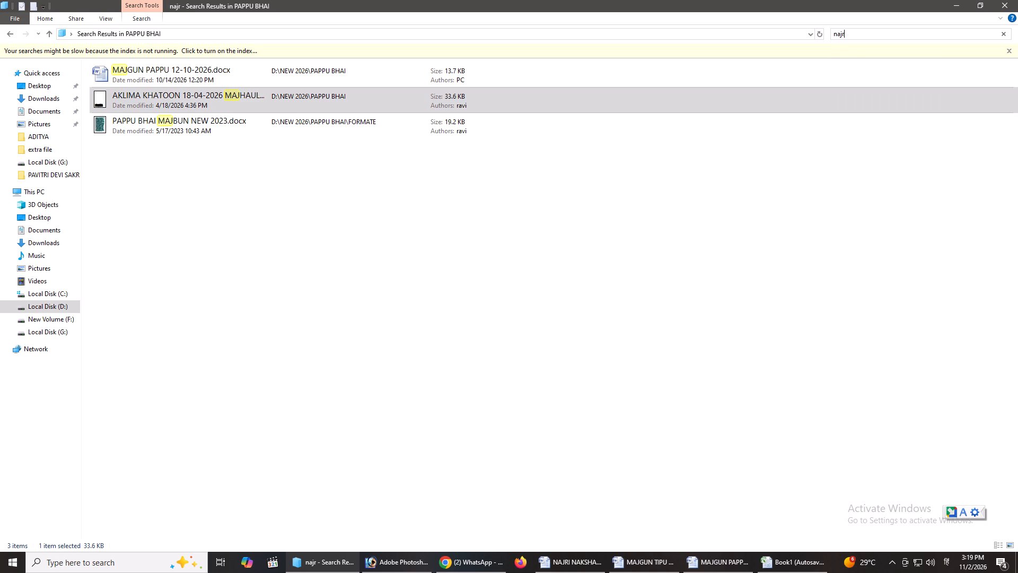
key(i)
double_click(171, 74)
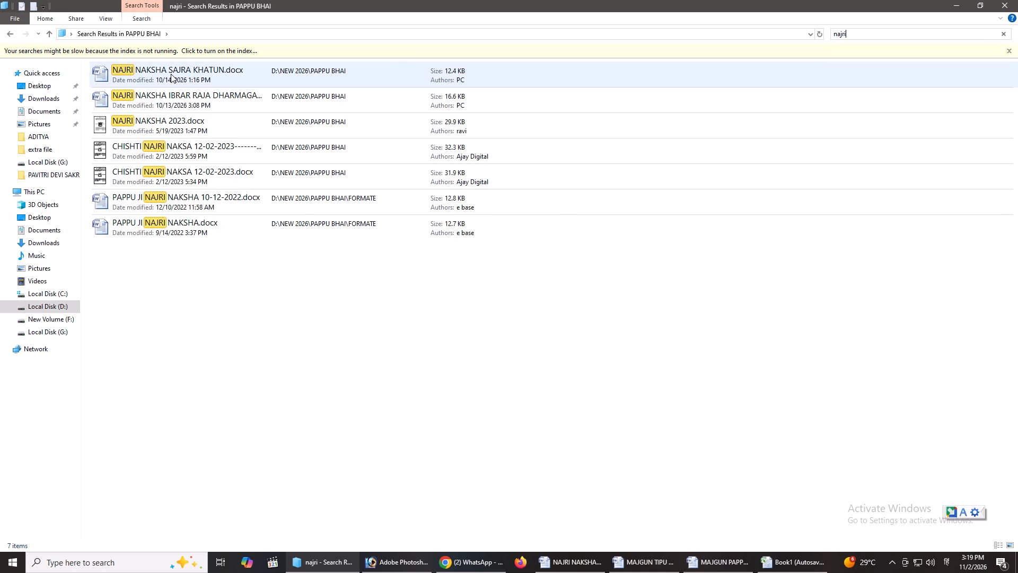
Replace the मौजा name in the opening paragraph of the नजरी नक्शा with चकसेन.
scroll(493, 310, down, 11)
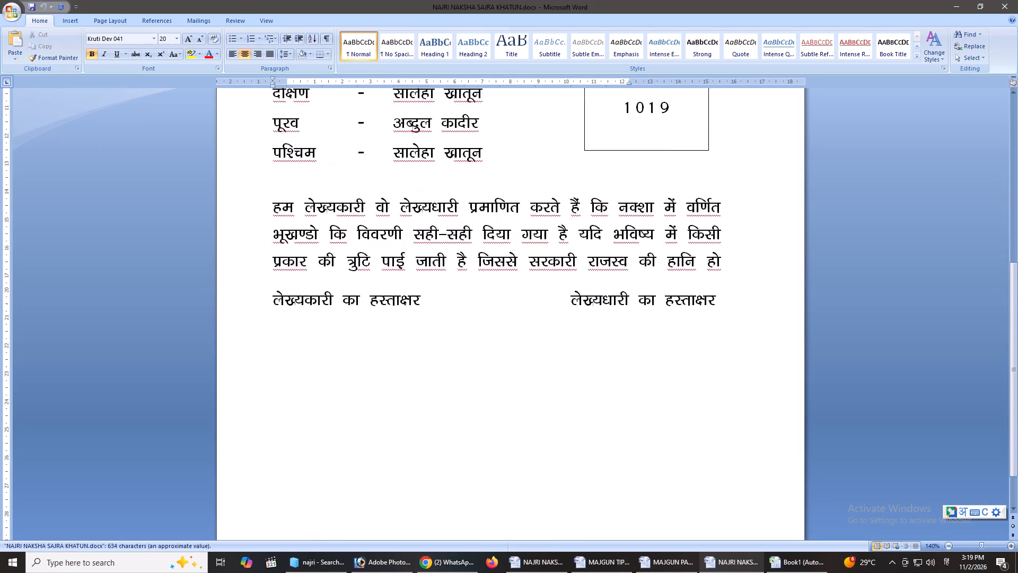
scroll(493, 320, down, 2)
scroll(496, 327, up, 11)
drag(320, 190, 427, 192)
key(F12)
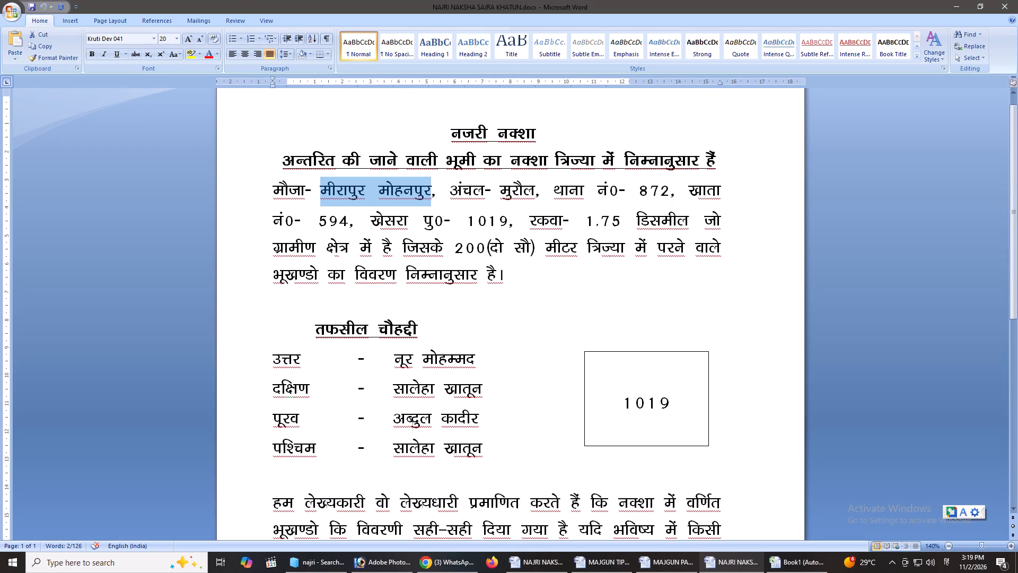
click(957, 563)
click(953, 559)
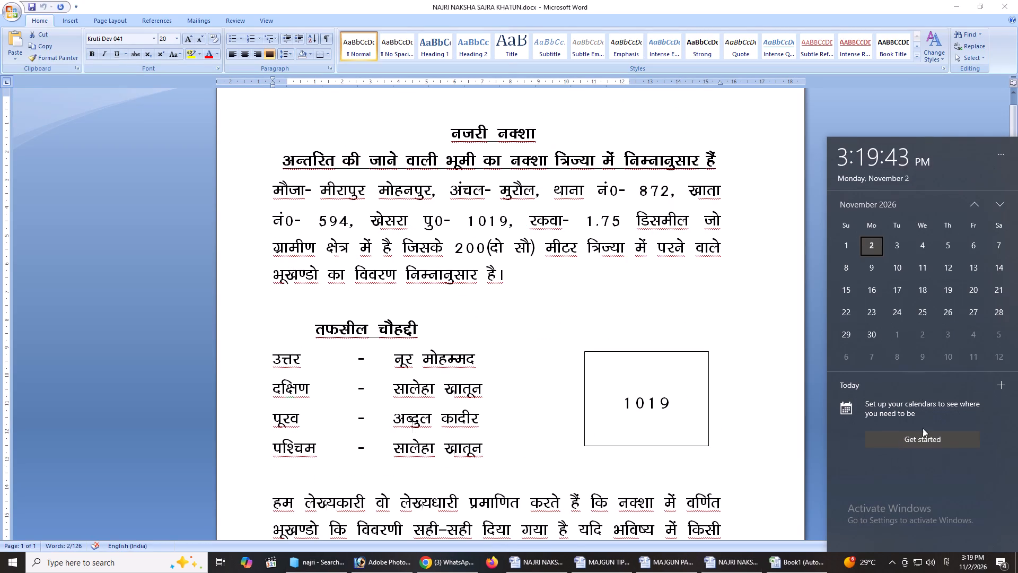
click(946, 566)
click(897, 363)
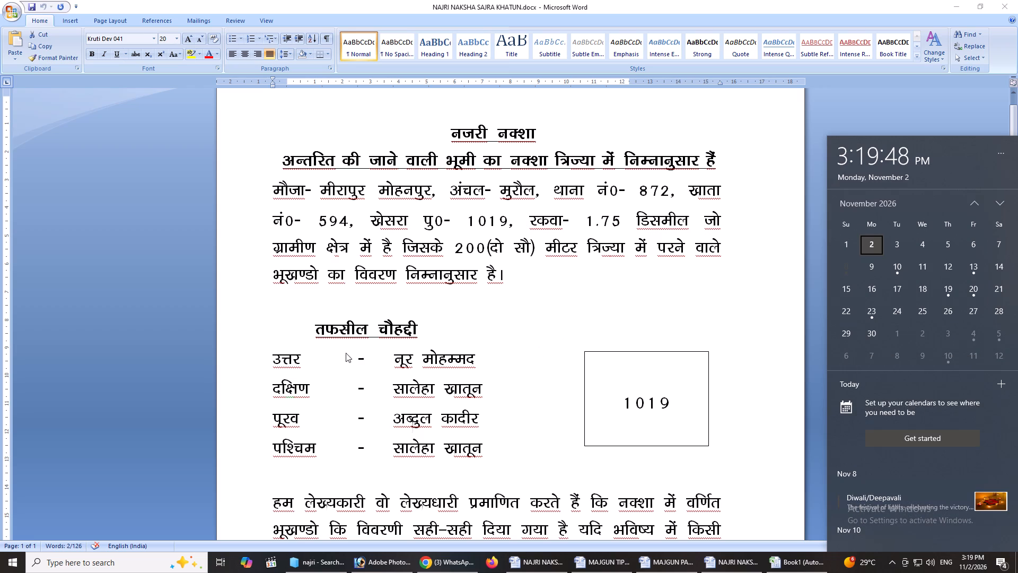
click(353, 198)
click(346, 195)
drag(321, 188, 390, 188)
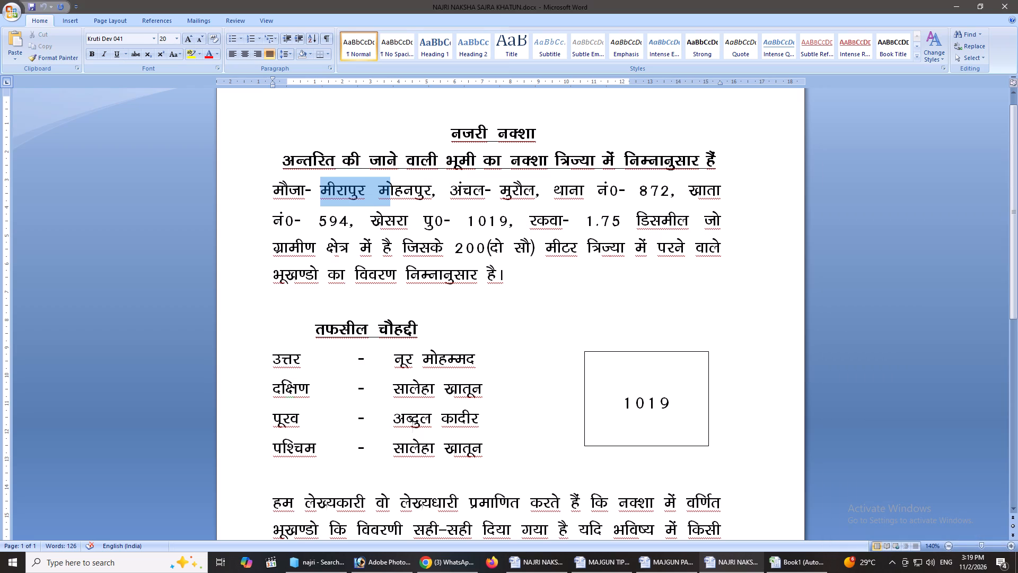
drag(390, 188, 421, 195)
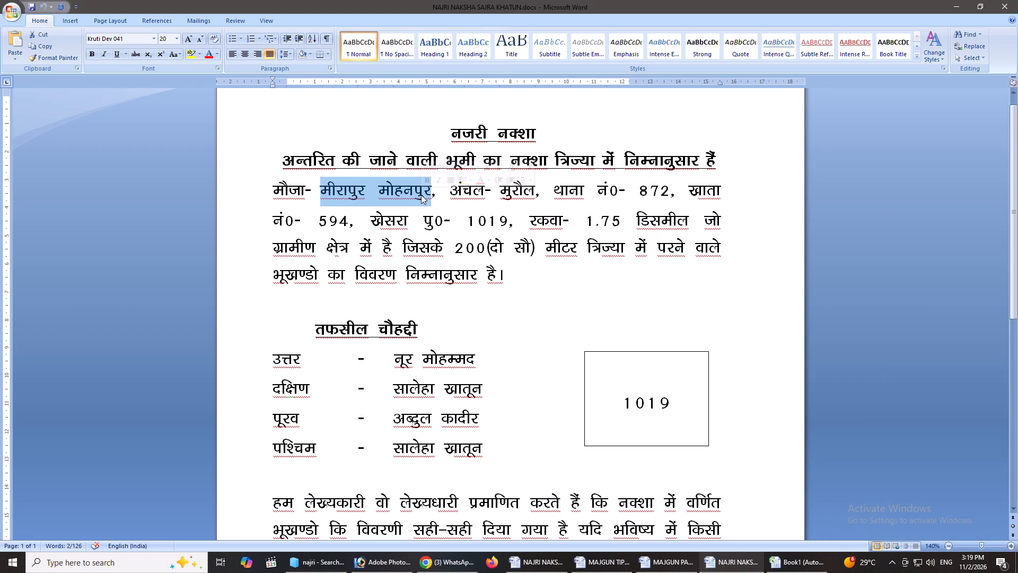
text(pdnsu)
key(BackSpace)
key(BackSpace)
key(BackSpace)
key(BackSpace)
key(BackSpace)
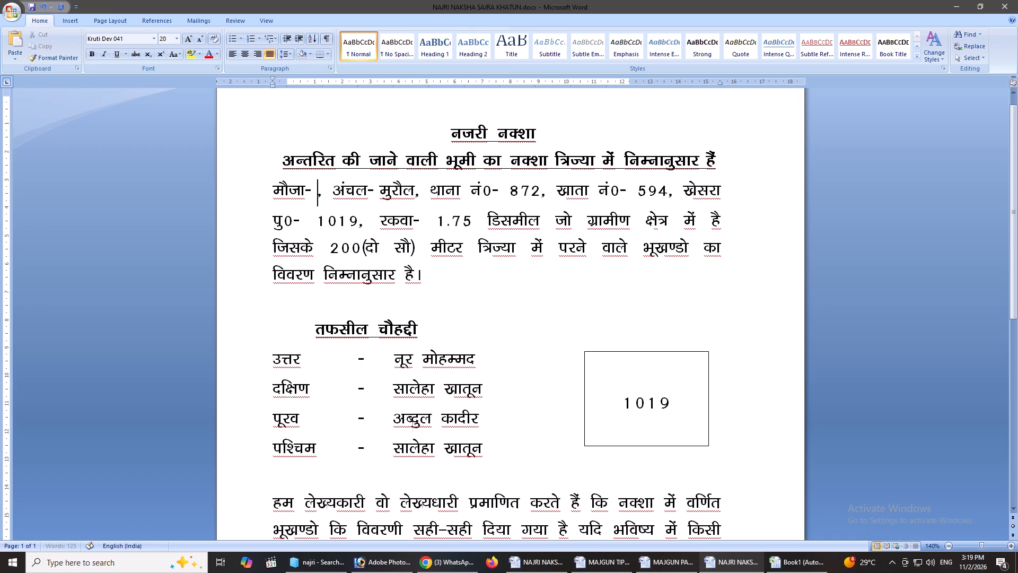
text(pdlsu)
Clear the थाना नं0 value in the नजरी नक्शा opening paragraph, leaving it blank.
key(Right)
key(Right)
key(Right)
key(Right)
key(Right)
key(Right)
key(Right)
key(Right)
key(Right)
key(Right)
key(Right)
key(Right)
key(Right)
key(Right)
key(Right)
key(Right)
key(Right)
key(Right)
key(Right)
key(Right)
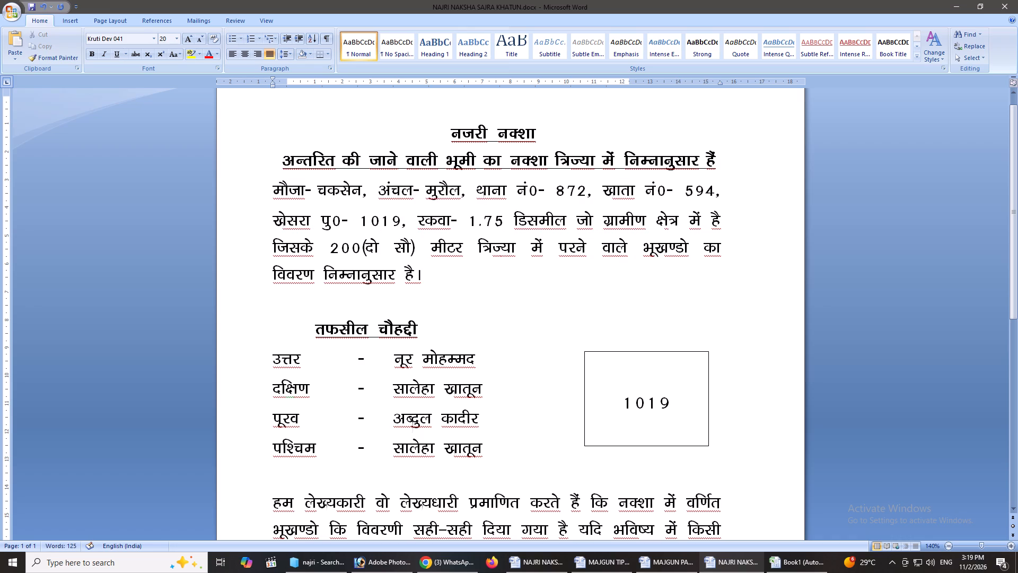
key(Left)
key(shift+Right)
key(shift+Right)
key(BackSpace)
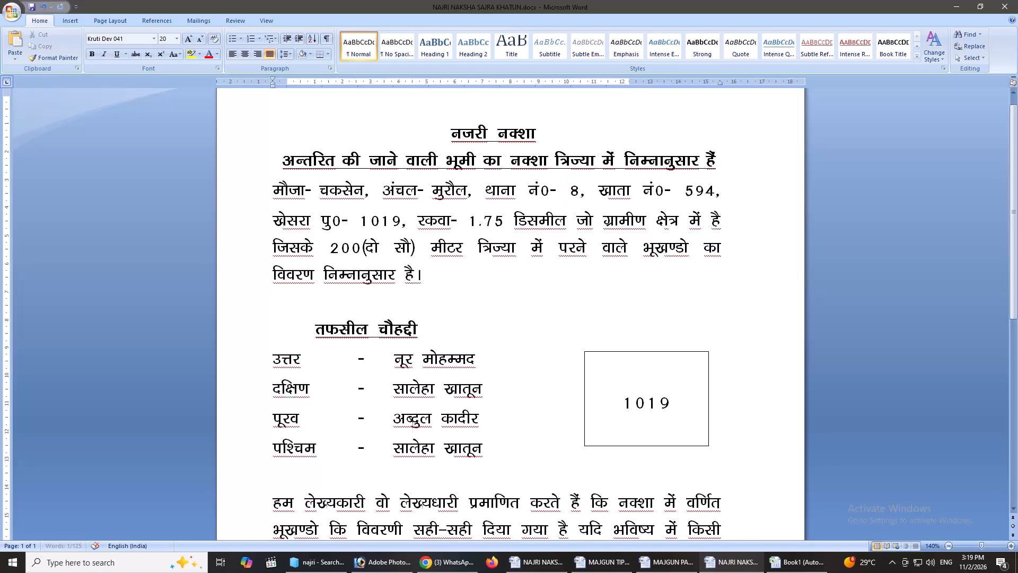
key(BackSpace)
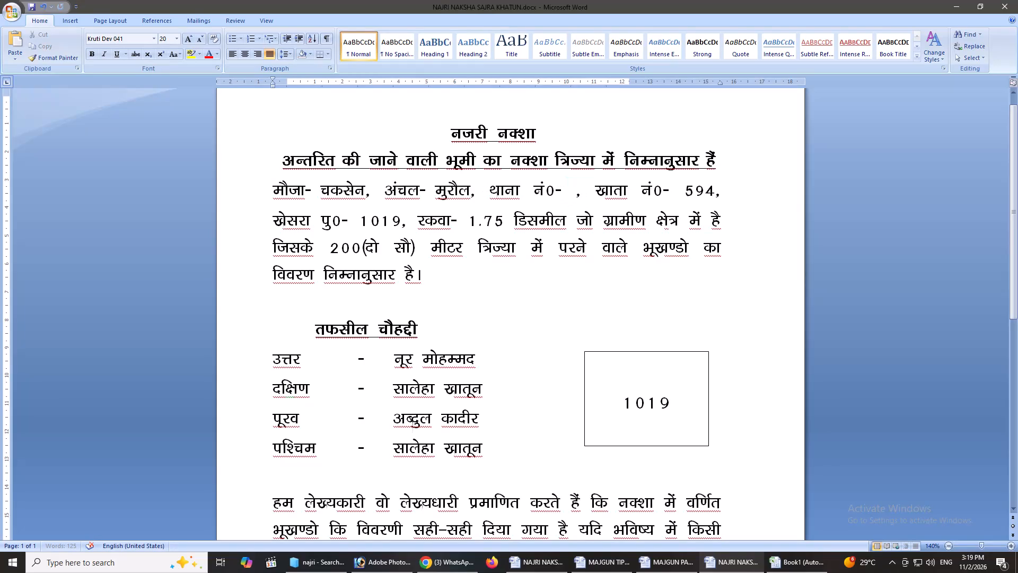
Change the खाता entry in the opening paragraph to read खाता नया- 73.
drag(678, 185, 715, 177)
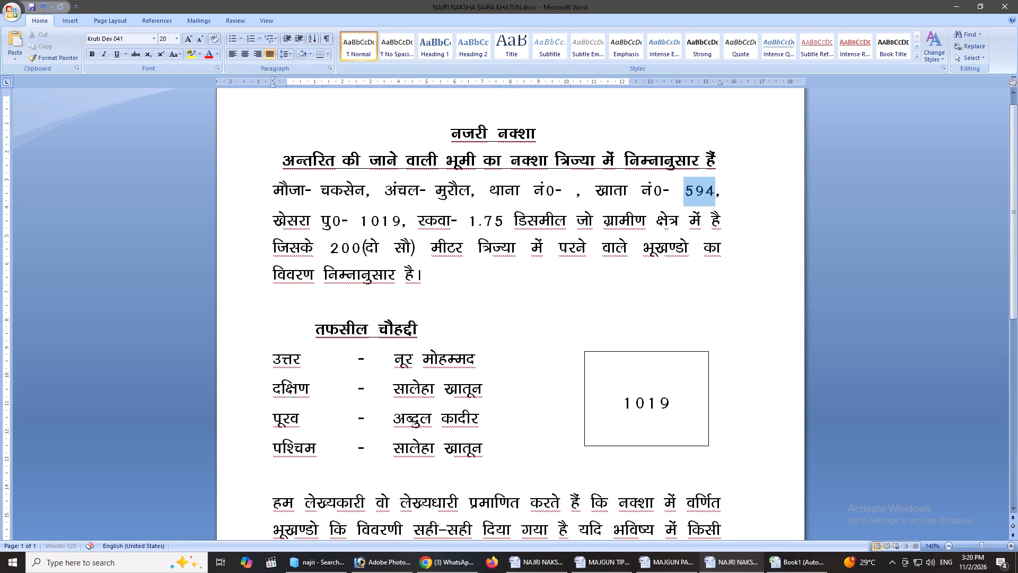
drag(715, 177, 712, 177)
drag(639, 192, 660, 192)
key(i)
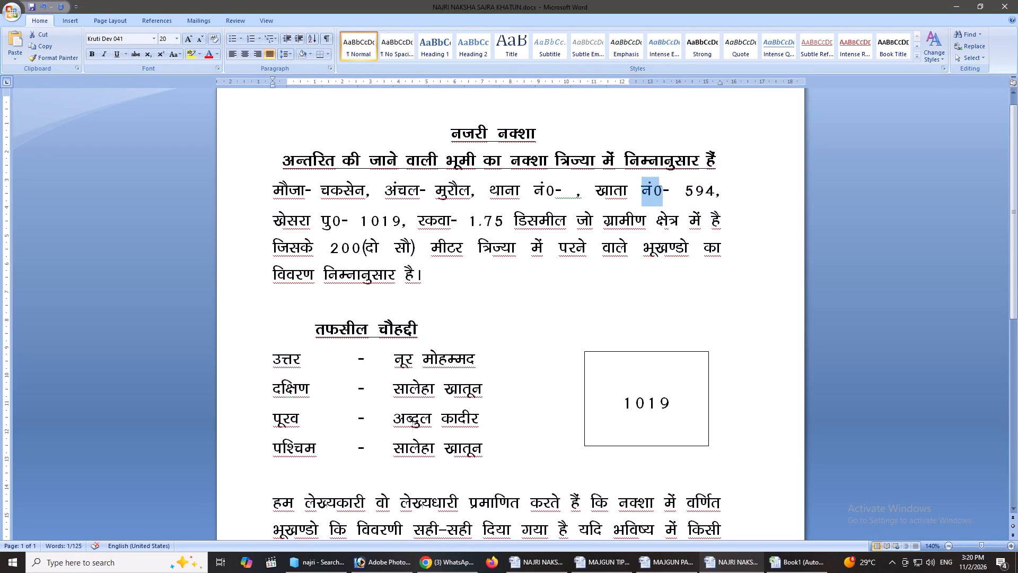
key(BackSpace)
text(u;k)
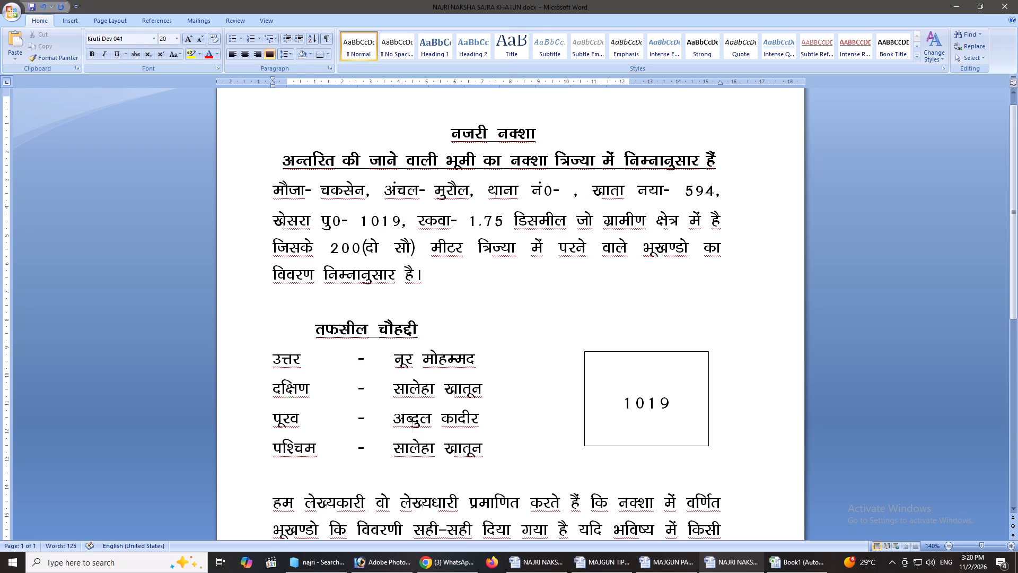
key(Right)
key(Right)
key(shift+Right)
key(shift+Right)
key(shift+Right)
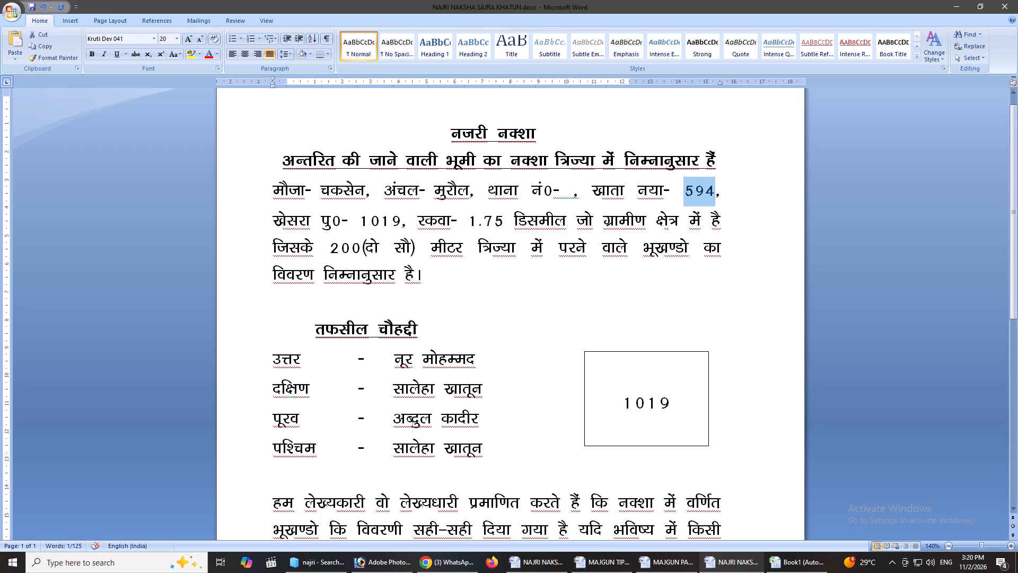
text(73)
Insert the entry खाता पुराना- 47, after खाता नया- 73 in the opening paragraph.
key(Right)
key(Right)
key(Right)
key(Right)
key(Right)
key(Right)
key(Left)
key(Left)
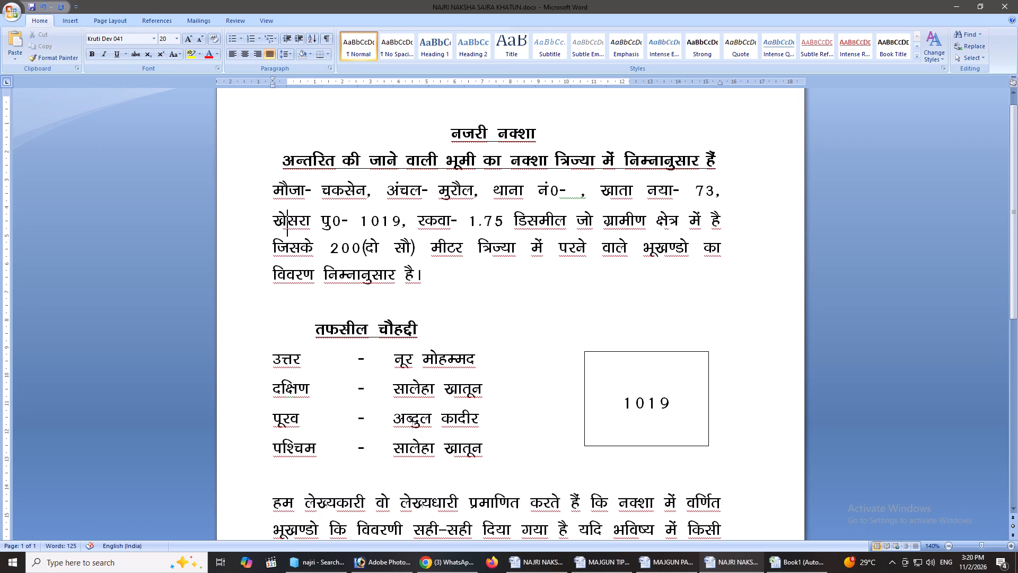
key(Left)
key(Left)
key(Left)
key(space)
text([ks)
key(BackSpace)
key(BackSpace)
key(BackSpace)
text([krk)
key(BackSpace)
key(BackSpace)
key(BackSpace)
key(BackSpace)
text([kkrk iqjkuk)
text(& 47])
Replace the खेसरा पु0 label in the opening paragraph with चक नं0.
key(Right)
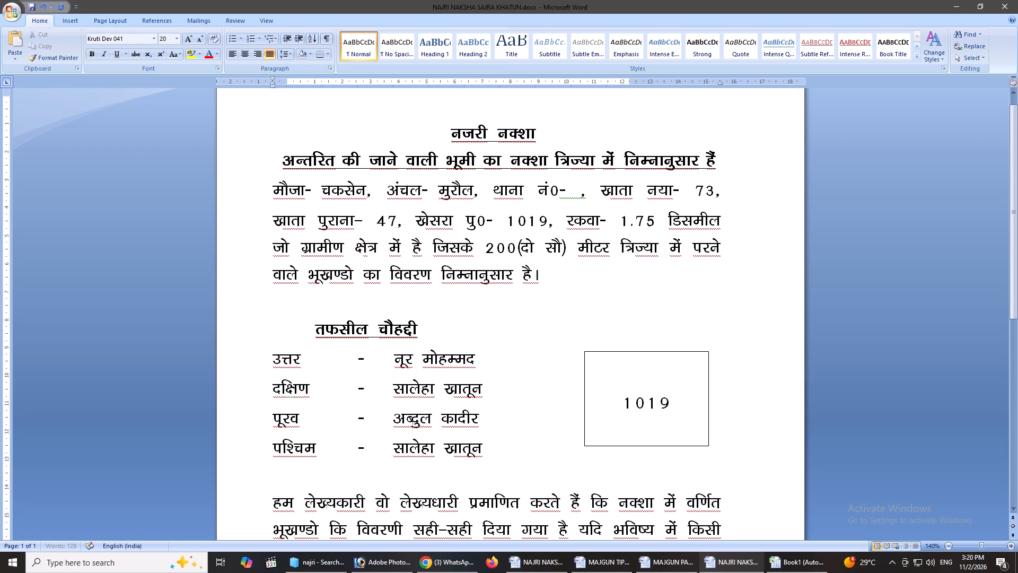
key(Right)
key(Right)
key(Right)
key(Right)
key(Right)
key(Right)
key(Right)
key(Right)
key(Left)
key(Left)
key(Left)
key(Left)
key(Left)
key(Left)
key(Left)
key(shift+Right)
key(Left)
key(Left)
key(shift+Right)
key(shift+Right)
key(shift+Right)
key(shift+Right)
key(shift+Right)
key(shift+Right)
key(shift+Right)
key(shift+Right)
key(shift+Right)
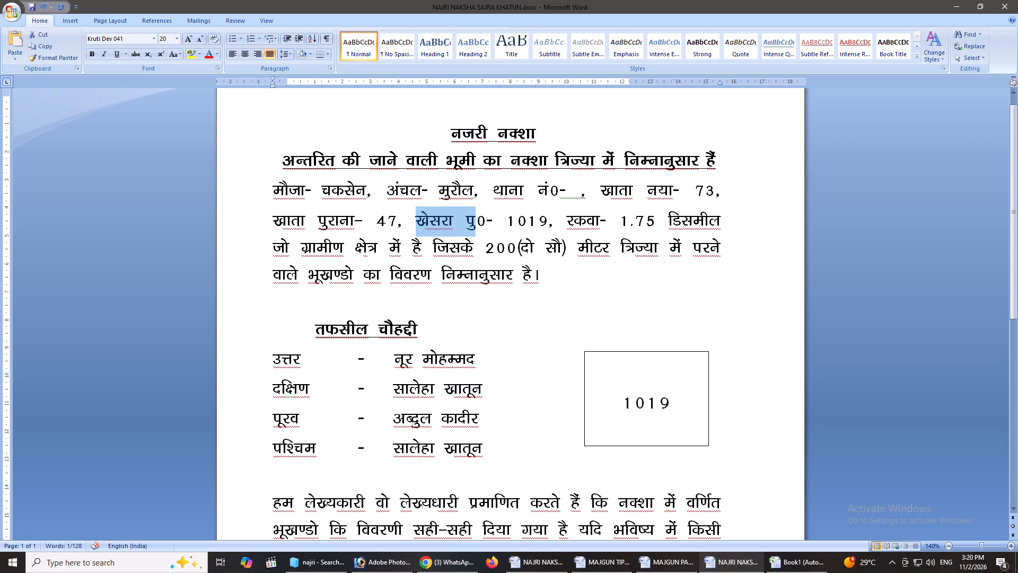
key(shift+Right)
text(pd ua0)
Set the चक नं0 value in the opening paragraph to 15.
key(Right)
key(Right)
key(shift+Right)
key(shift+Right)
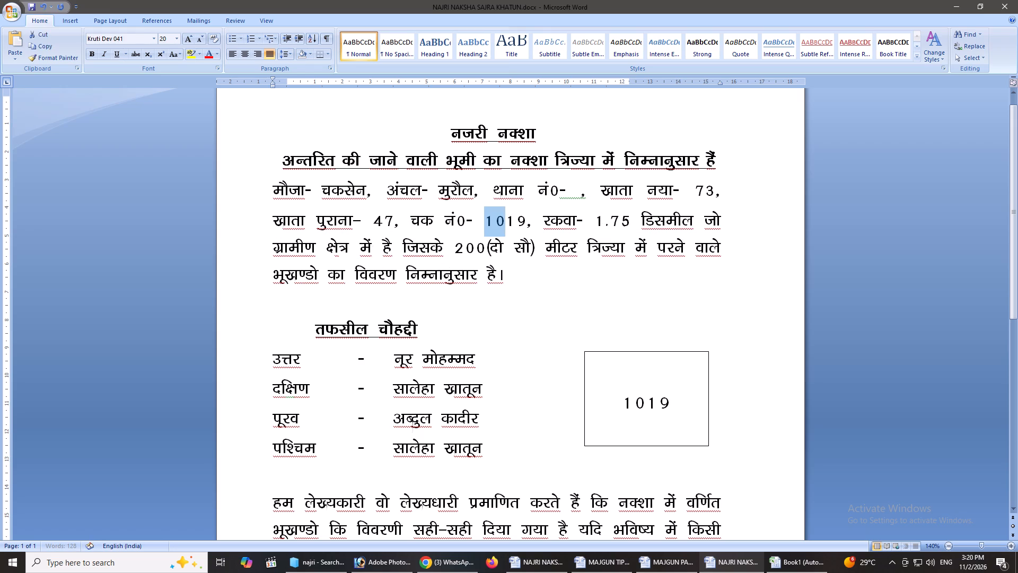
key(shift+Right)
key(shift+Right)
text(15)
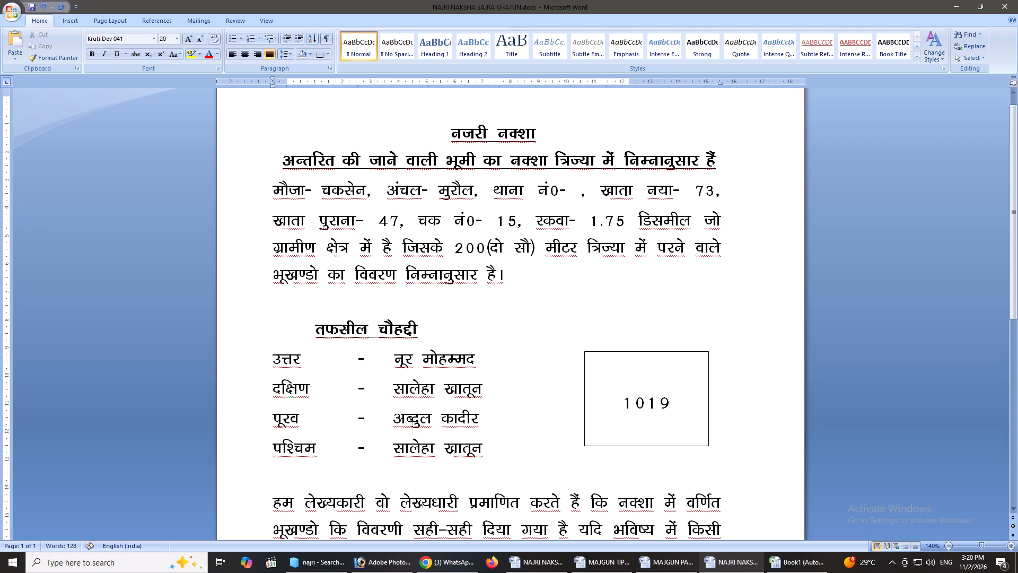
Fill in the blank थाना नं0 value in the opening paragraph with 873.
click(579, 183)
key(BackSpace)
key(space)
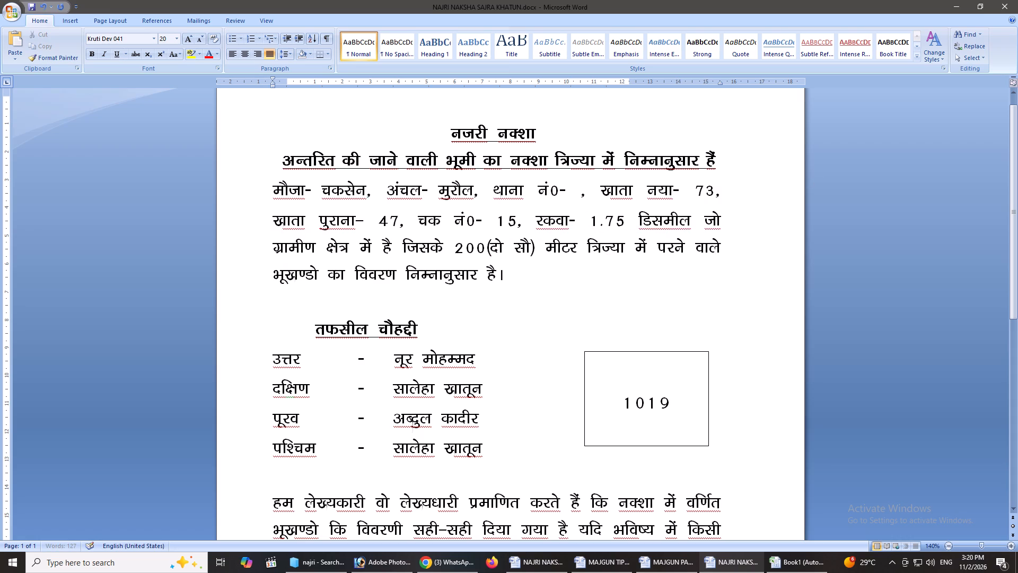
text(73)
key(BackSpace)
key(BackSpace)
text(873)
Set the रकवा to 2.619 डिसमील and add यानि 12 धुर right after it.
drag(587, 211, 628, 216)
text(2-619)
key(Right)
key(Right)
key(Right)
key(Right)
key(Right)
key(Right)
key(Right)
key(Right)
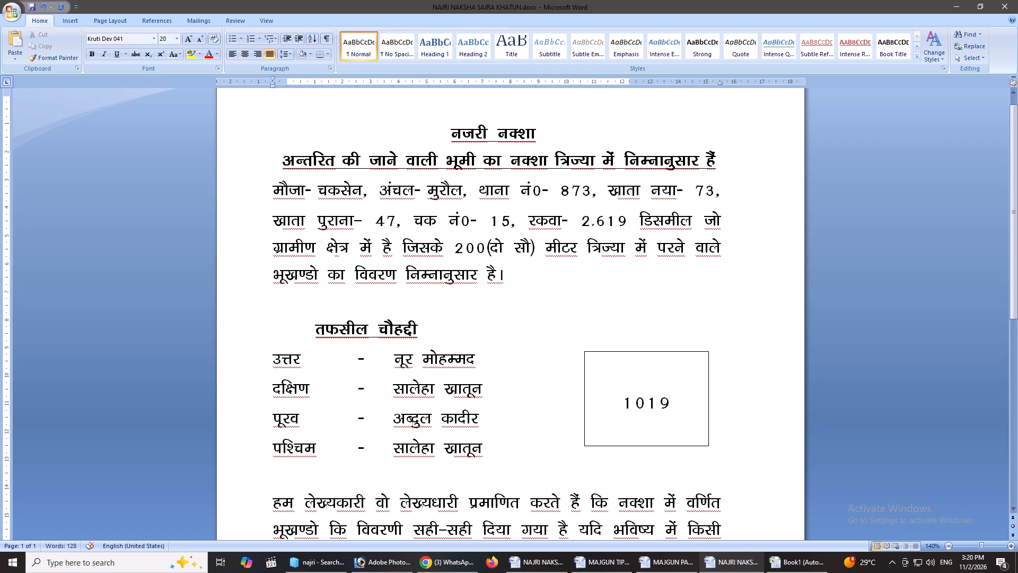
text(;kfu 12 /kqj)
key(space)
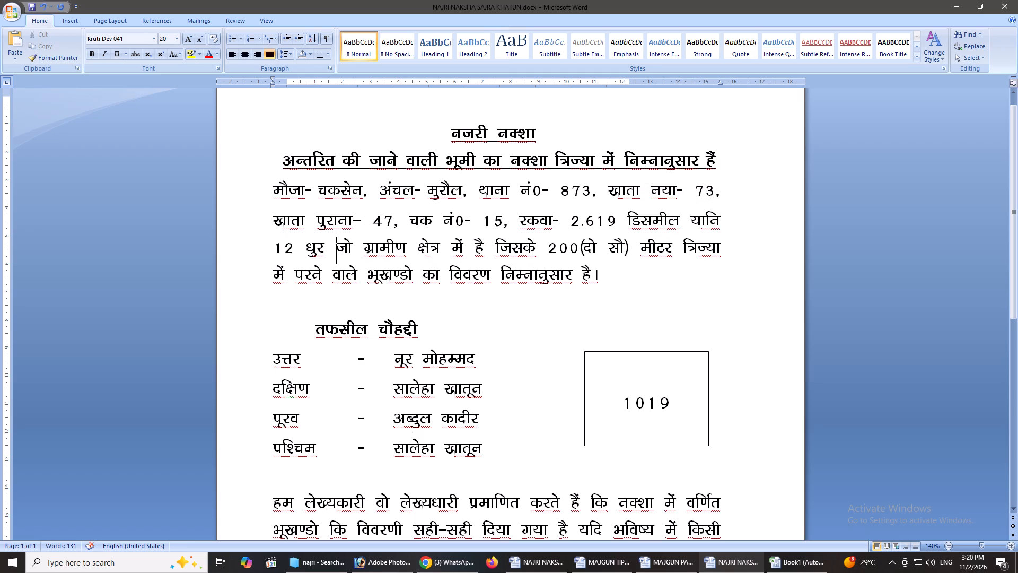
Replace the उत्तर boundary entry under तफसील चौहद्दी with नीज खरीदार.
drag(496, 356, 401, 357)
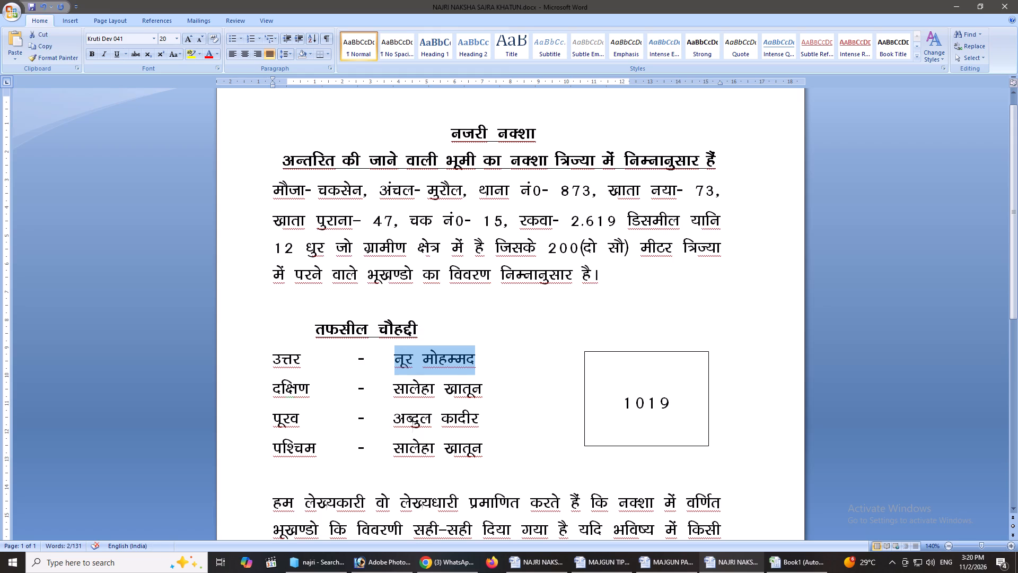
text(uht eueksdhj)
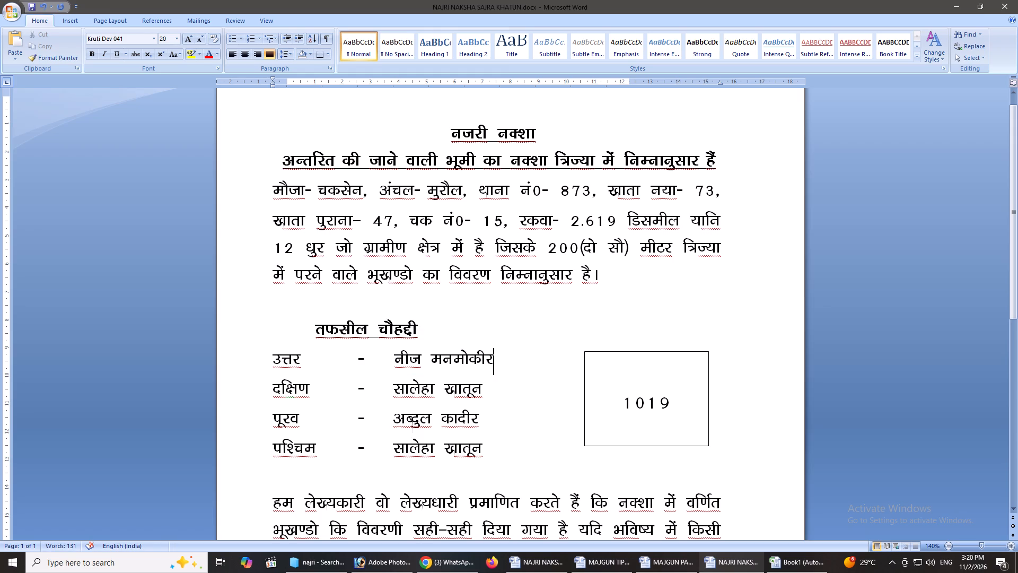
drag(561, 355, 424, 356)
drag(423, 355, 401, 356)
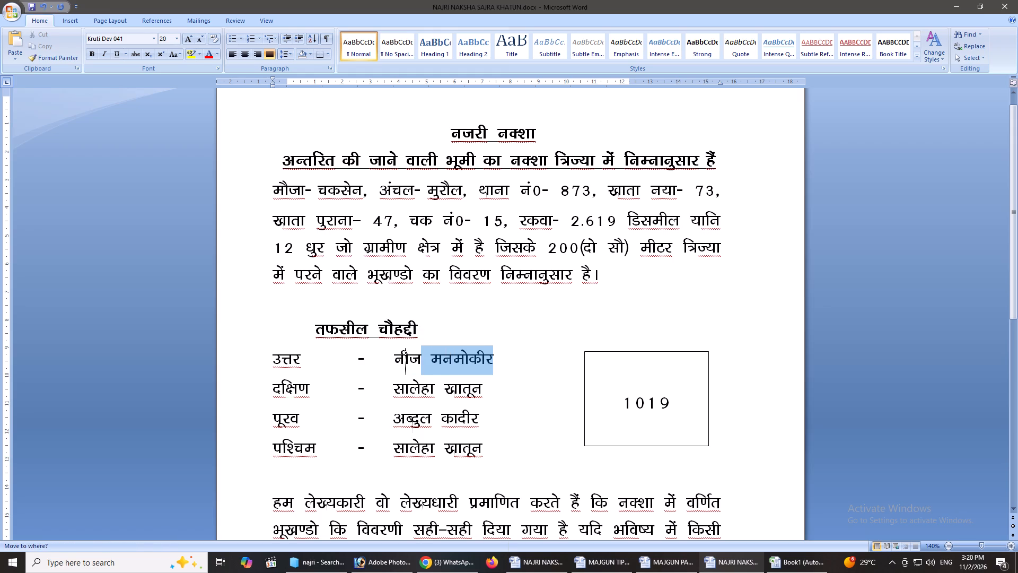
drag(401, 356, 401, 356)
click(397, 355)
drag(394, 359, 501, 357)
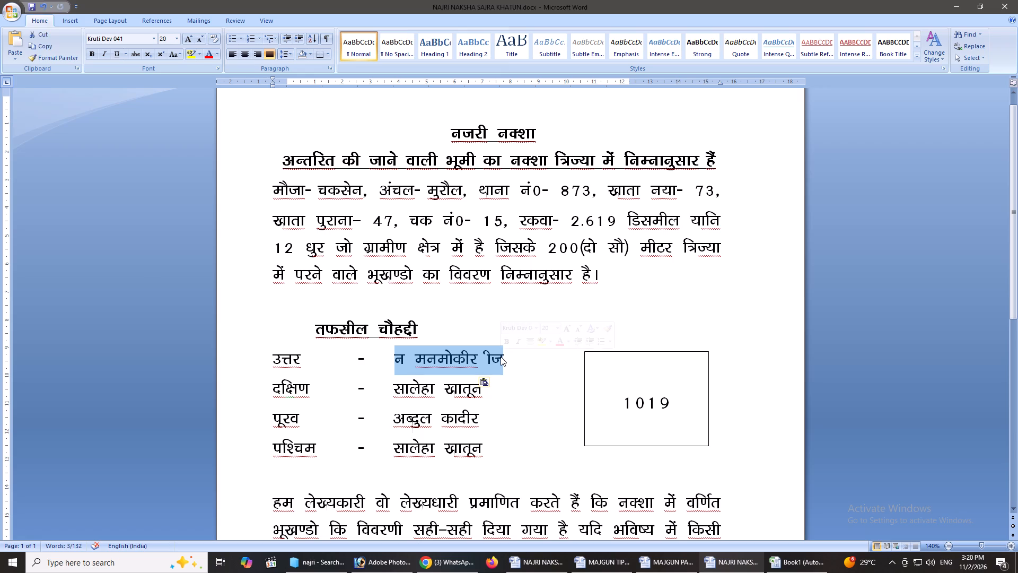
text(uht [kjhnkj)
Replace the name in the दक्षिण boundary entry with the new southern neighbour's name.
drag(492, 388, 419, 388)
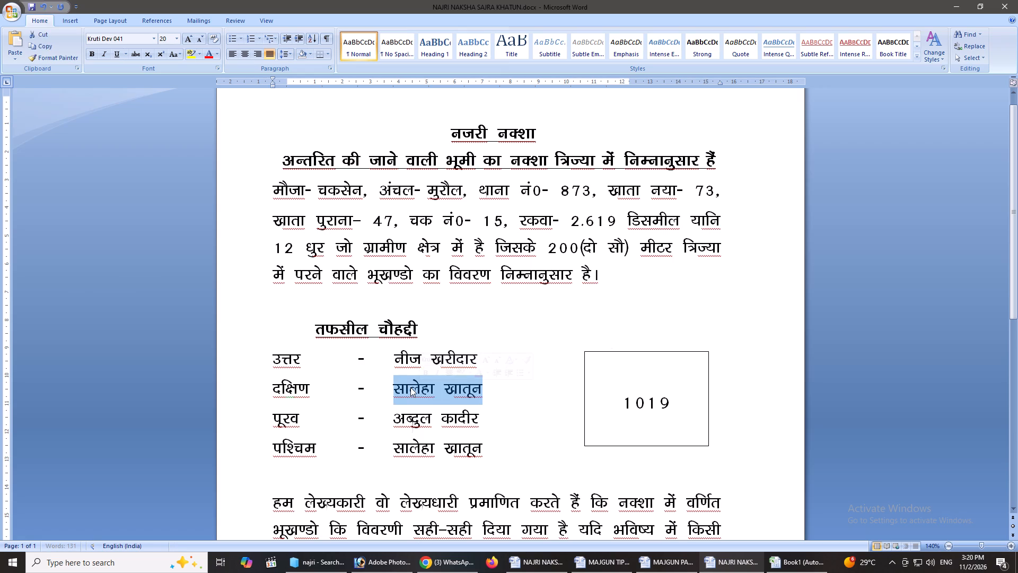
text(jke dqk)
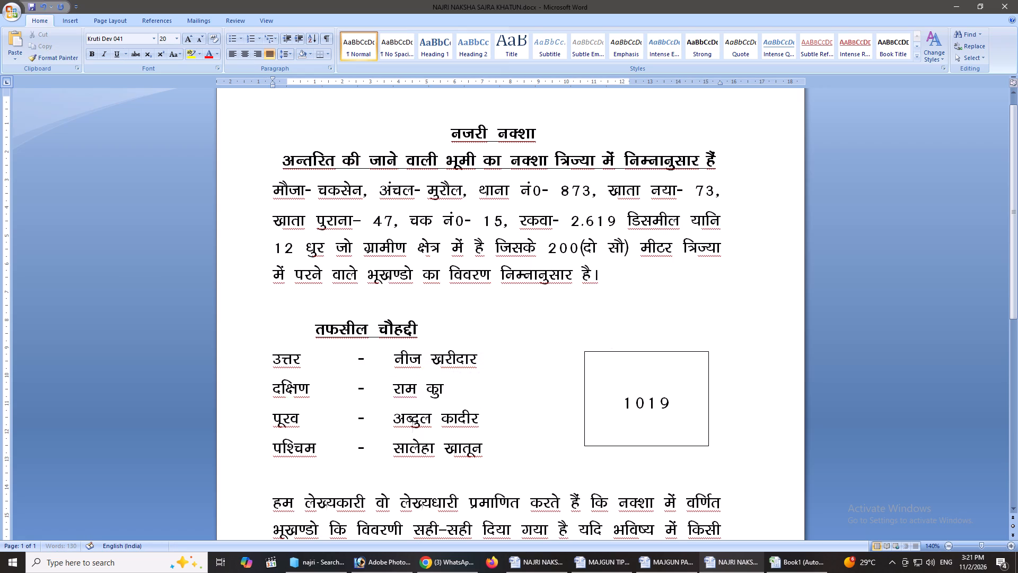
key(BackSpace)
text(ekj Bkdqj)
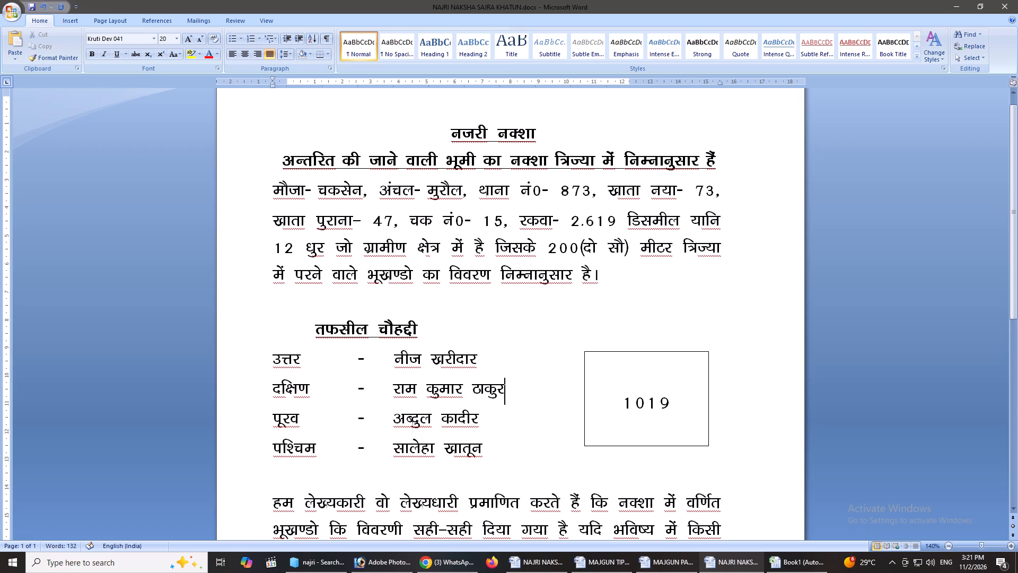
Replace the पूरव boundary entry with नीज खरीदार.
drag(487, 413, 415, 420)
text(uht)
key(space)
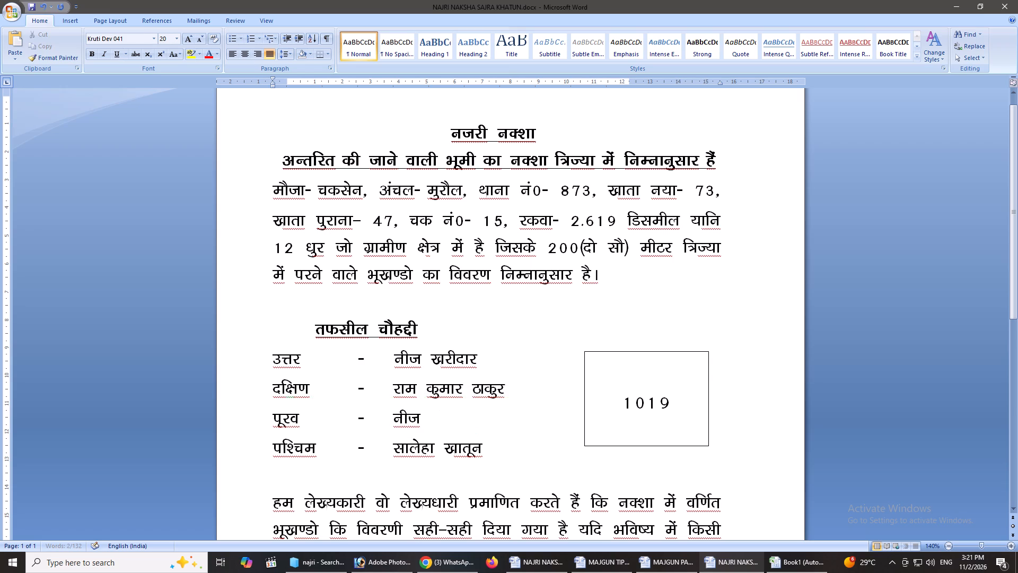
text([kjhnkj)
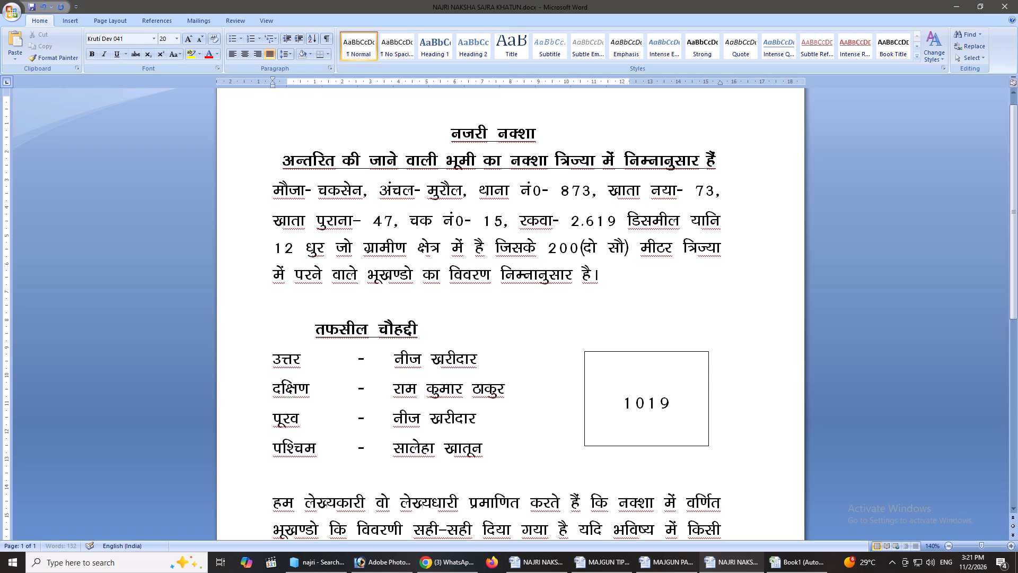
Replace the पश्चिम boundary entry with the new western neighbour's name followed by वगैरह.
drag(503, 444, 391, 453)
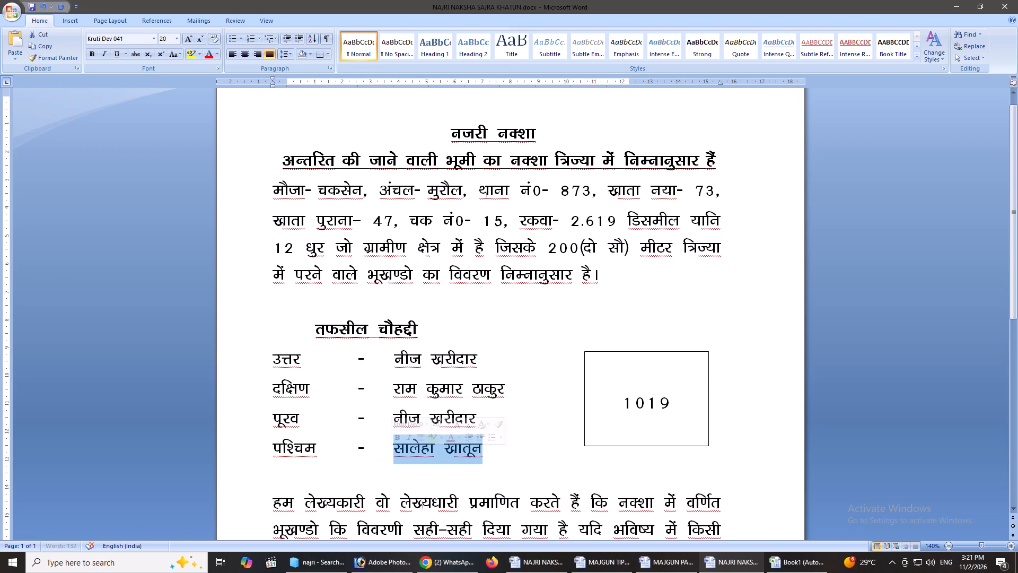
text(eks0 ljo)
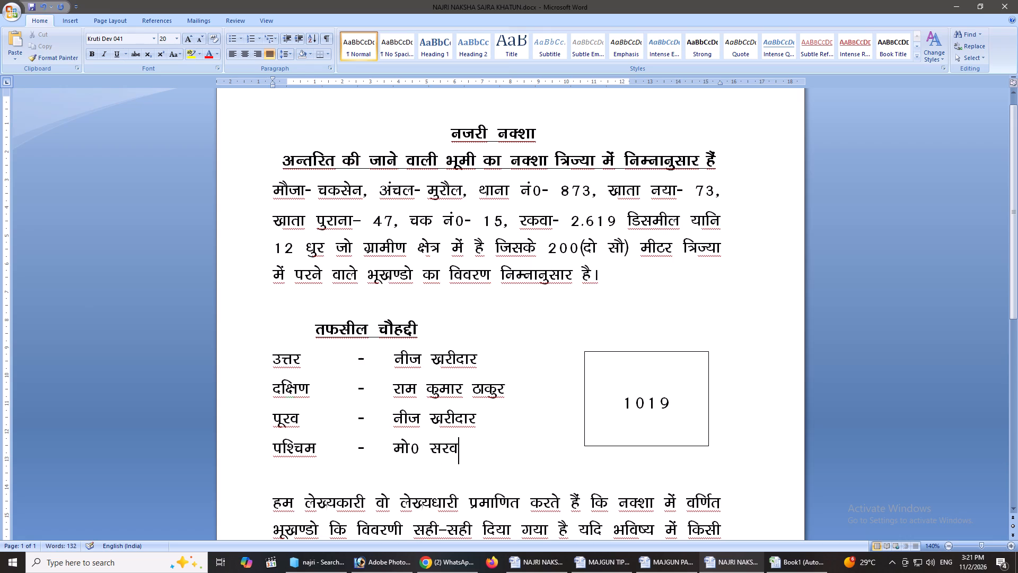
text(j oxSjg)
Change the plot number inside the map box to 15.
drag(621, 395, 671, 399)
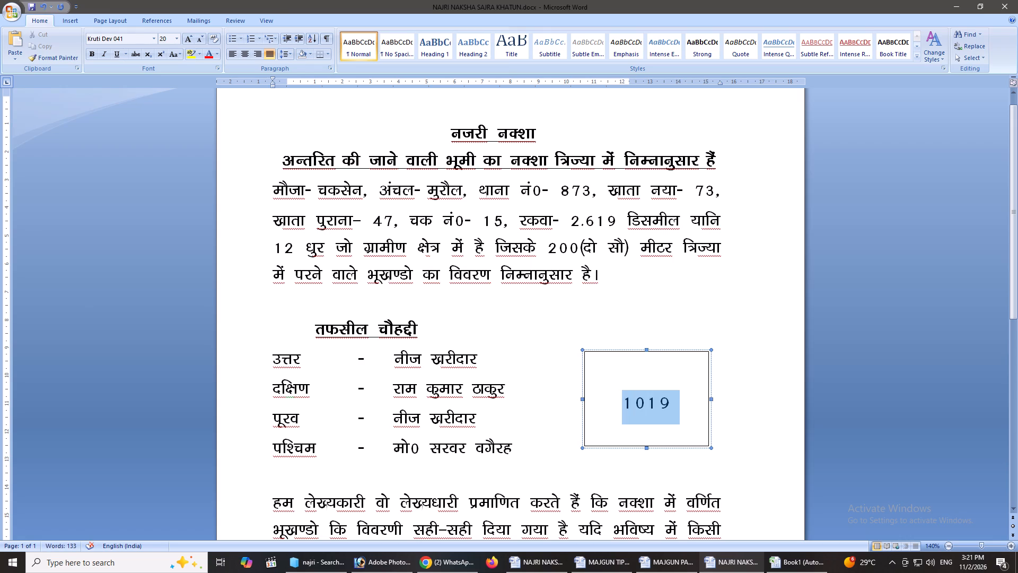
drag(671, 399, 672, 399)
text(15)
click(528, 366)
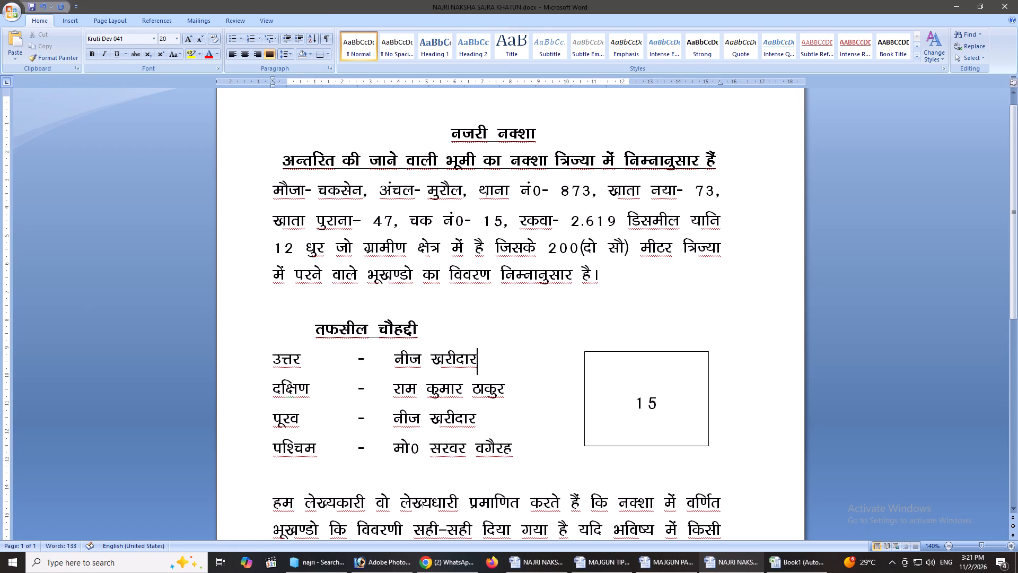
Nudge the map box containing 15 slightly down and to the left beside the boundary list.
click(612, 442)
key(Down)
key(Down)
key(Down)
key(Down)
key(Down)
key(Down)
key(Left)
key(Left)
key(Left)
key(Left)
key(Left)
key(Left)
key(Left)
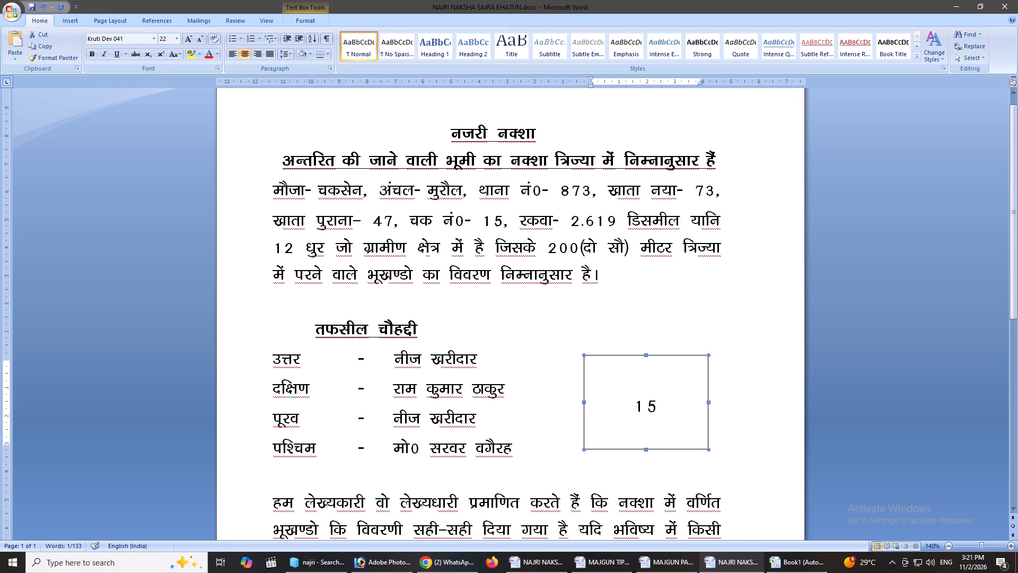
click(560, 410)
Replace the long dash after खाता पुराना with the short hyphen copied from the चक नं0 entry.
scroll(578, 437, down, 6)
scroll(580, 441, up, 10)
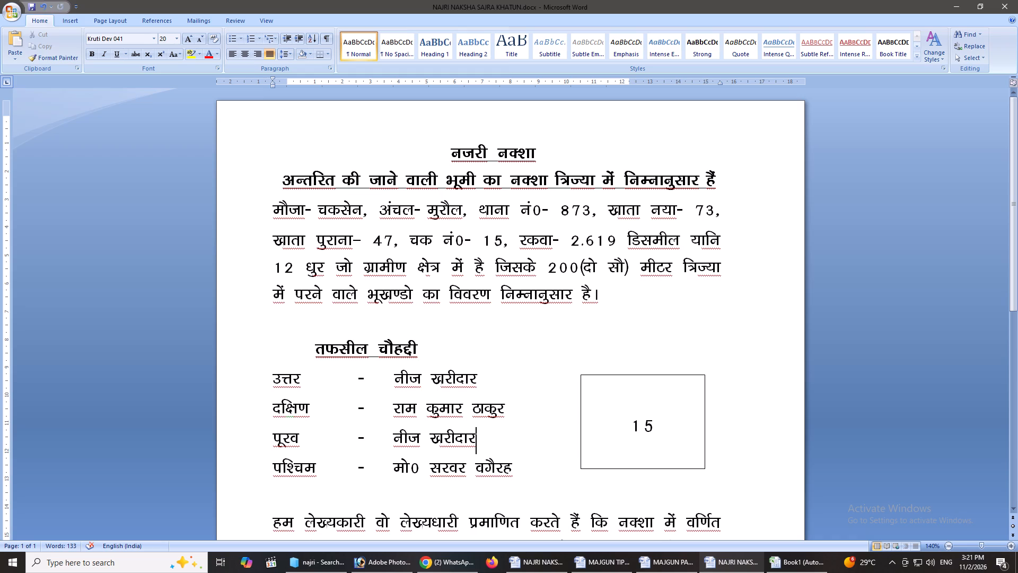
scroll(454, 385, down, 1)
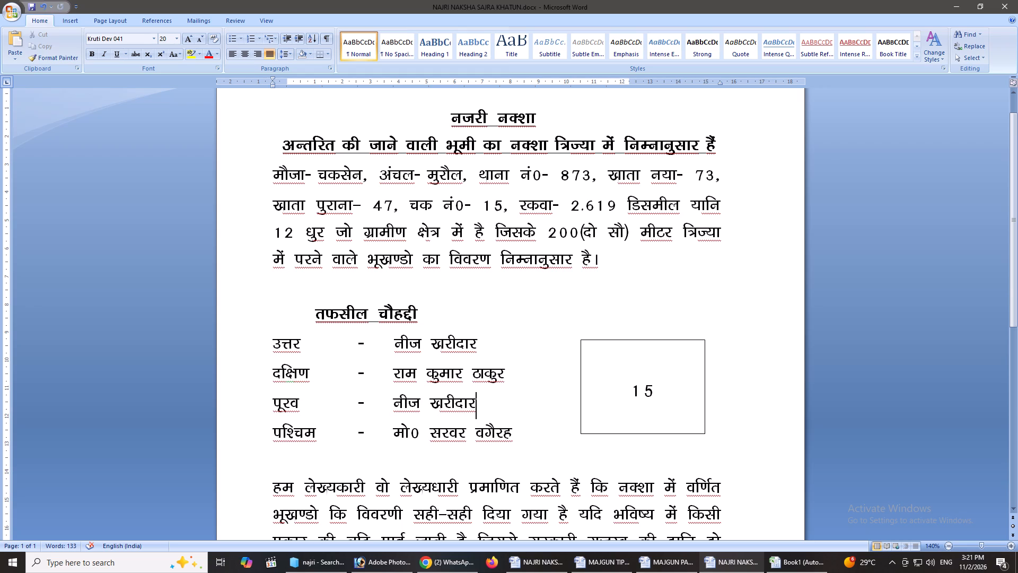
scroll(594, 445, down, 4)
scroll(595, 453, up, 4)
drag(470, 205, 466, 203)
key(ctrl+c)
click(357, 206)
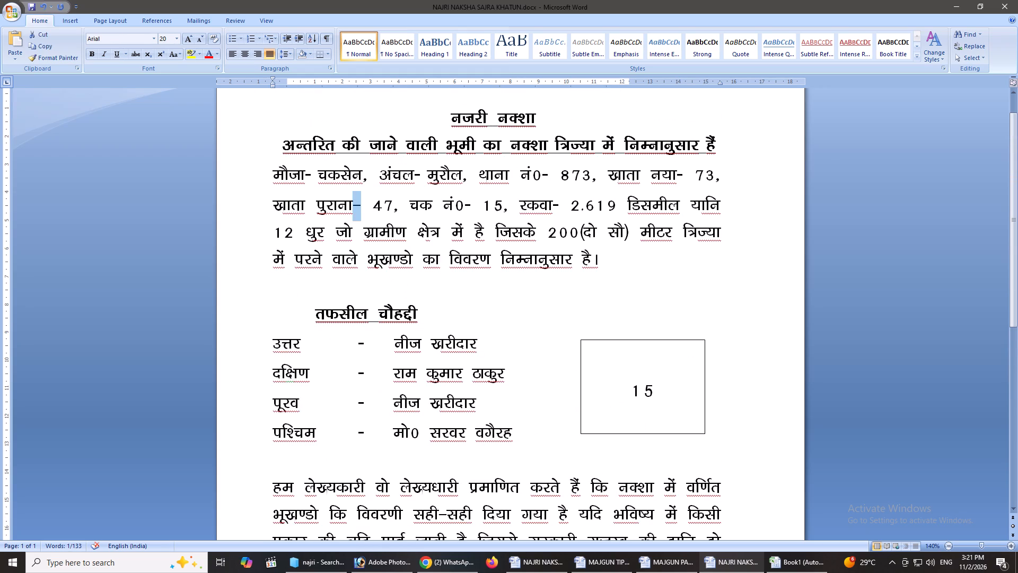
key(ctrl+v)
click(370, 396)
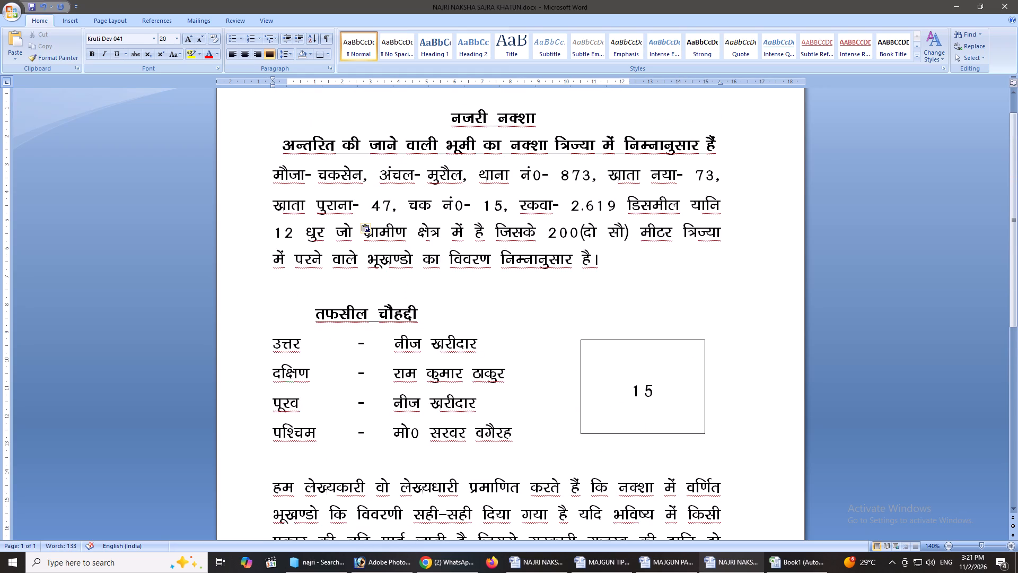
Print one copy of the Najri Naksha on the EPSON L3210 Series in high-quality grayscale on A4, continuing despite the margins.
scroll(409, 376, down, 5)
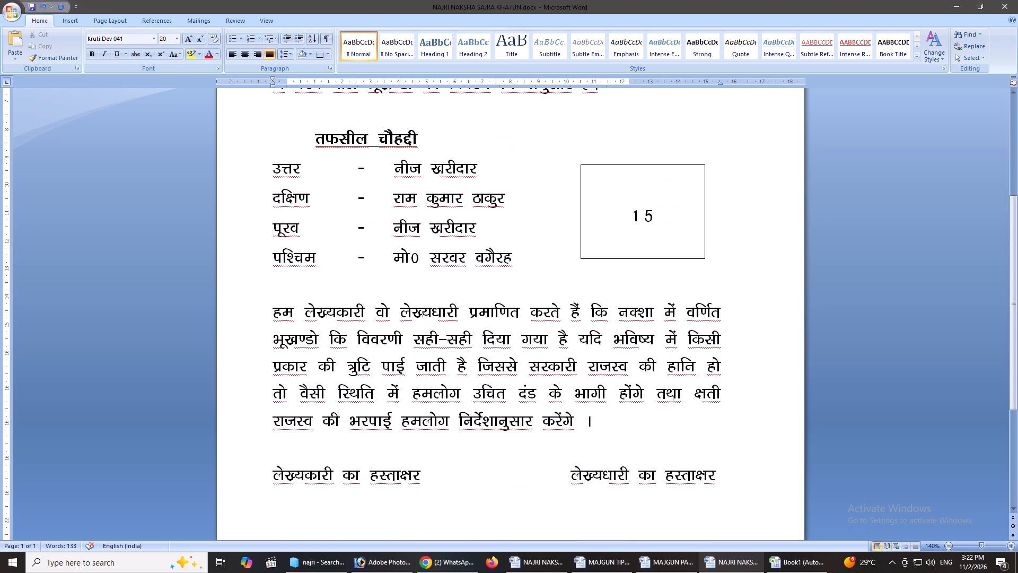
scroll(440, 395, up, 3)
key(ctrl+p)
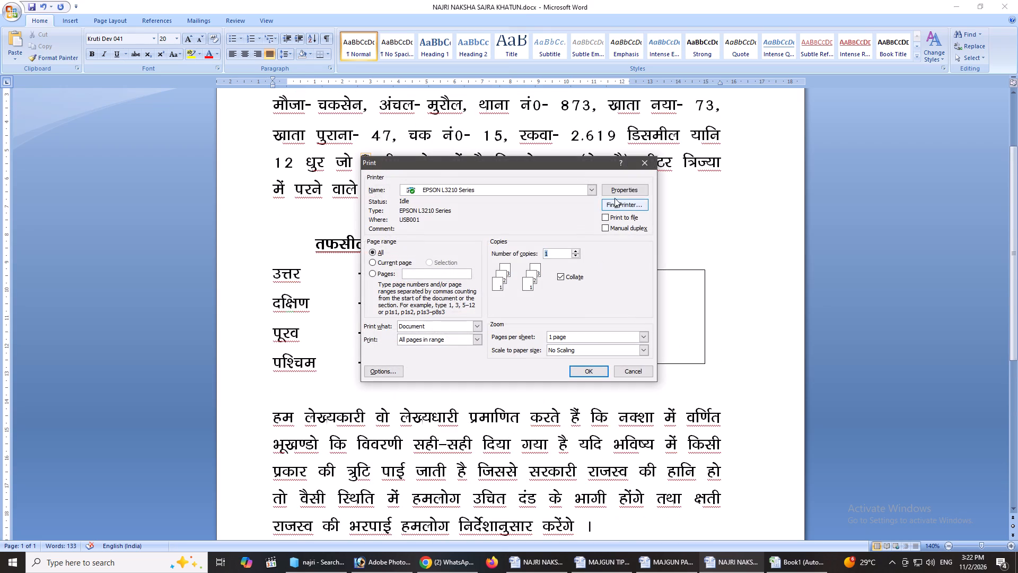
click(615, 194)
key(Return)
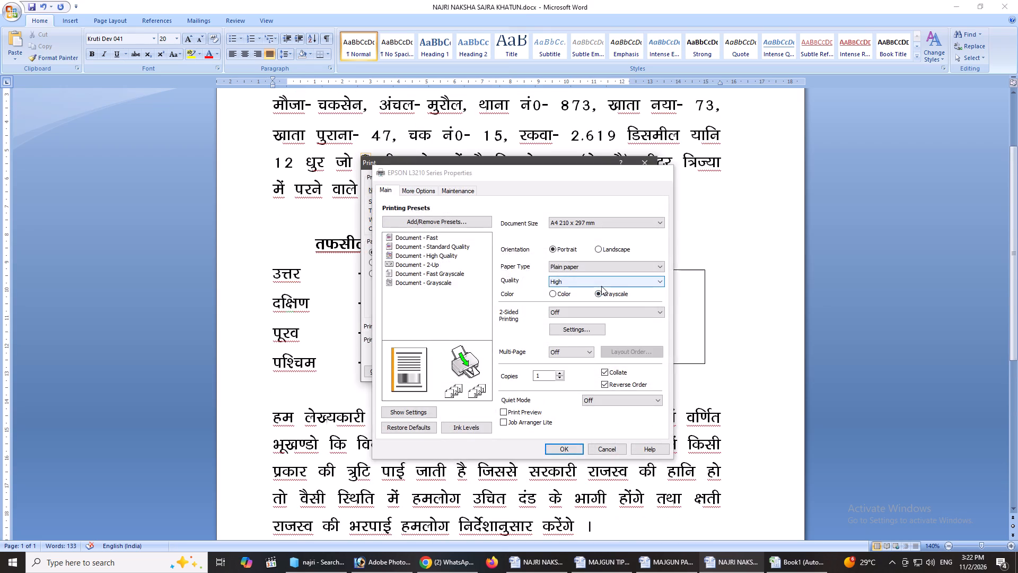
click(576, 373)
click(586, 389)
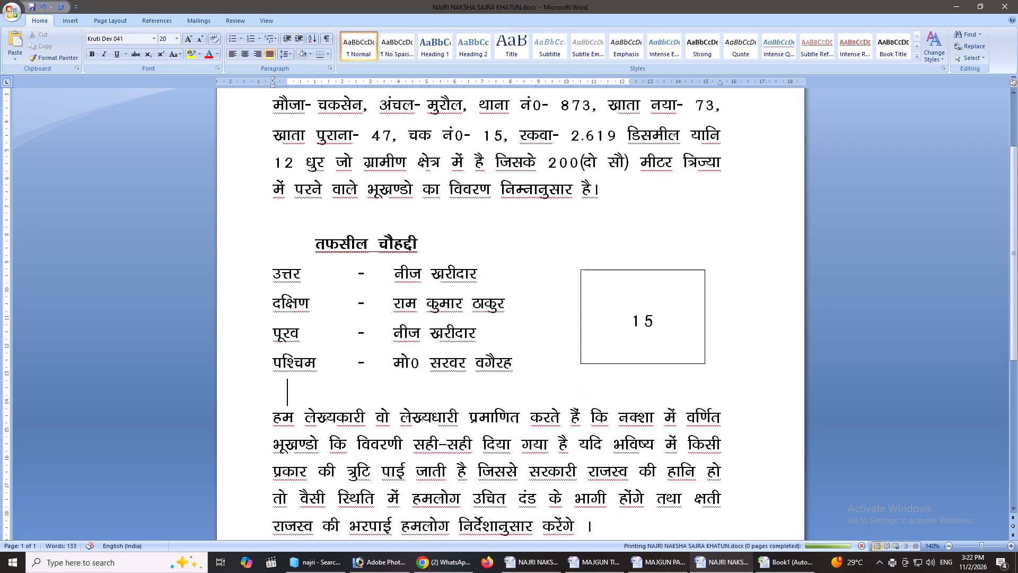
click(571, 388)
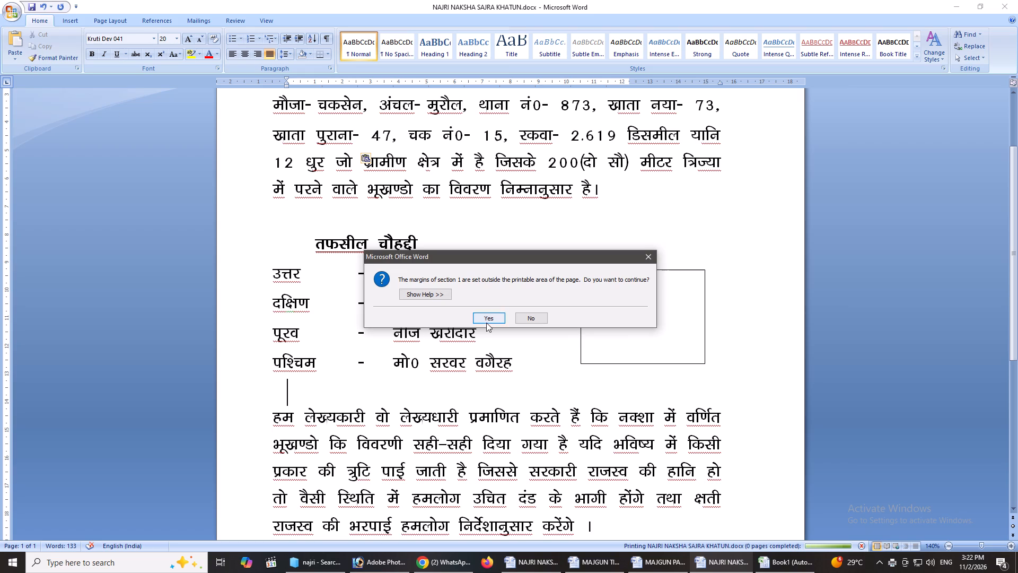
click(486, 323)
click(511, 376)
Open the print preview and snip the page from the नजरी नक्शा heading through the certification paragraph.
click(8, 20)
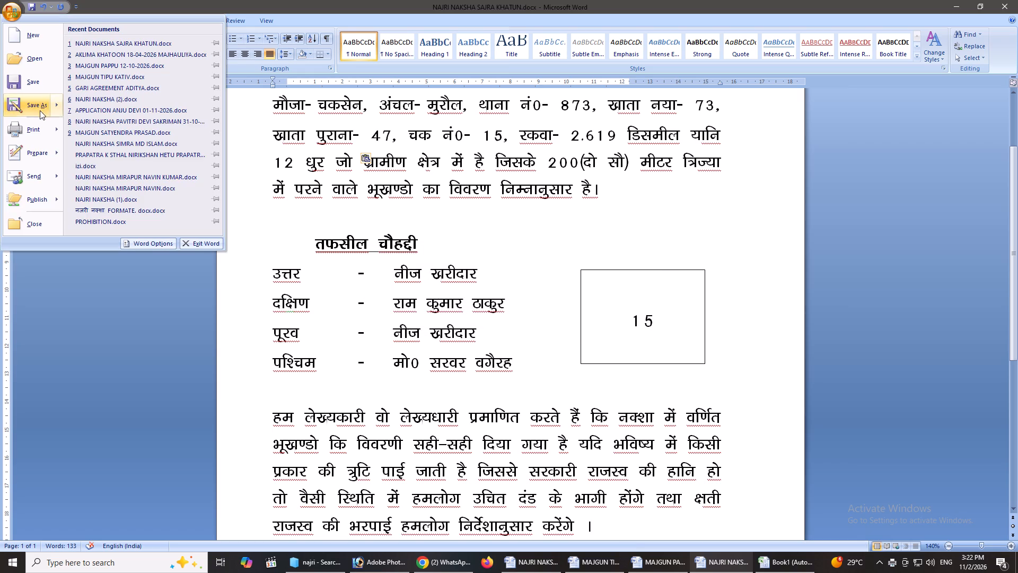
click(56, 127)
click(103, 110)
ctrl+scroll(495, 369, up, 2)
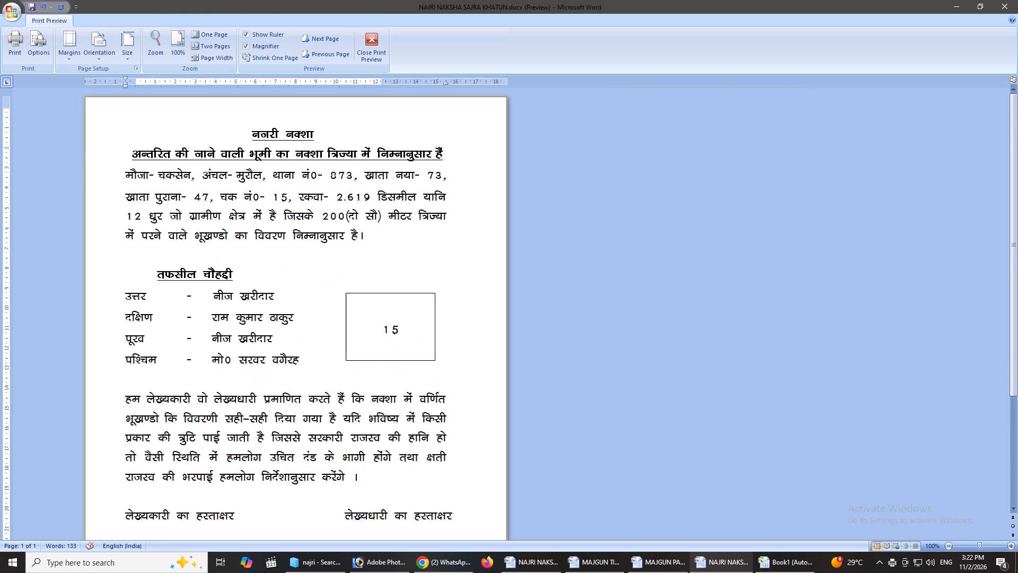
key(shift+super+s)
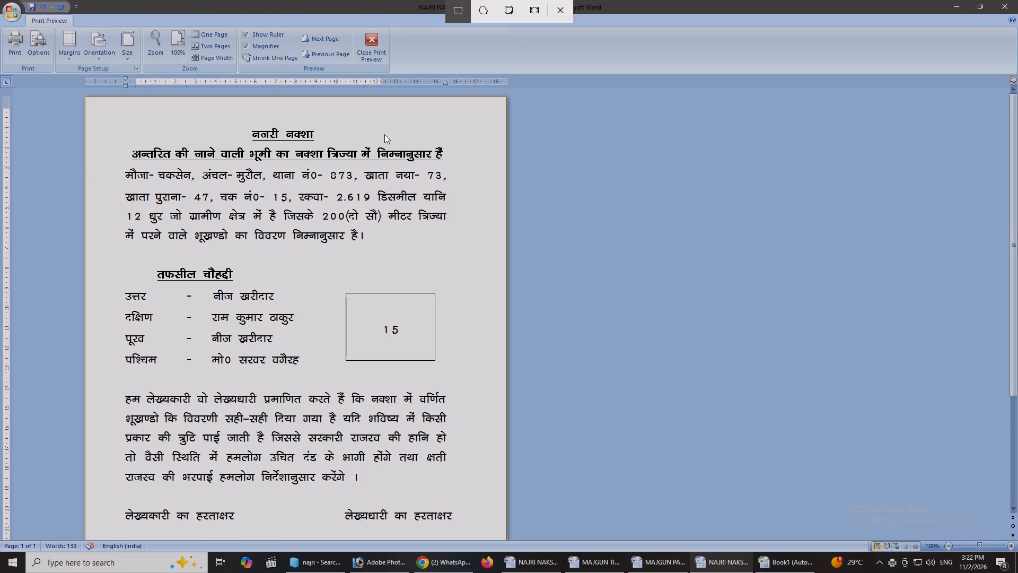
drag(113, 112, 445, 453)
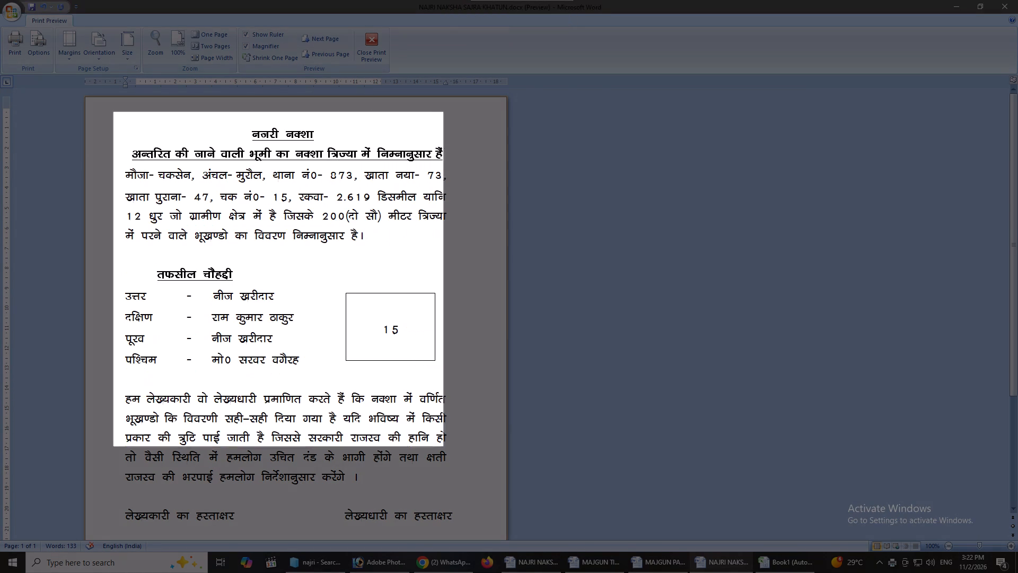
drag(445, 453, 462, 497)
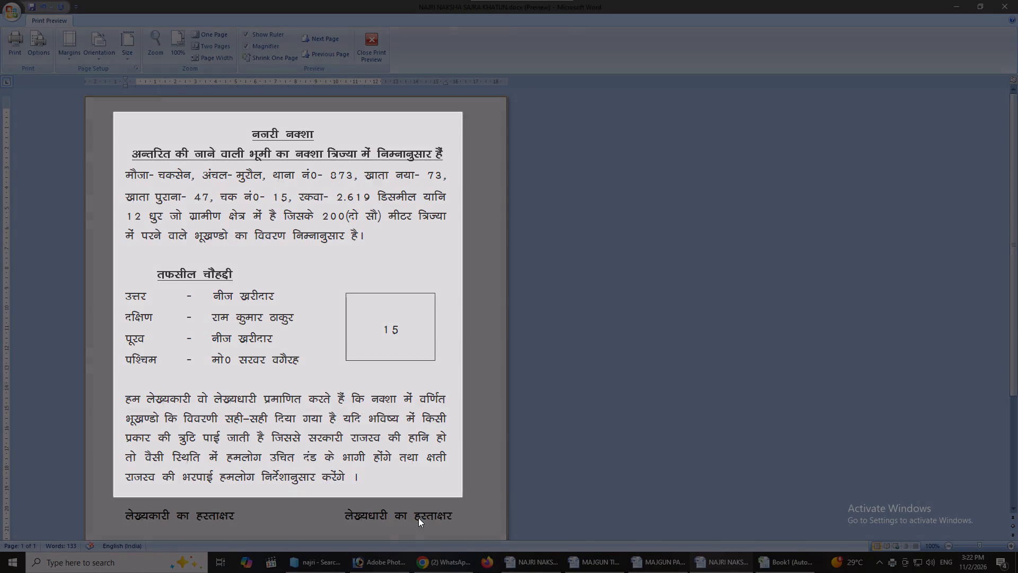
Switch to Photoshop and paste the snip into a new document sized to it.
click(375, 554)
key(ctrl+n)
key(ctrl+Return)
key(ctrl+v)
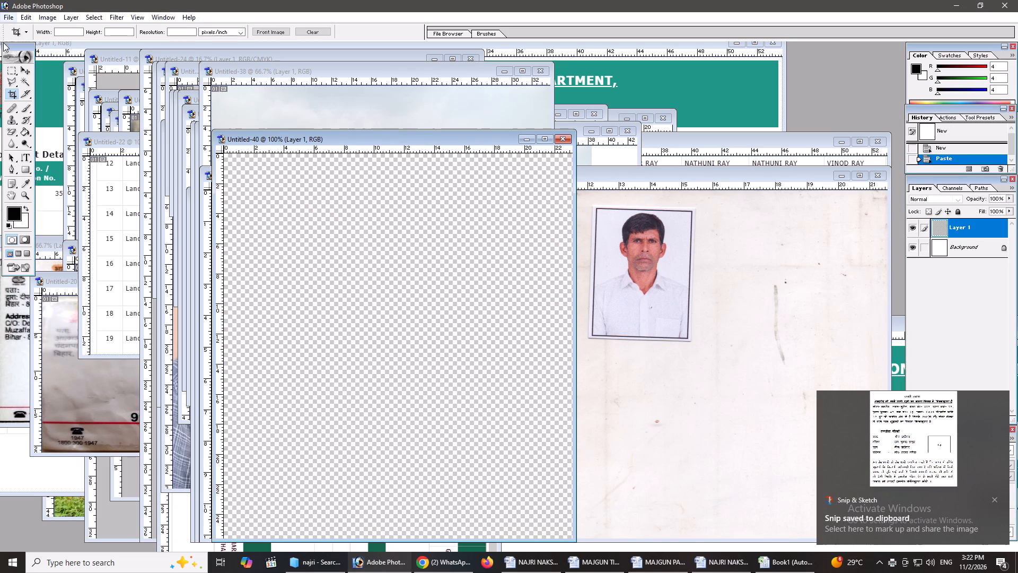
Save the pasted image to the Desktop as a JPEG named najri naksh chaksen followed by the party's name.
click(0, 19)
click(33, 115)
key(BackSpace)
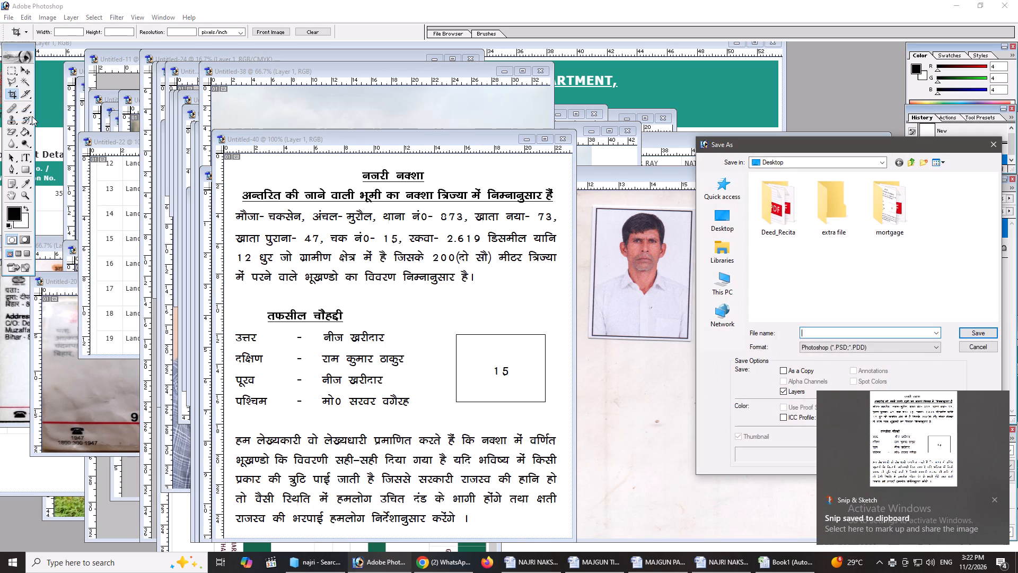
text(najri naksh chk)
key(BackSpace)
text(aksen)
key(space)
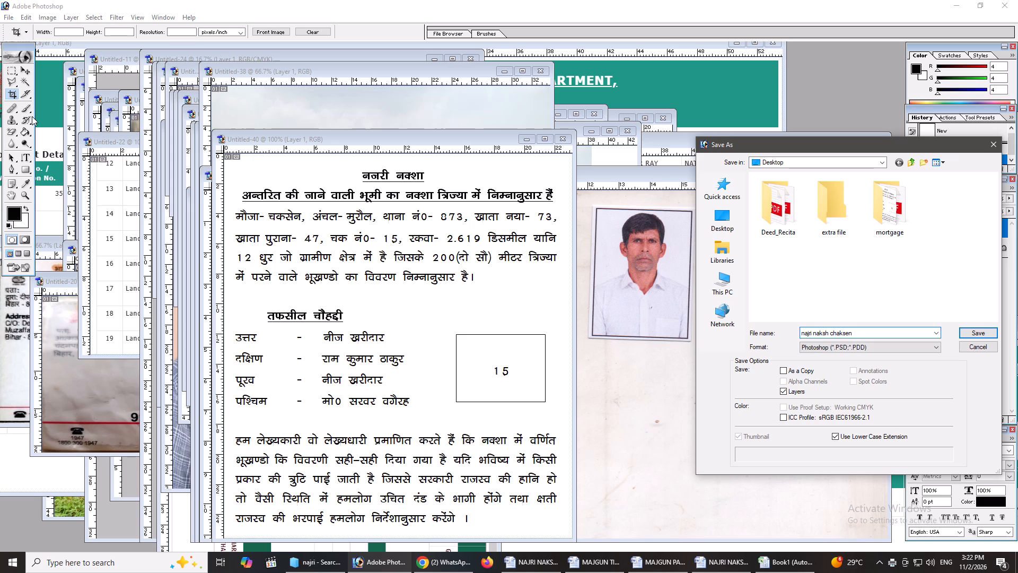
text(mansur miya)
click(725, 220)
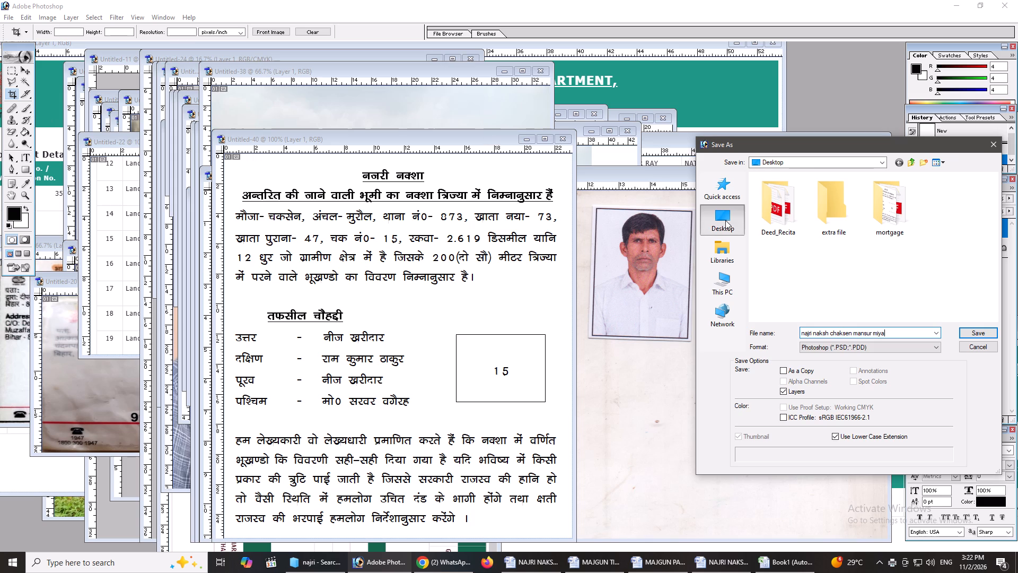
click(862, 349)
click(868, 399)
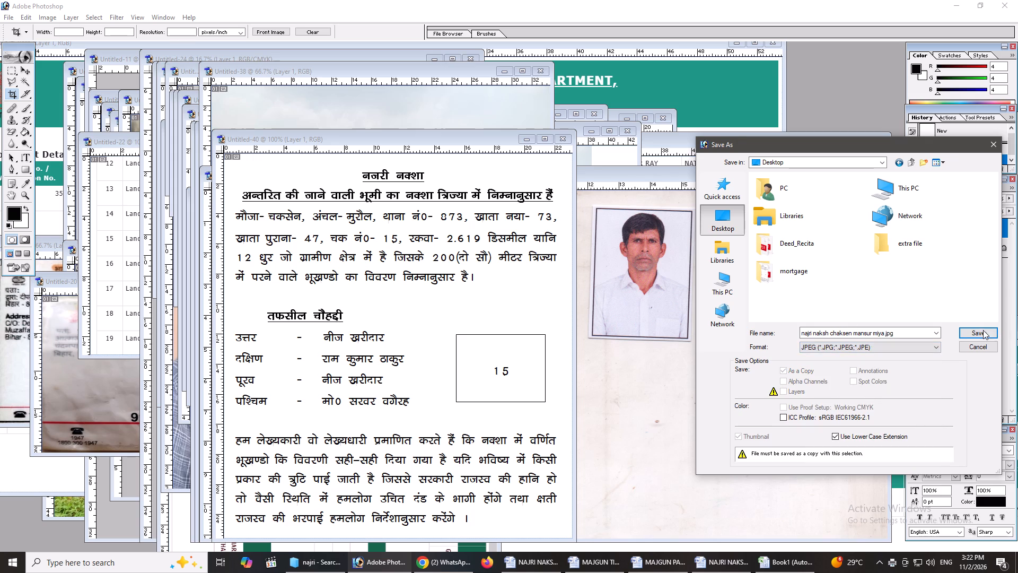
click(981, 330)
click(497, 264)
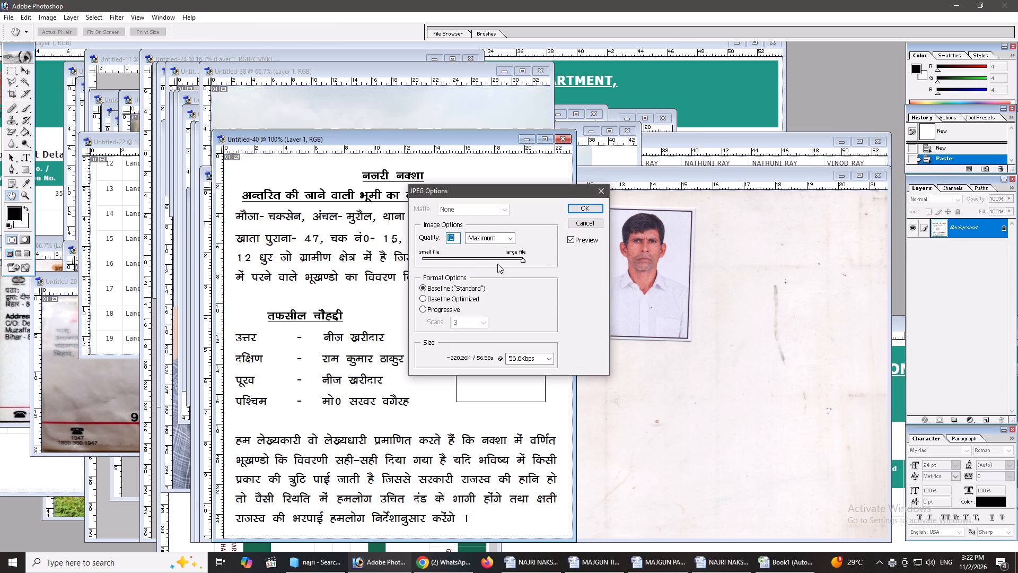
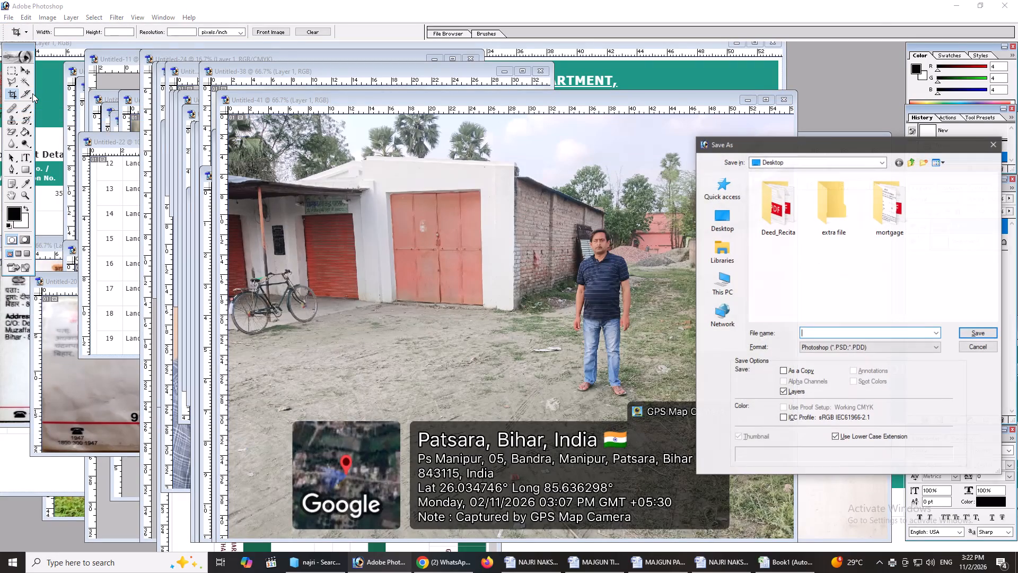
Save the pasted site photo to the Desktop as a JPEG named spot photo patsara, with image quality set to High.
text(spot photo patsara)
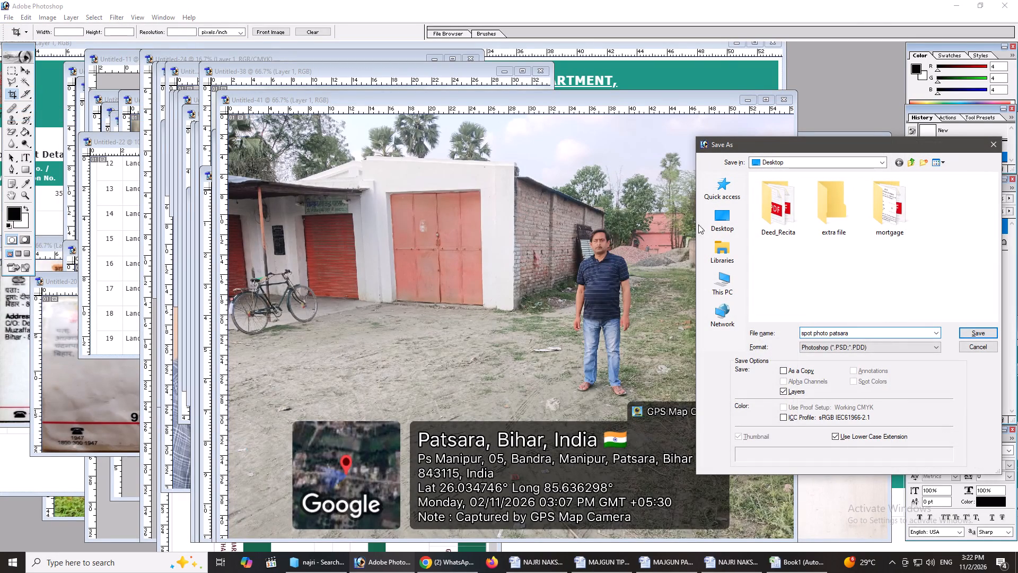
click(732, 212)
click(862, 349)
click(874, 397)
click(964, 335)
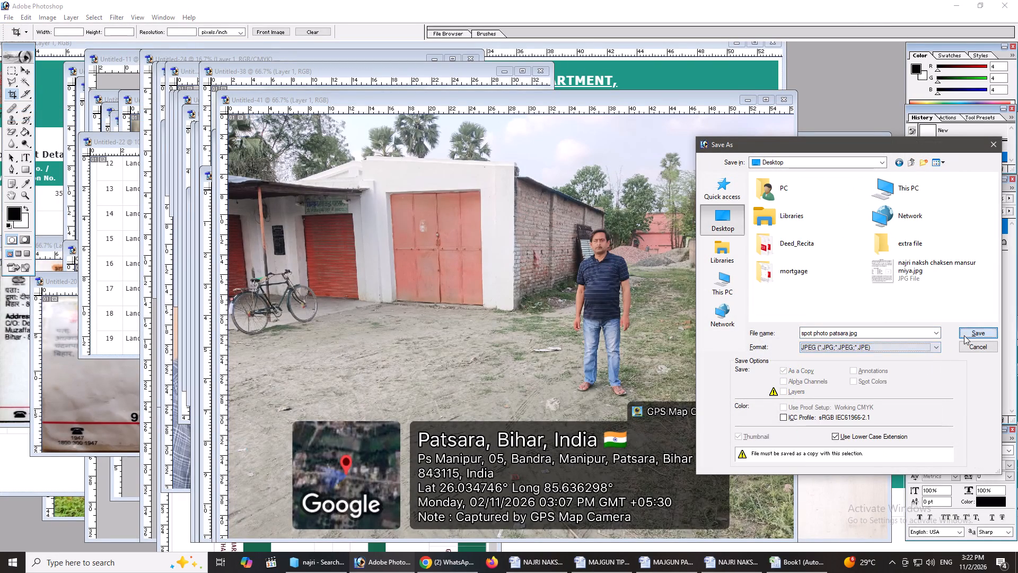
click(502, 262)
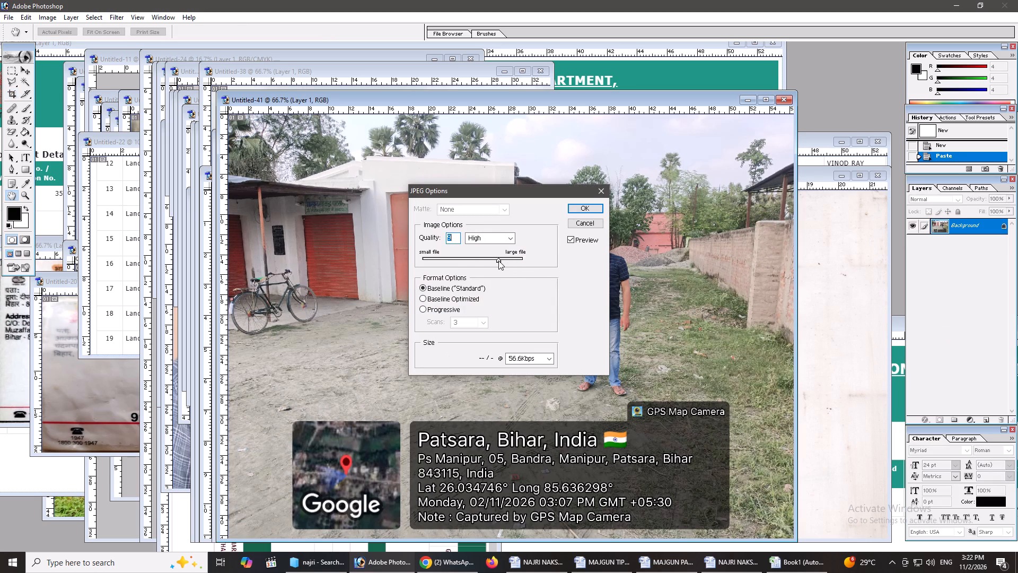
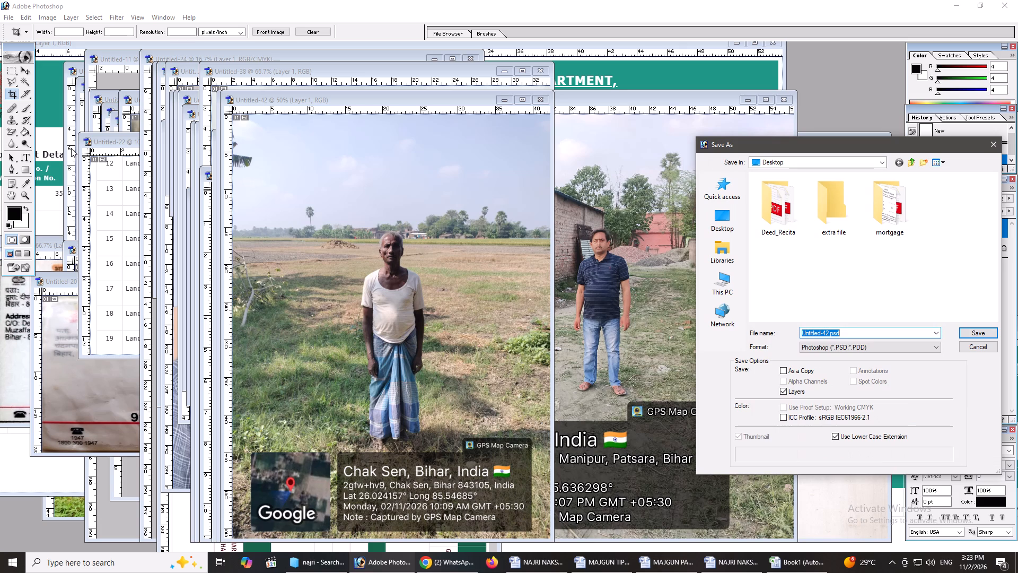
Save the Chak Sen site photo to the Desktop as a JPEG named spot photo chaksen.
key(BackSpace)
text(spot photo)
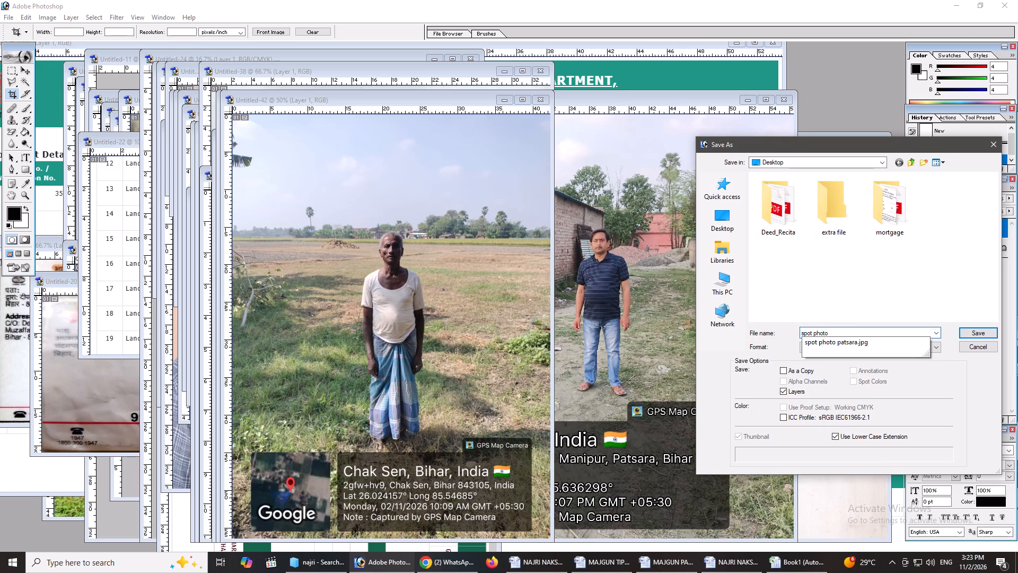
key(space)
text(chaksen)
click(719, 215)
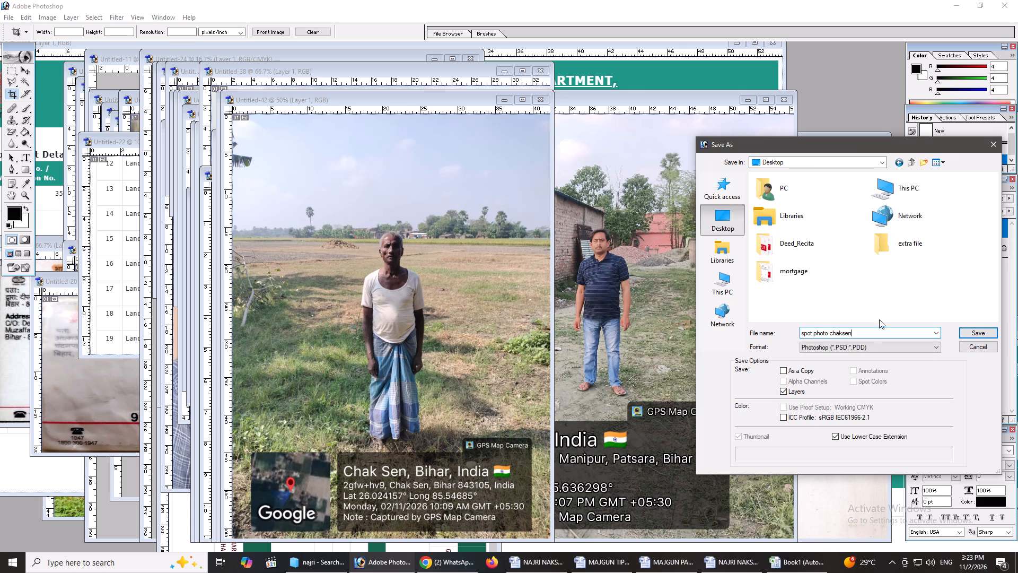
click(863, 348)
click(868, 395)
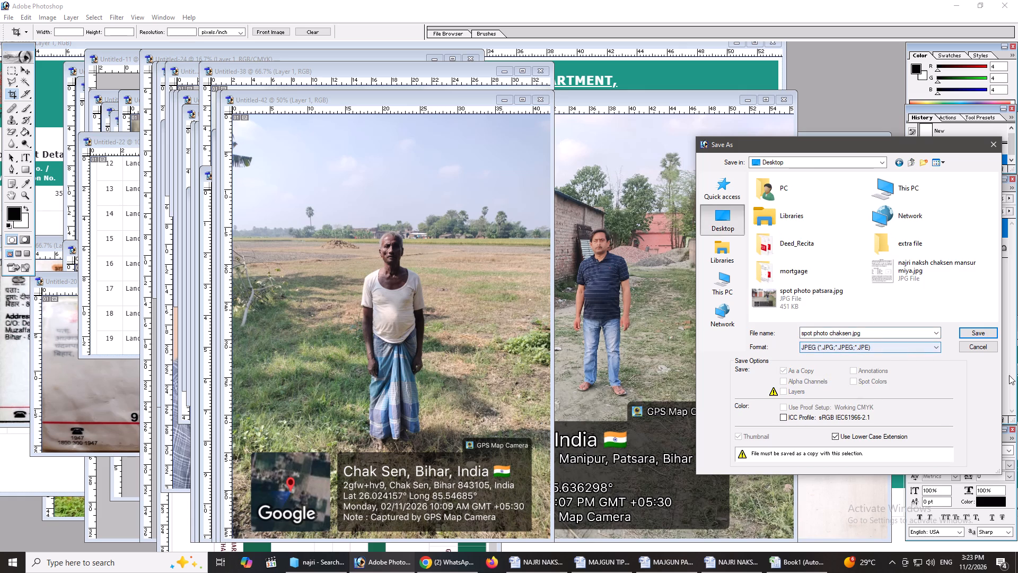
click(982, 332)
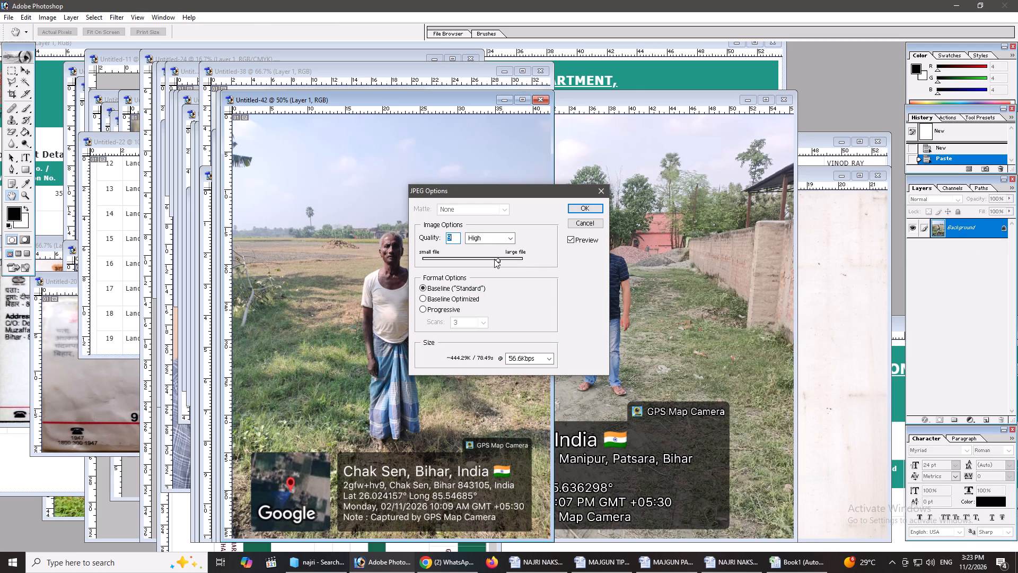
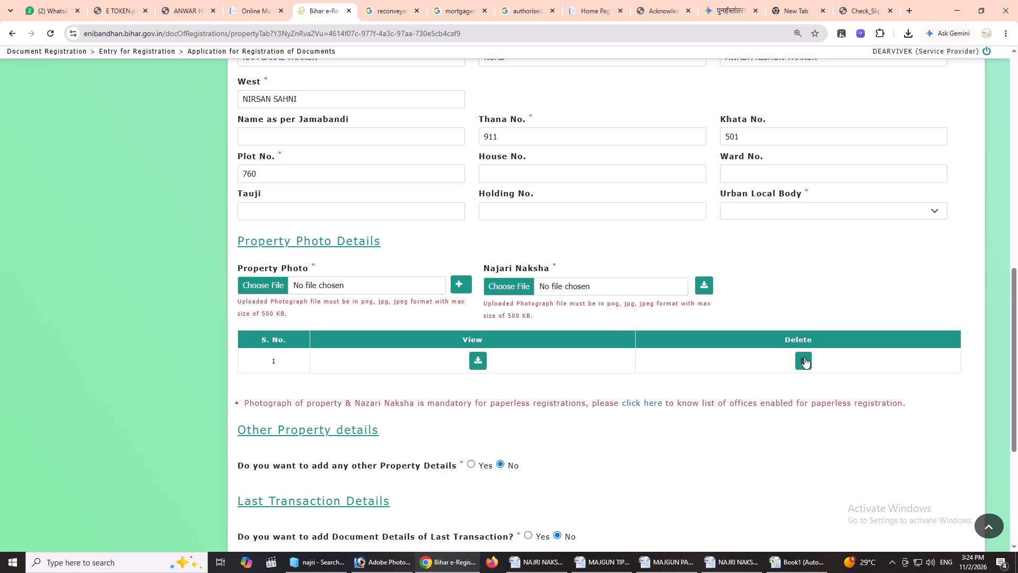
Replace the uploaded property photo of plot 760 with spot photo patsara.jpg and update the property details.
click(802, 357)
click(391, 289)
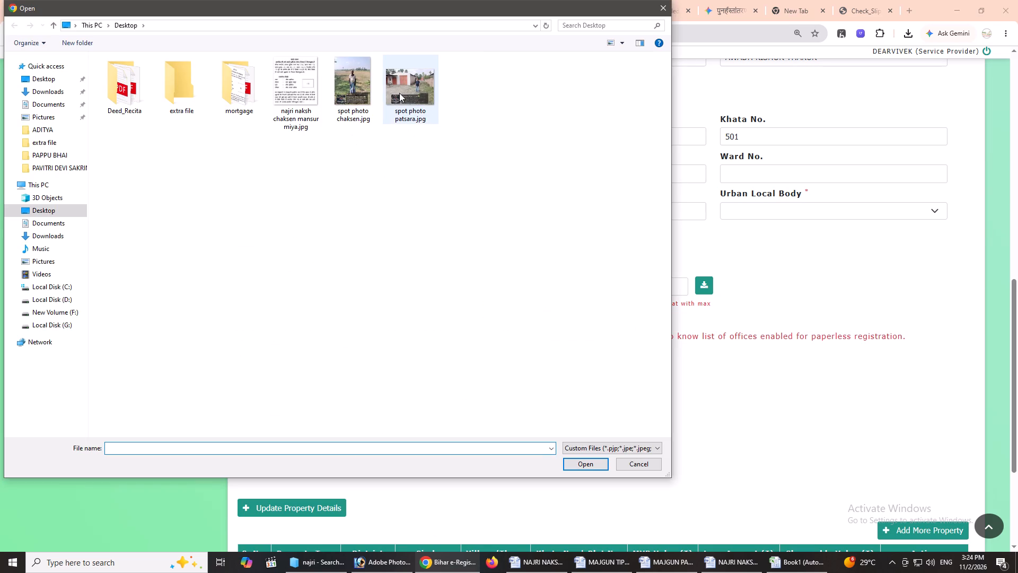
click(358, 85)
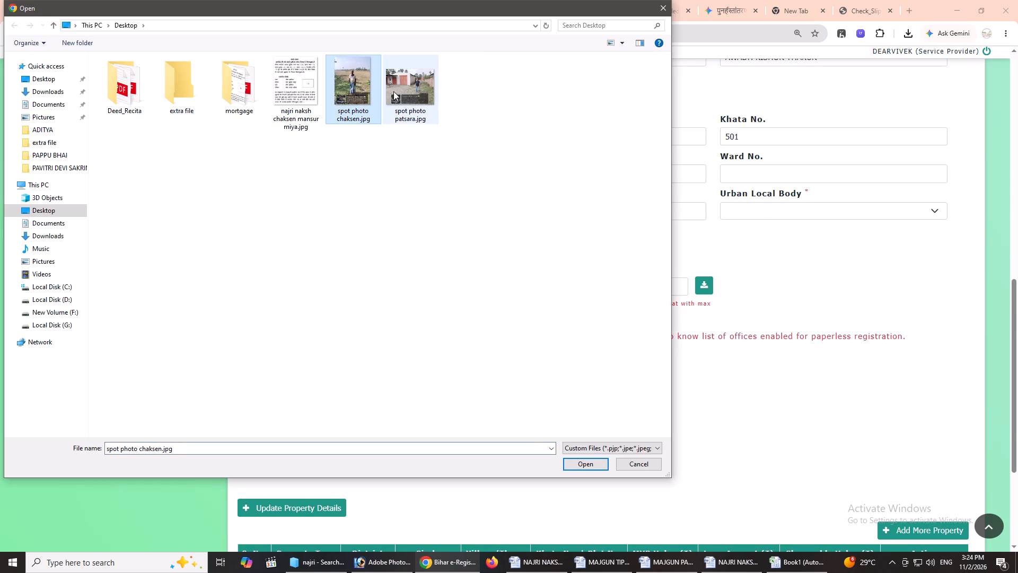
click(396, 92)
click(584, 468)
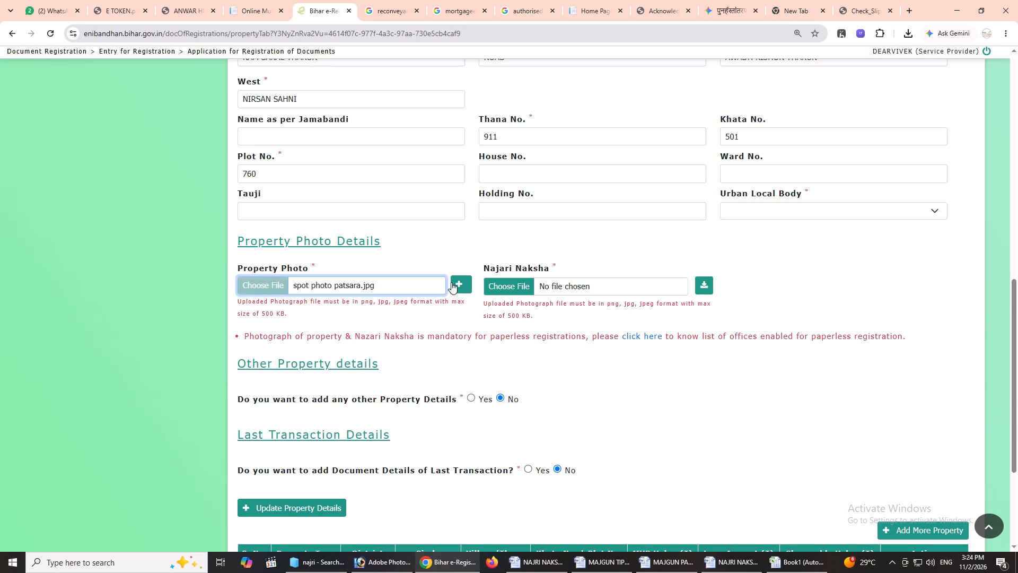
click(457, 284)
scroll(366, 332, down, 2)
click(319, 465)
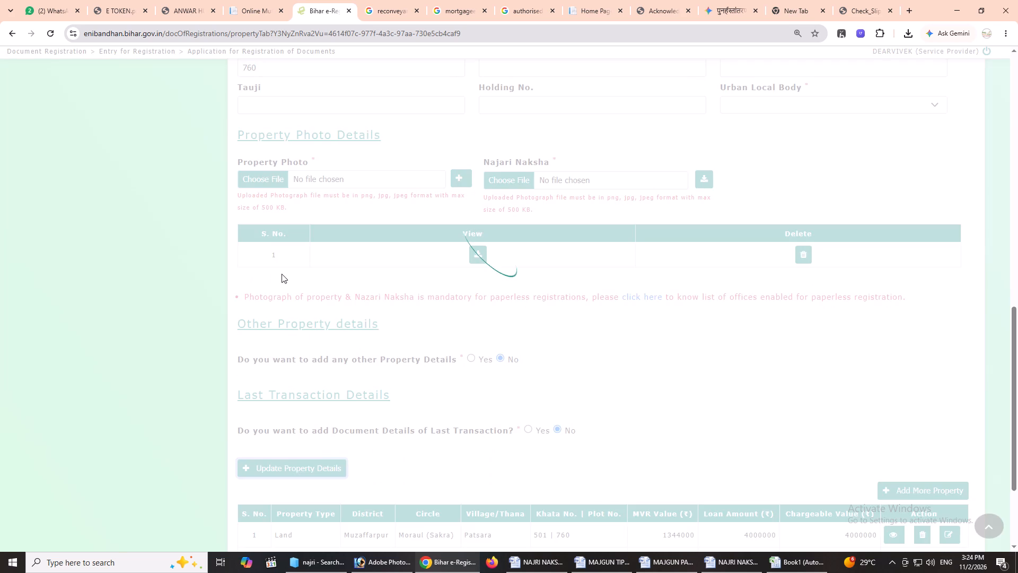
scroll(489, 323, down, 2)
scroll(487, 322, up, 3)
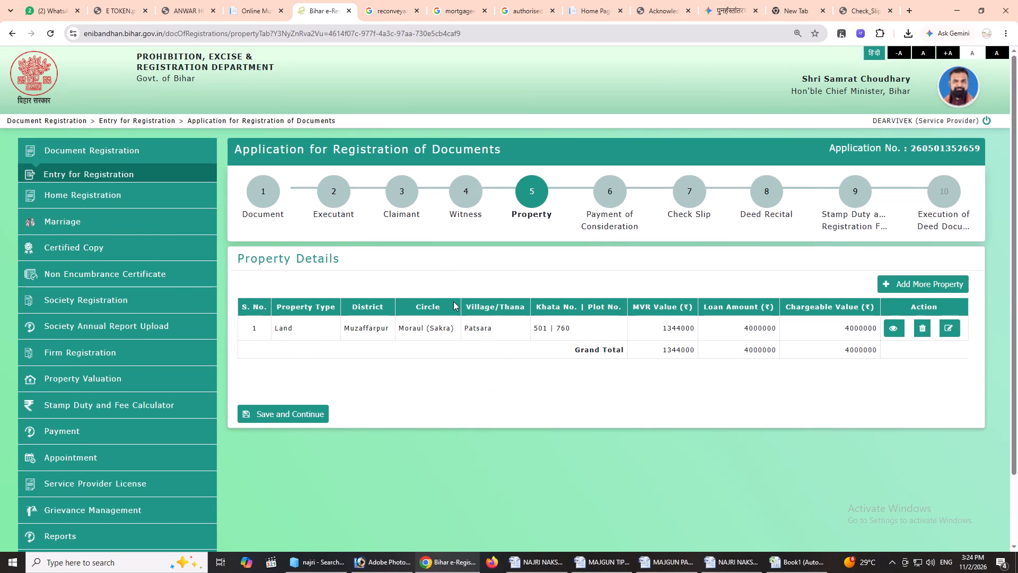
Review the saved property details of the Patsara land entry, including its photo and Najari Naksha attachments.
click(894, 318)
click(893, 331)
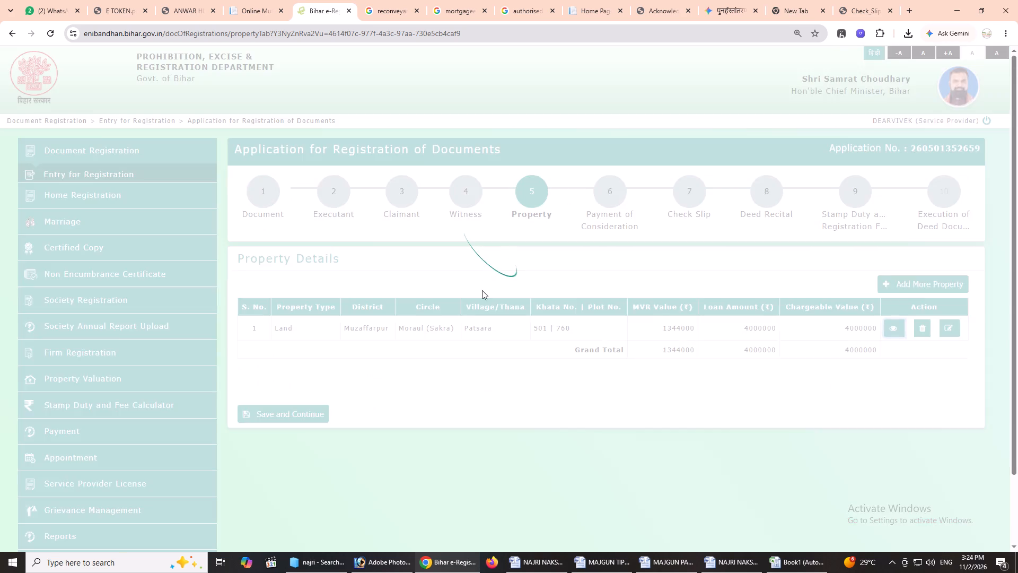
scroll(483, 292, down, 6)
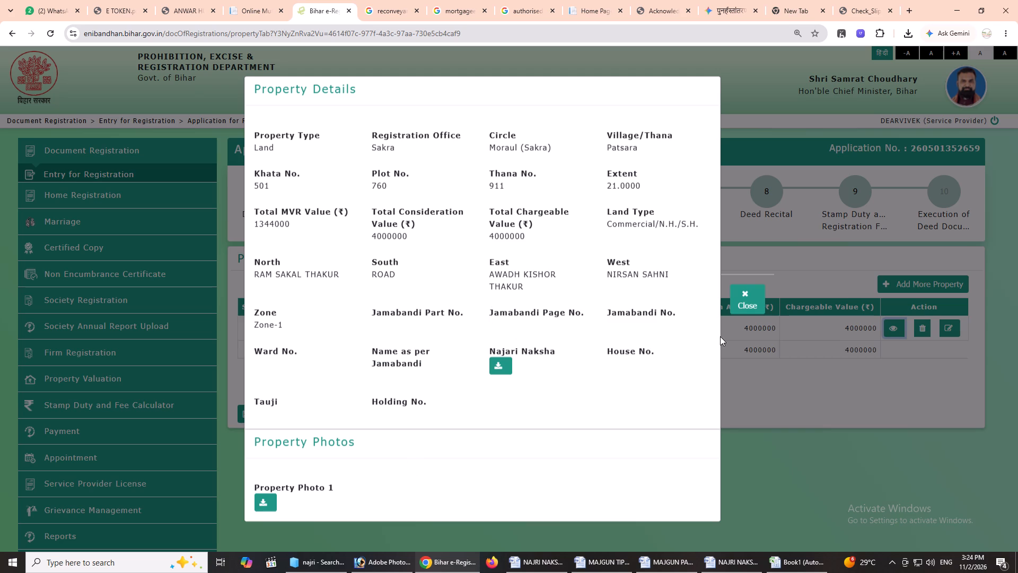
click(737, 292)
Go to the Check Slip stage and choose the first listed party as the presenter.
click(687, 195)
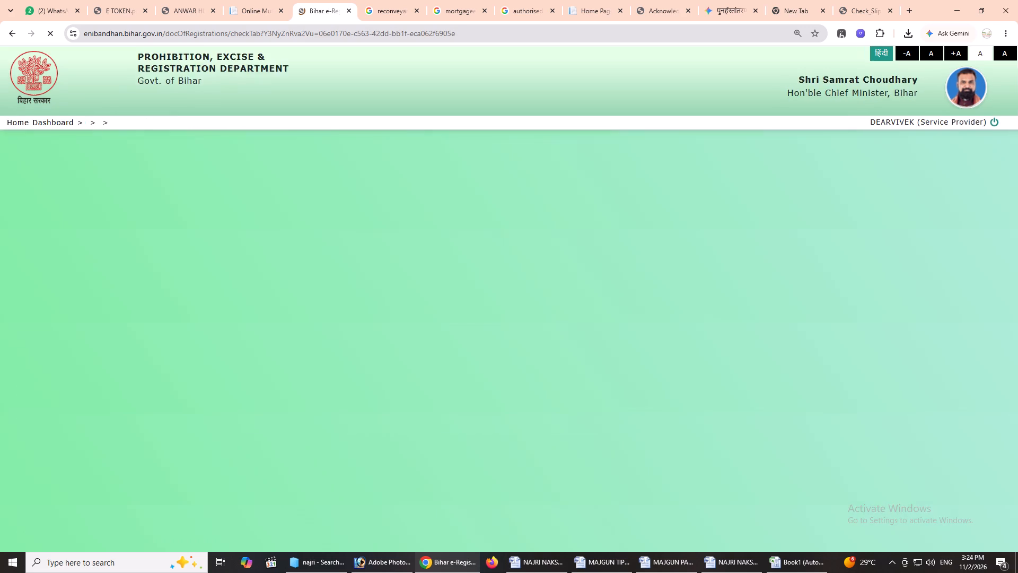
scroll(426, 321, up, 1)
scroll(431, 334, down, 3)
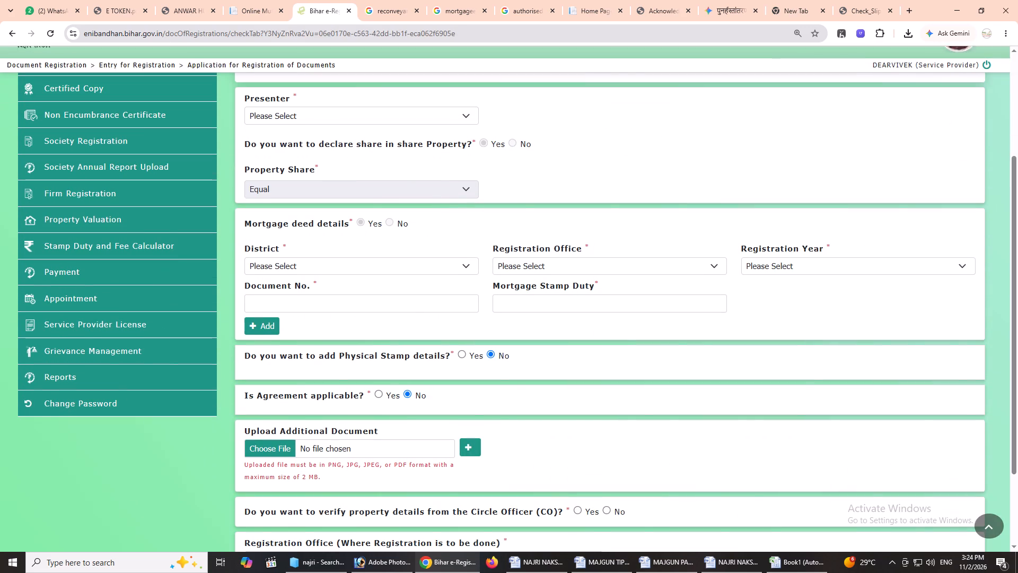
click(378, 118)
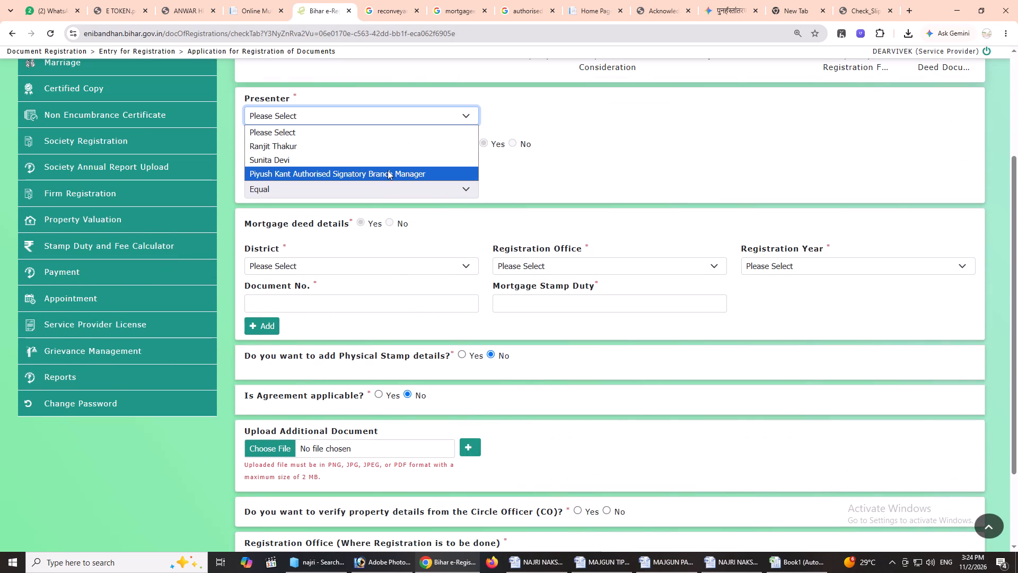
click(379, 145)
click(391, 263)
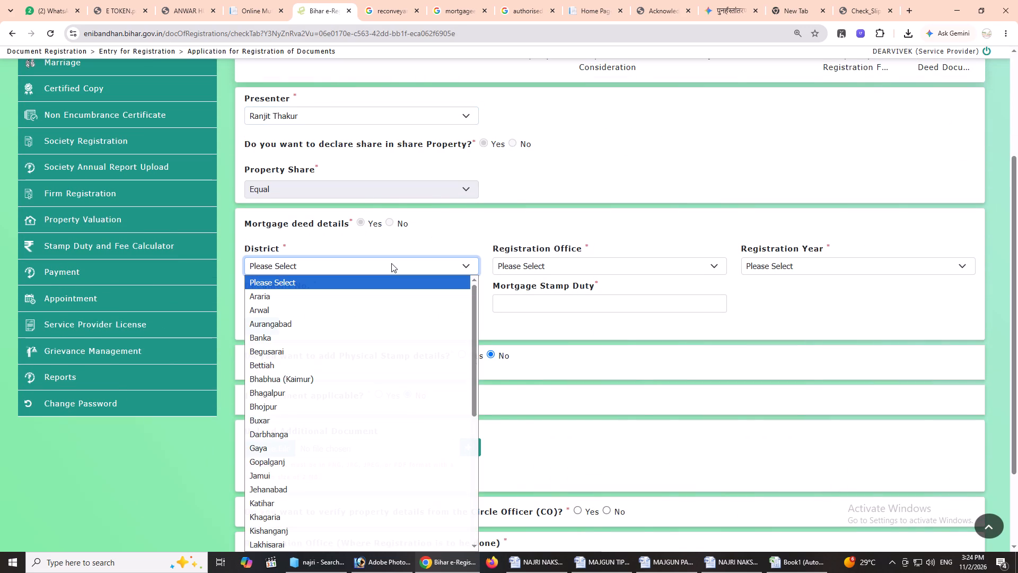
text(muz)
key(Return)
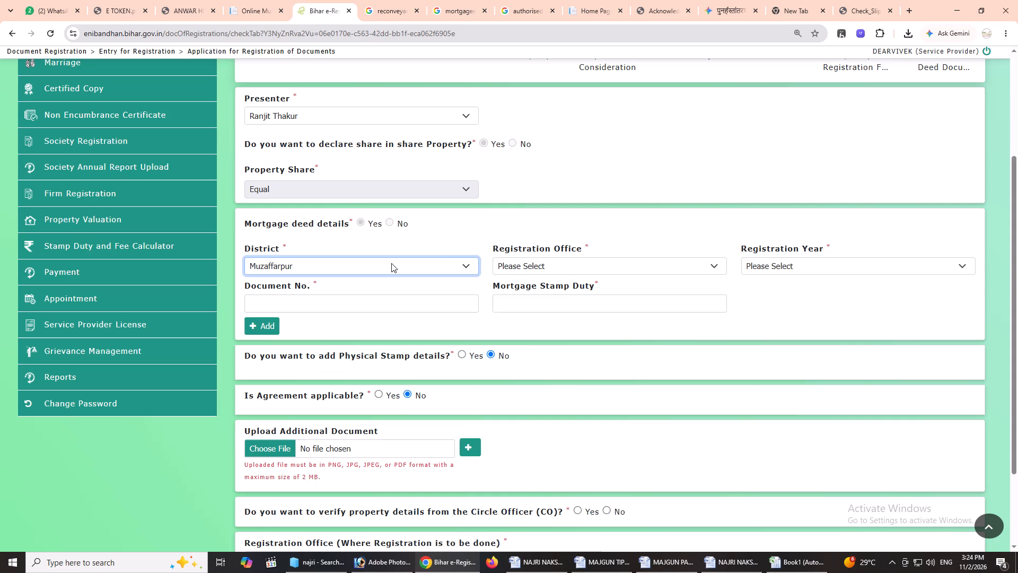
click(537, 264)
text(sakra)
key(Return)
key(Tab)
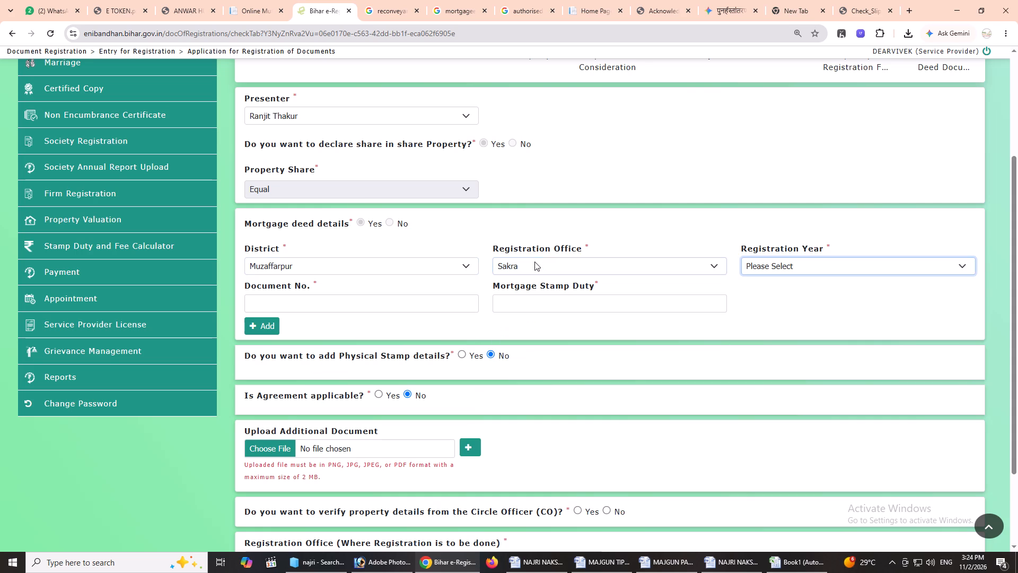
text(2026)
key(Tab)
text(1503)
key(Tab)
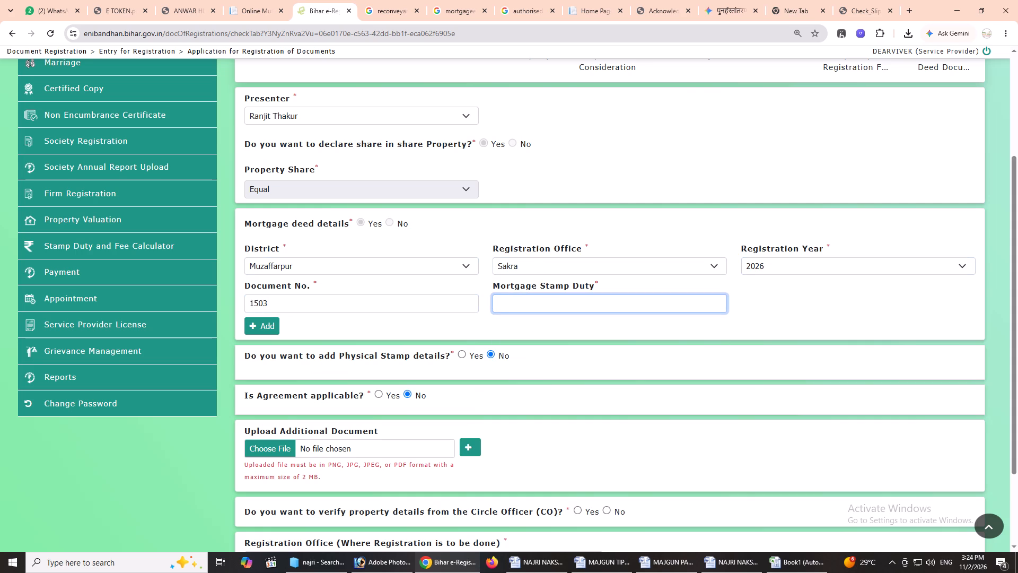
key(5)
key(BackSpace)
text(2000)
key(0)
click(259, 323)
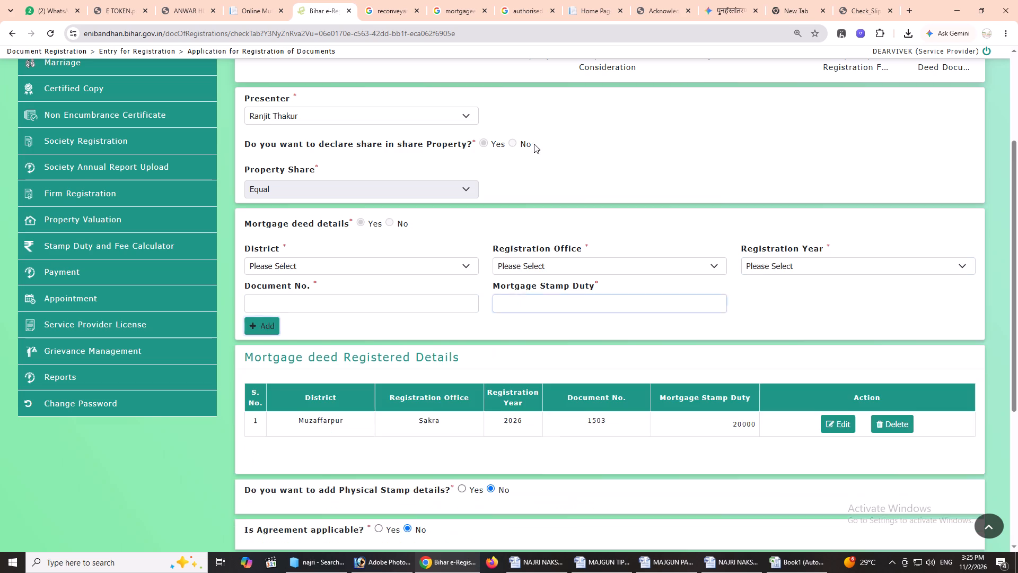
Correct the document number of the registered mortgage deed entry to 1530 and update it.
scroll(495, 296, down, 6)
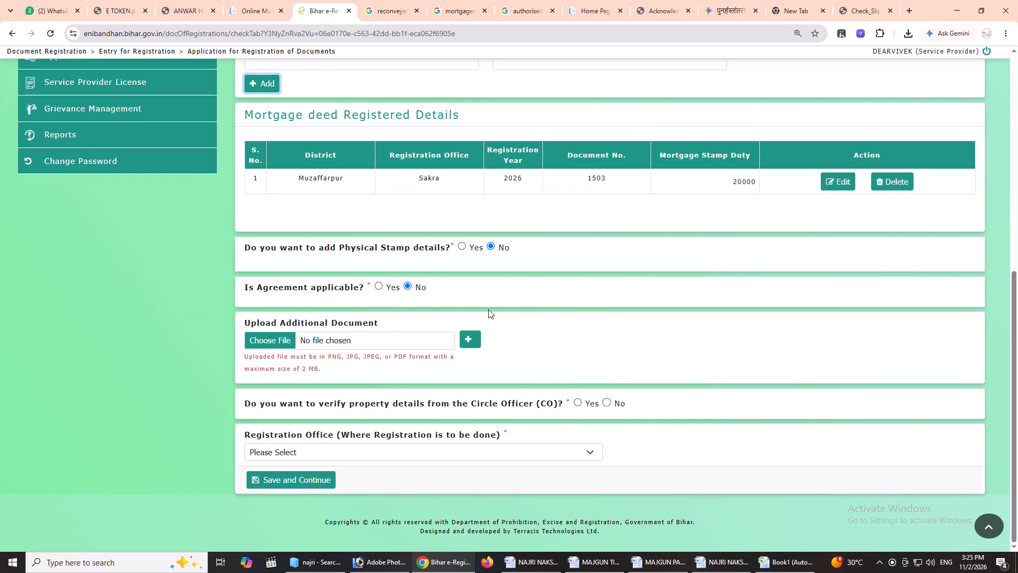
scroll(803, 250, up, 2)
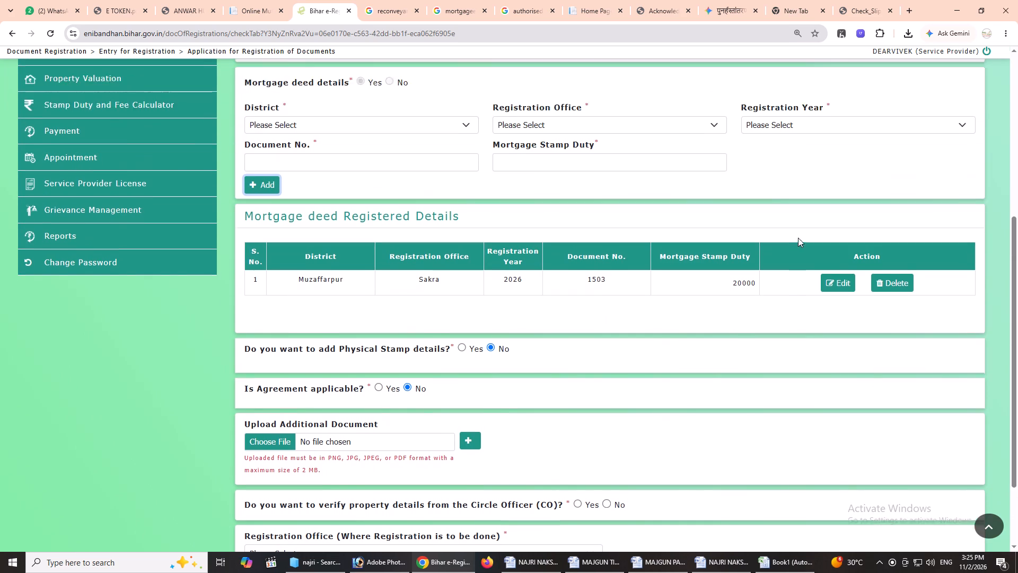
click(837, 288)
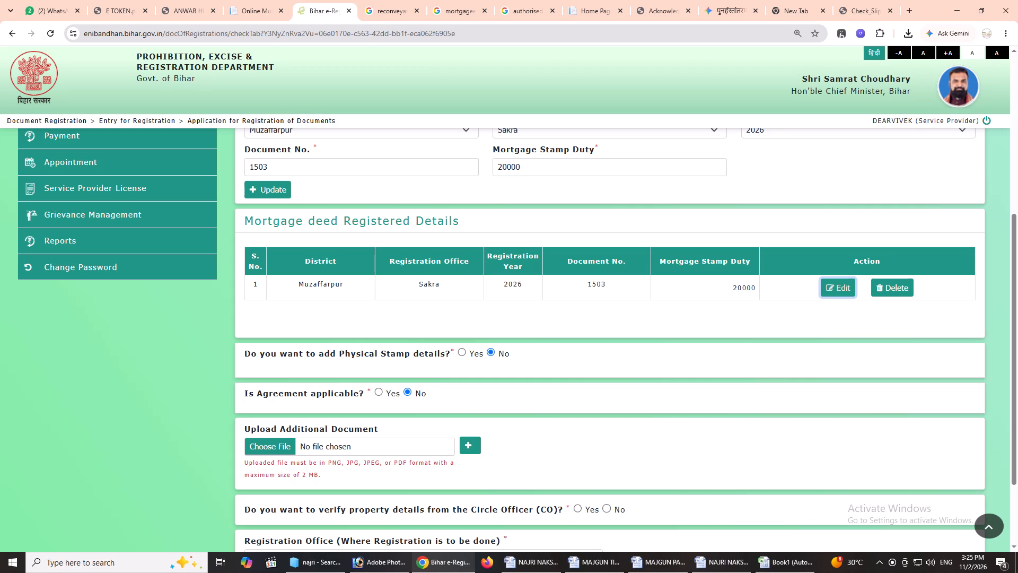
drag(317, 170, 230, 170)
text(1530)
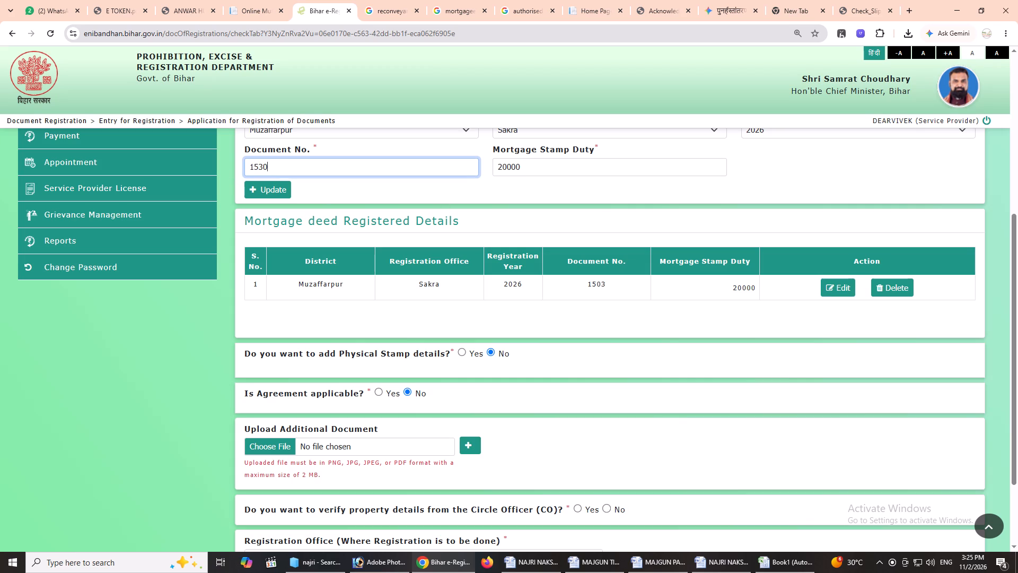
click(261, 190)
Set the registration office to Sakra, decline Circle Officer verification, and save the check slip to continue.
scroll(584, 320, down, 2)
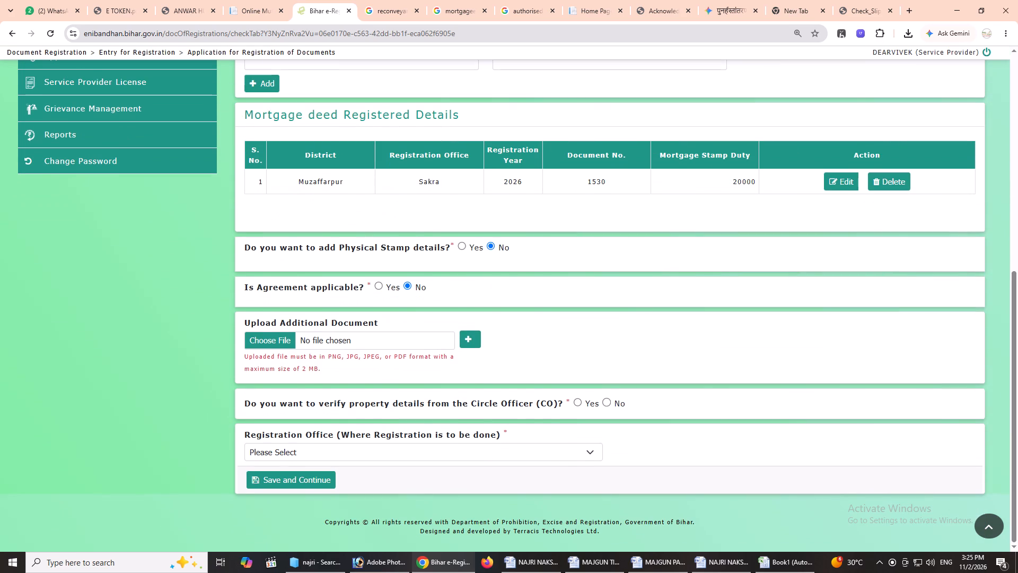
click(296, 457)
click(299, 494)
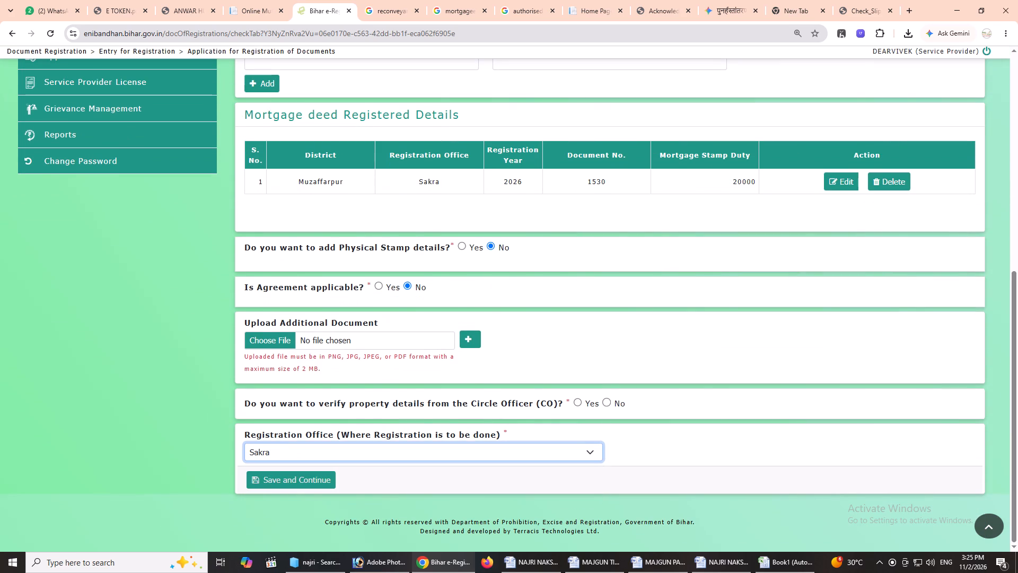
click(608, 403)
scroll(414, 479, up, 6)
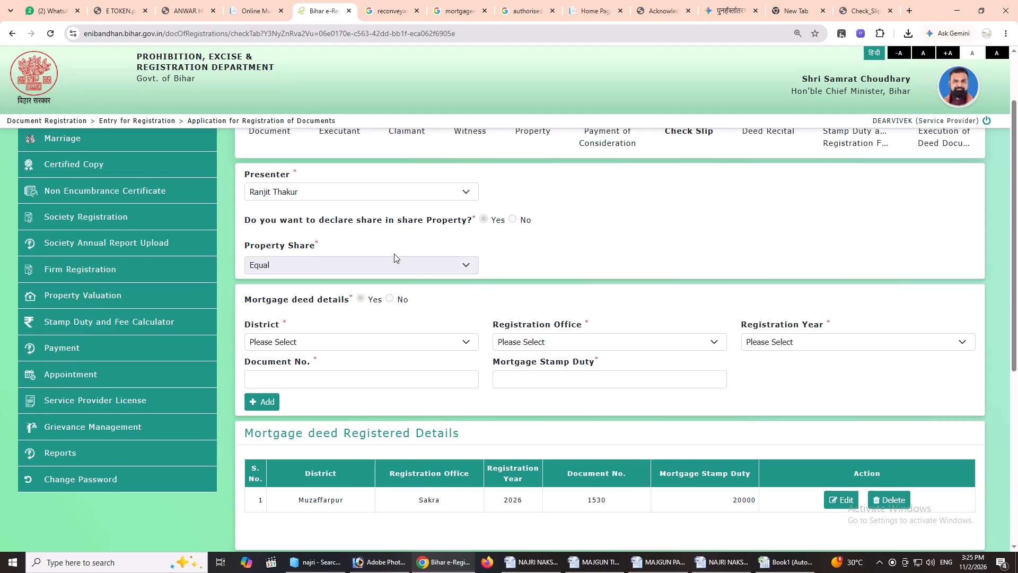
scroll(420, 281, down, 2)
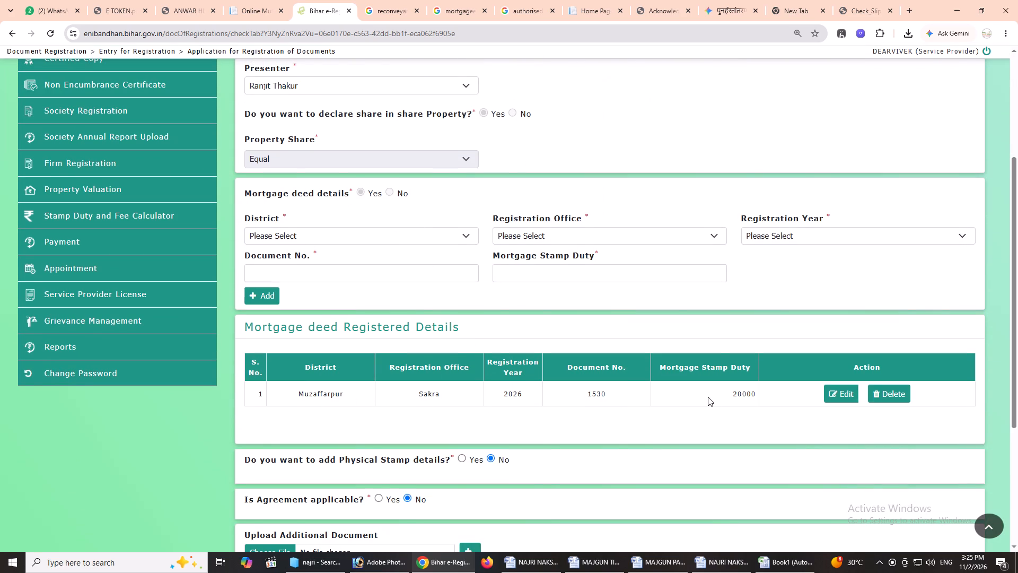
scroll(534, 440, down, 6)
click(293, 478)
Agree to the declarations on the Deed Recital stage and open the deed's print preview.
scroll(541, 318, up, 3)
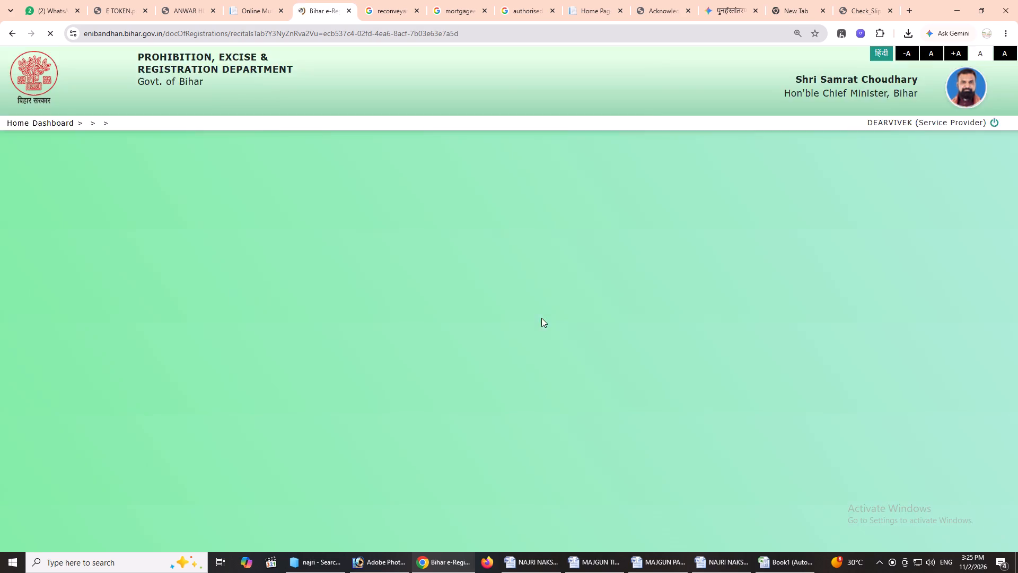
scroll(659, 292, down, 15)
scroll(265, 513, up, 1)
click(272, 506)
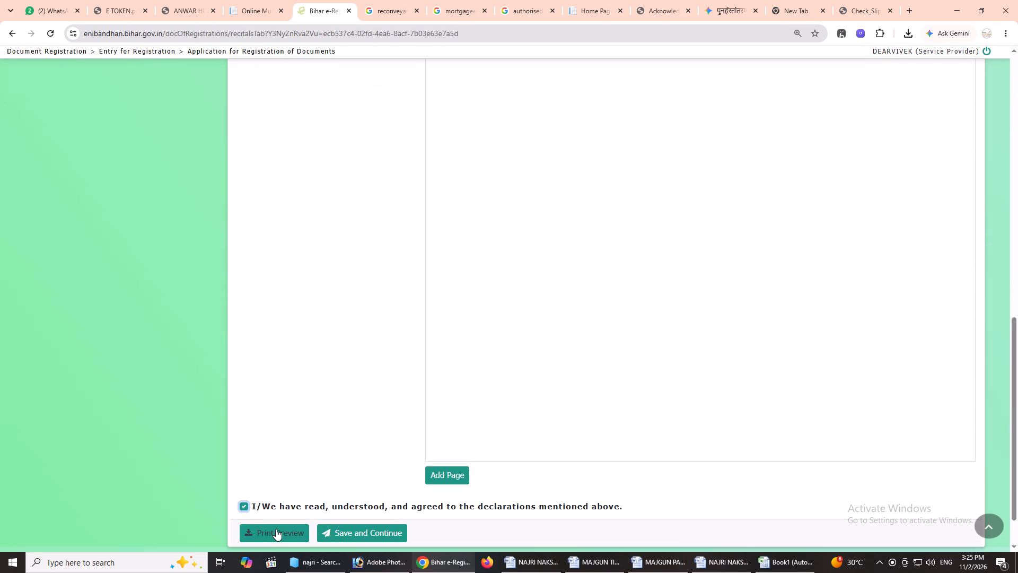
click(276, 529)
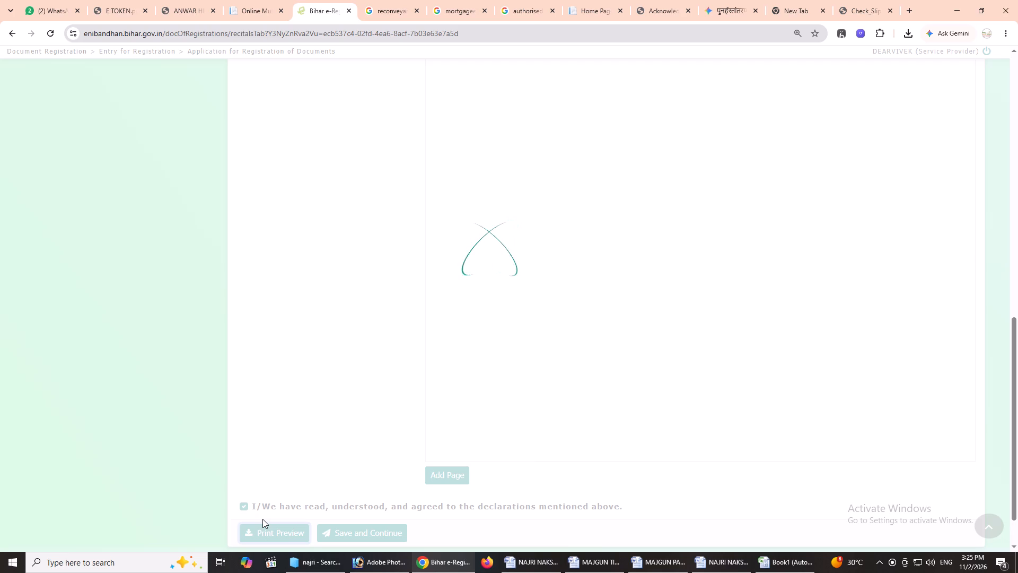
Save the draft Re-conveyance of Mortgage Property Deed as a PDF from its enlarged preview and close the preview.
scroll(354, 518, down, 2)
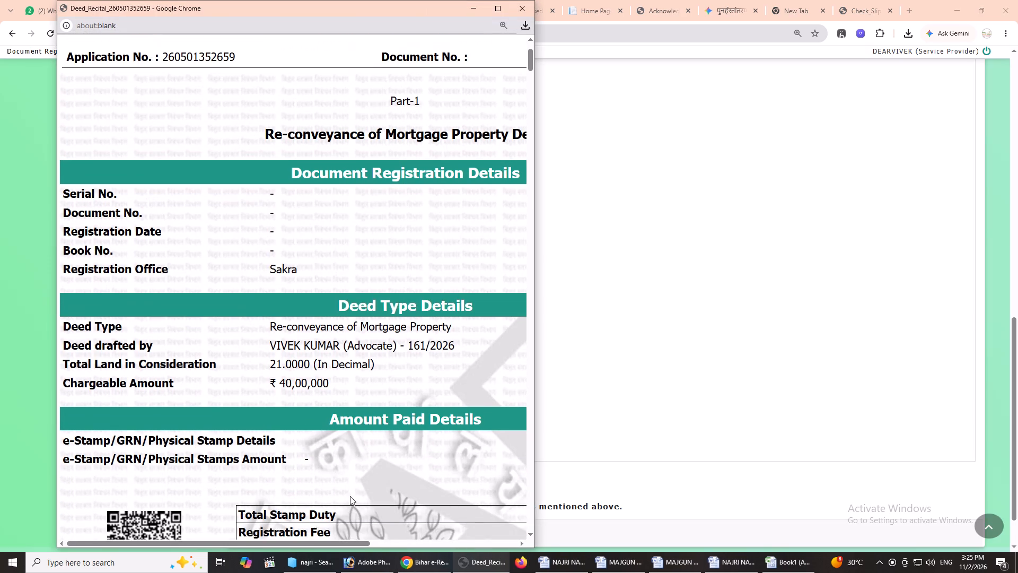
scroll(353, 489, down, 1)
click(497, 7)
scroll(789, 99, up, 3)
scroll(789, 99, down, 1)
scroll(789, 99, up, 2)
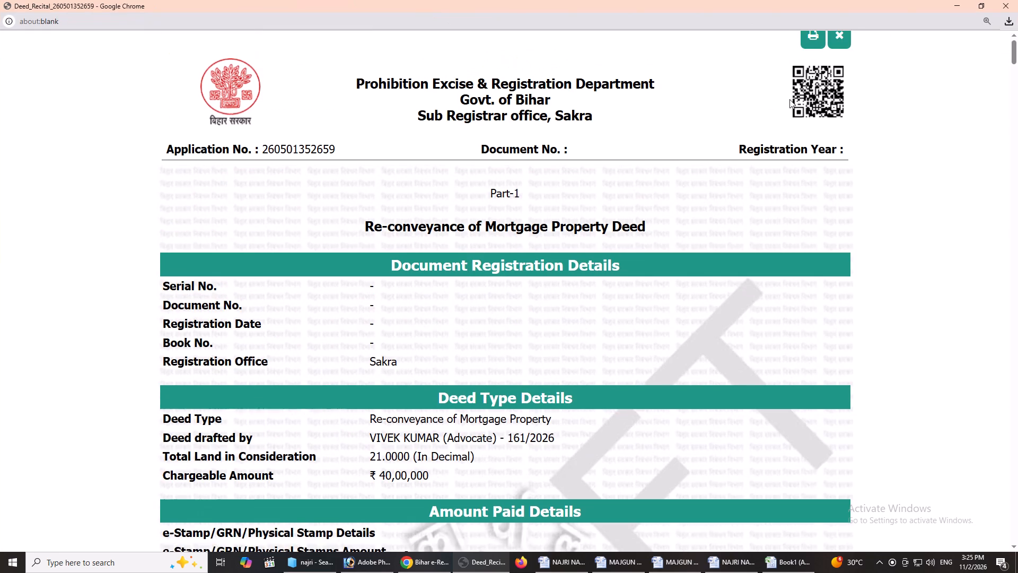
click(807, 59)
click(805, 50)
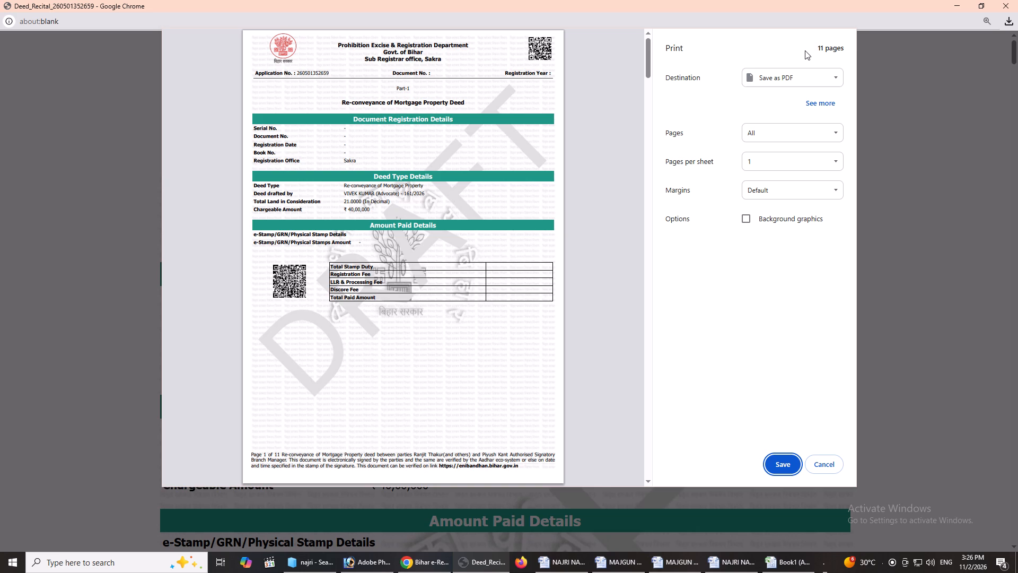
click(493, 201)
scroll(628, 275, down, 2)
scroll(644, 281, up, 1)
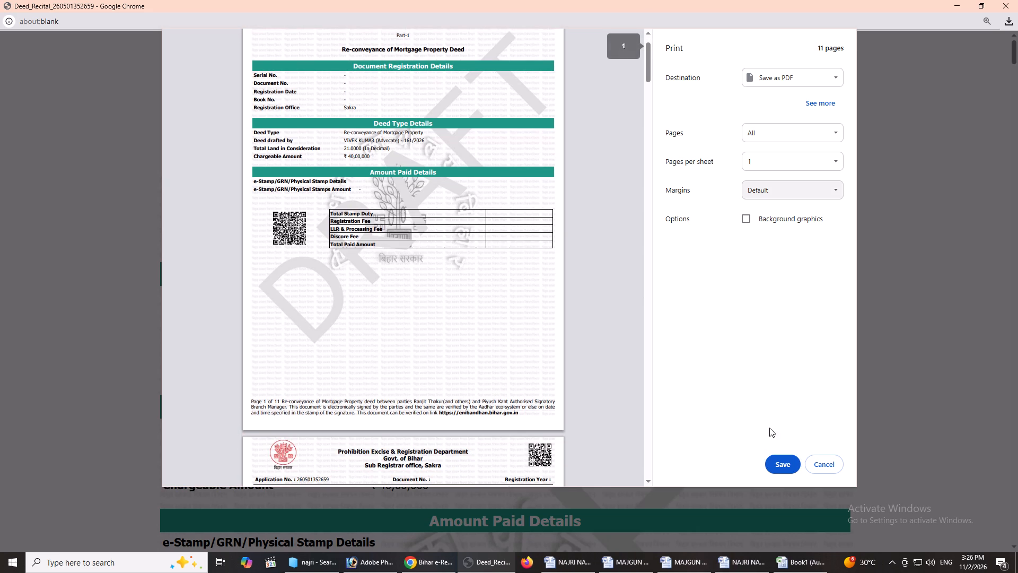
click(779, 469)
click(580, 465)
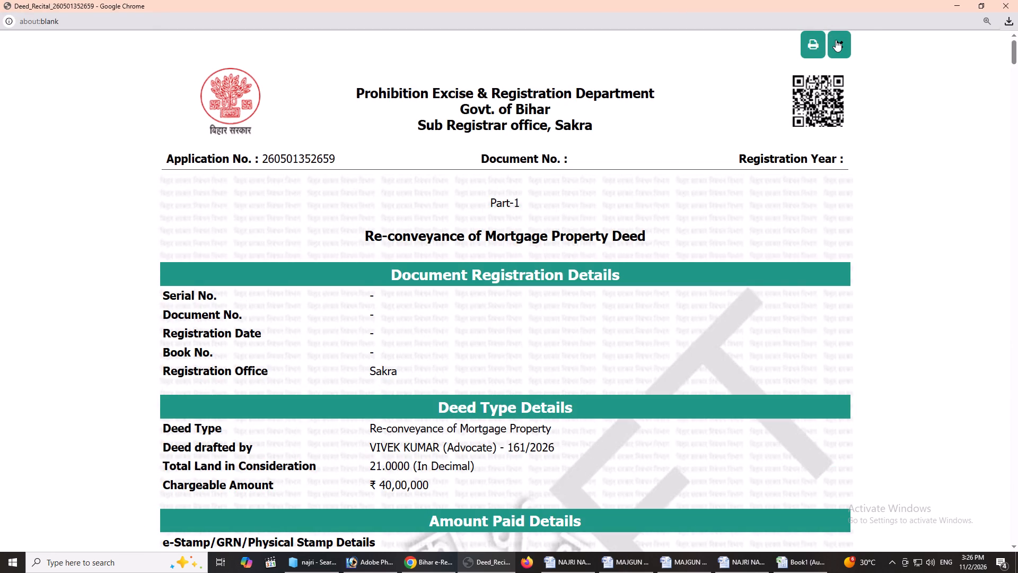
click(836, 40)
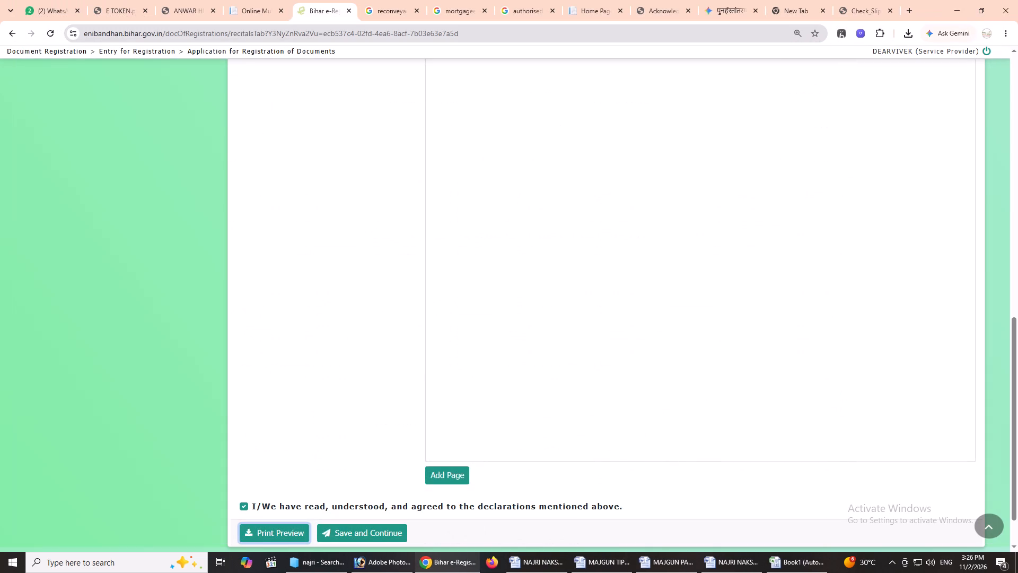
Save the deed recital and continue to the Stamp Duty and Registration Fee stage.
click(367, 539)
click(369, 534)
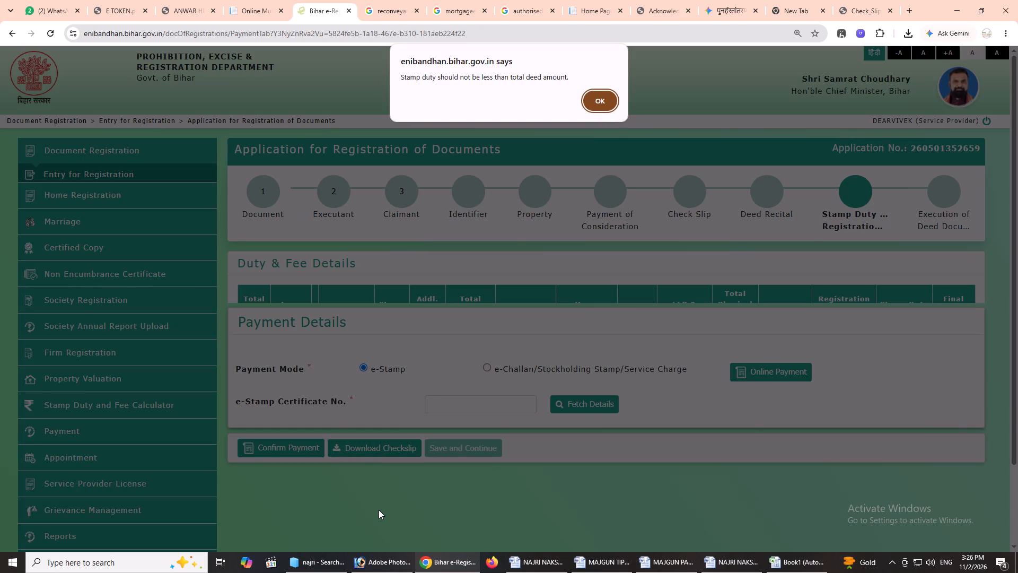
click(601, 99)
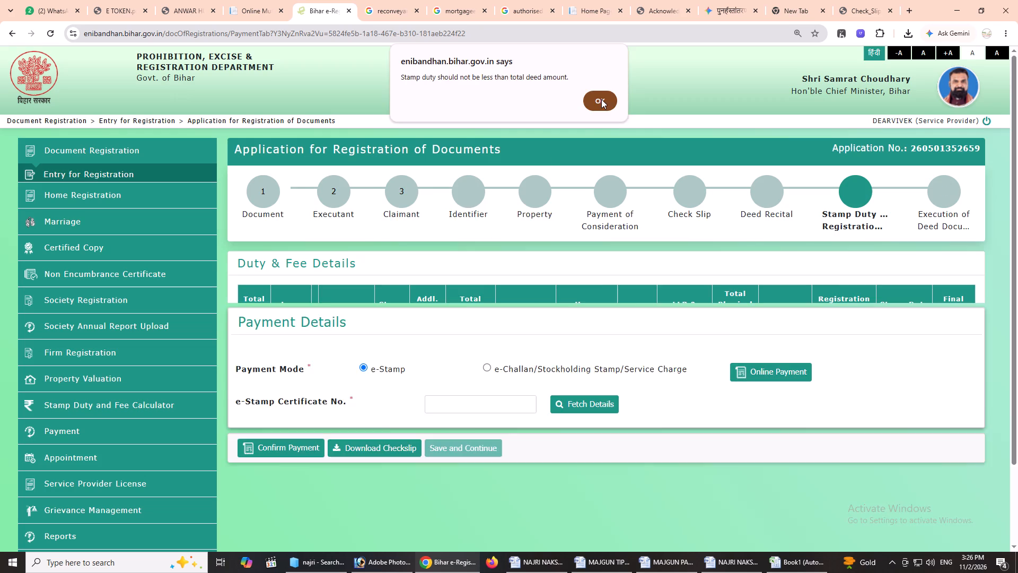
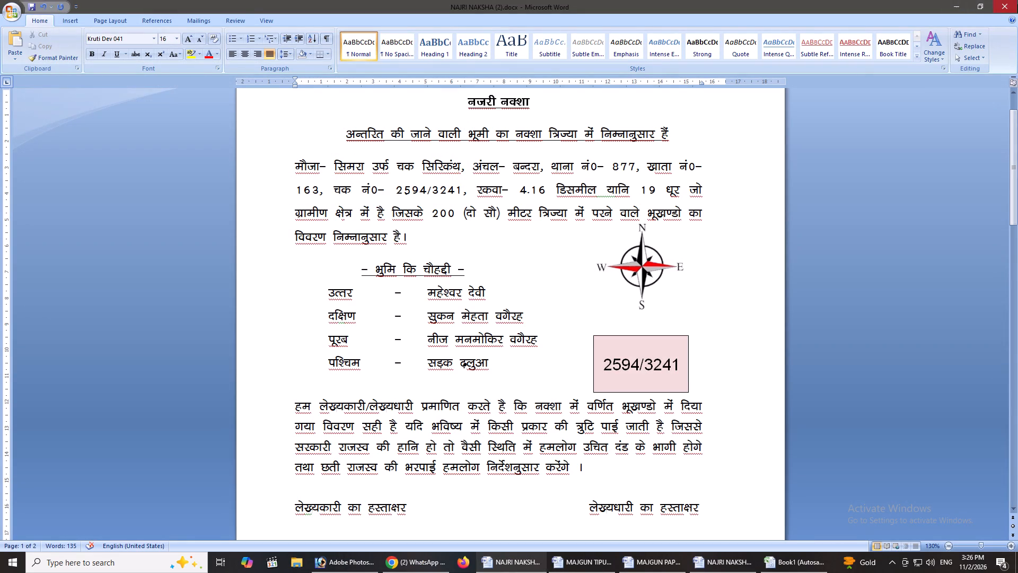
Finish closing the NAJRI NAKSHA (2) Word document.
click(477, 304)
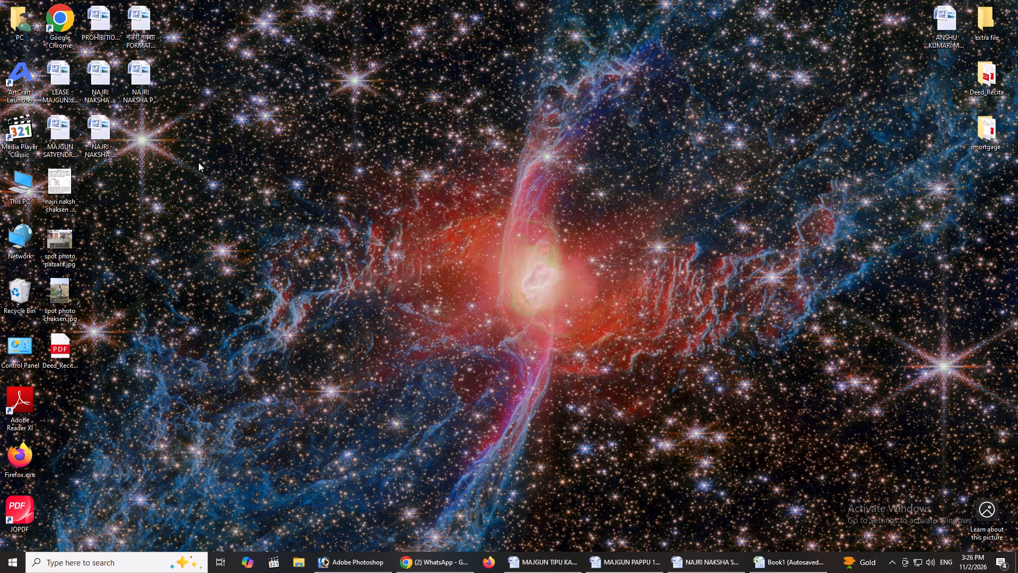
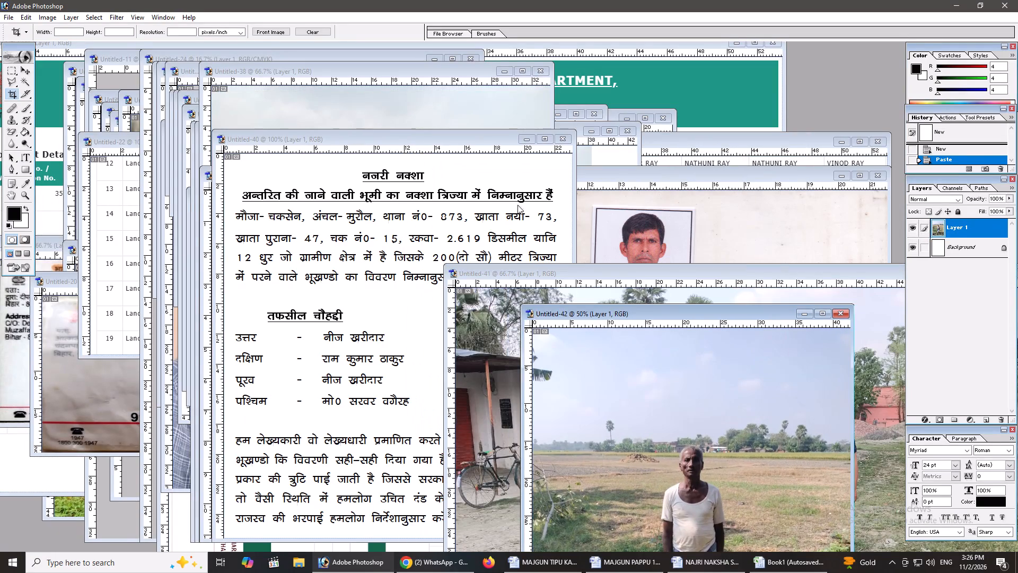
Crop the scanned photo sheet to the first portrait, the man in the light blue shirt, inside its red border.
click(610, 206)
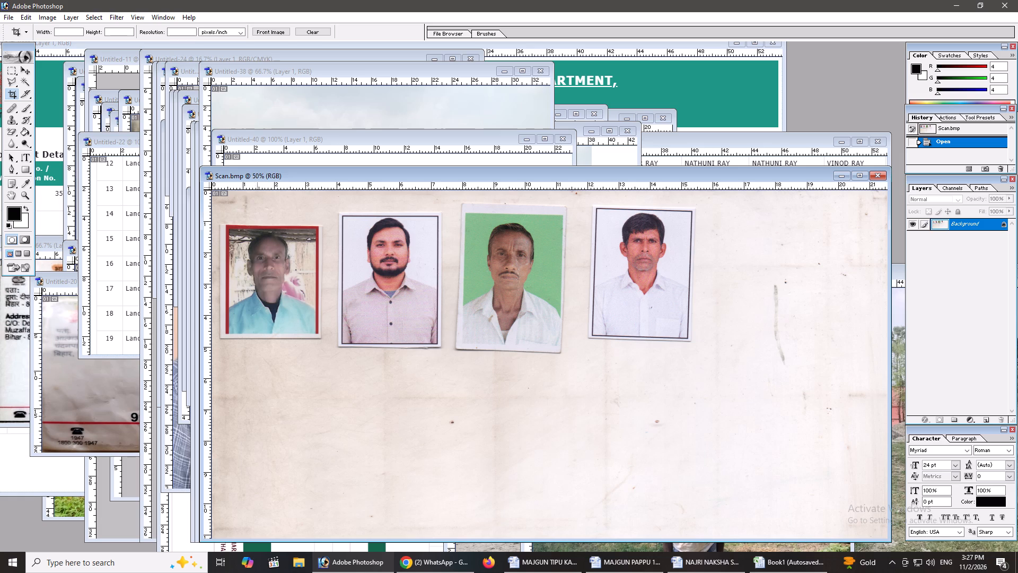
drag(232, 230, 311, 333)
drag(311, 333, 316, 332)
key(Left)
key(Left)
key(Left)
key(Down)
key(Return)
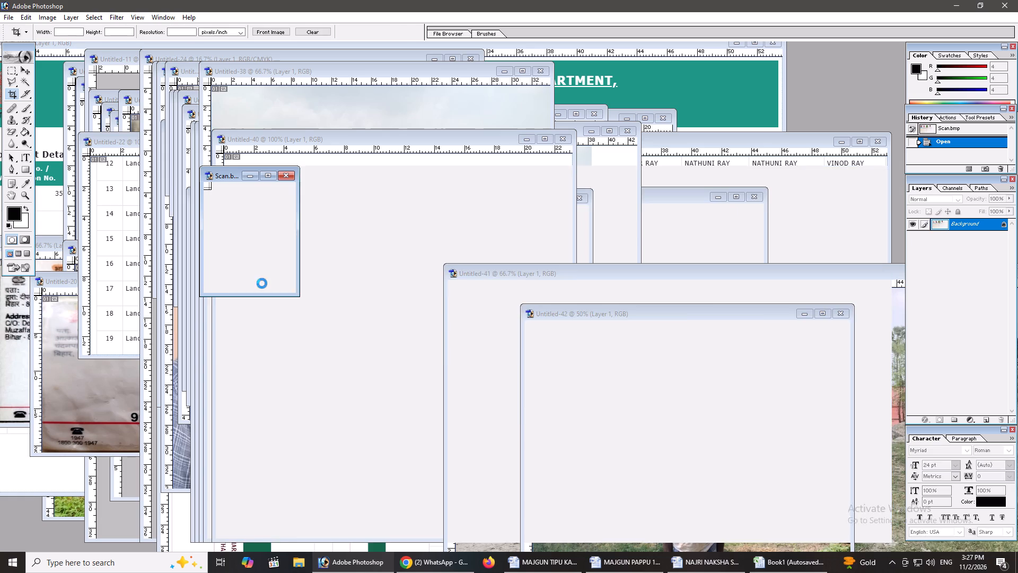
Save the cropped portrait to the Desktop as a Maximum-quality JPEG, using the pictured person's name as the file name.
click(7, 19)
click(41, 114)
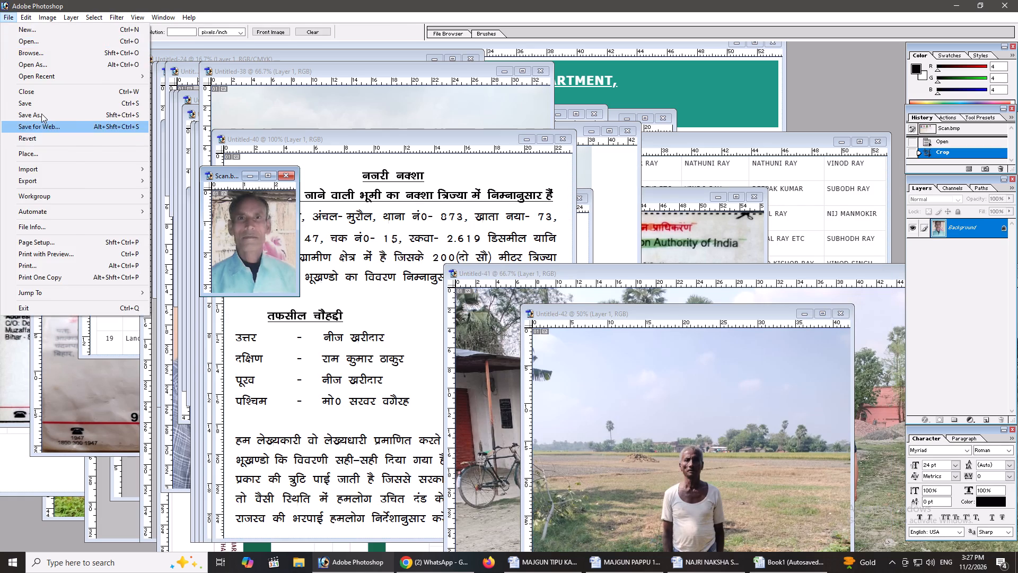
key(BackSpace)
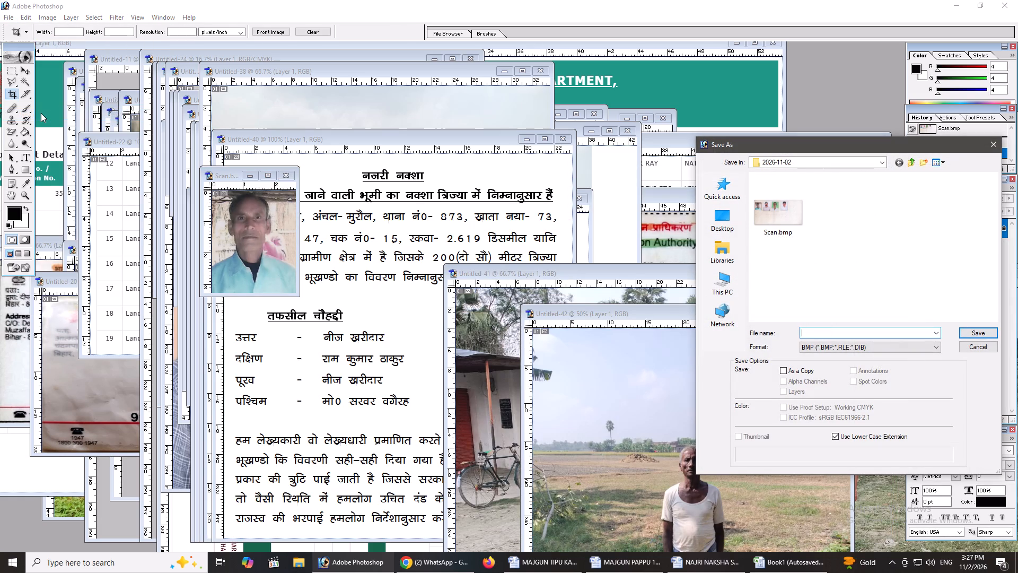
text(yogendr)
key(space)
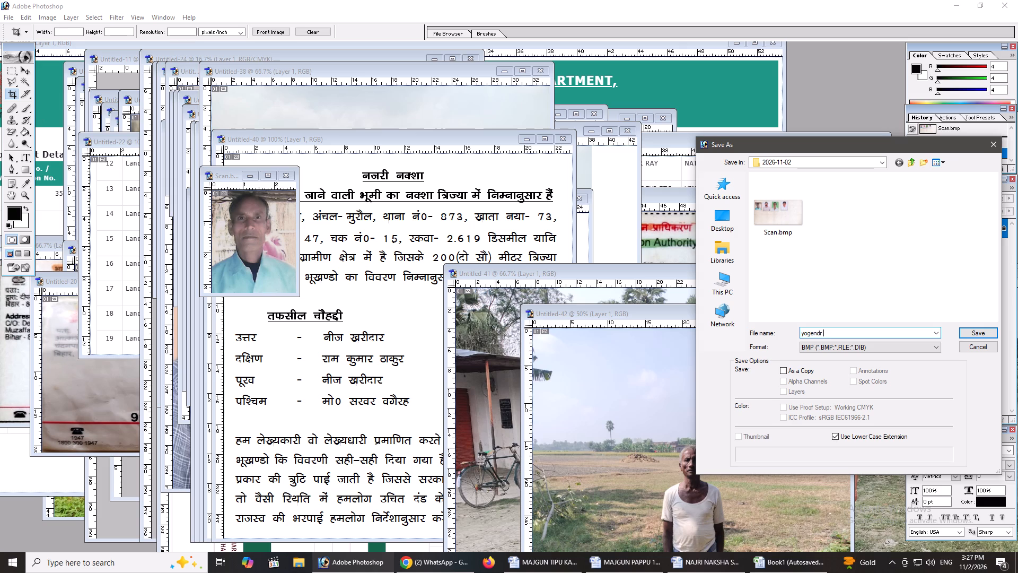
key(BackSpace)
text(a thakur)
click(711, 221)
click(923, 349)
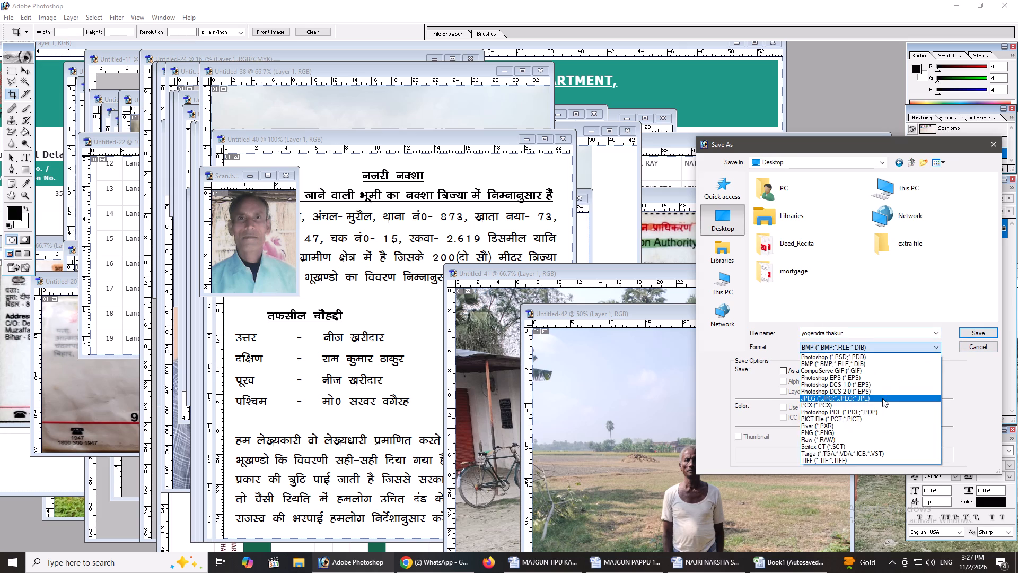
click(882, 398)
click(982, 333)
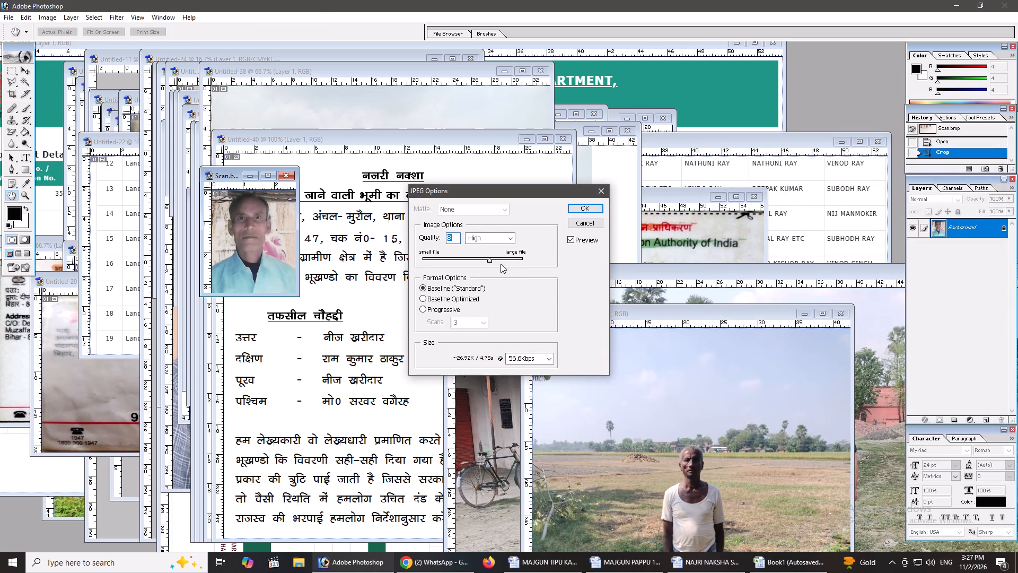
drag(503, 257, 517, 256)
key(Return)
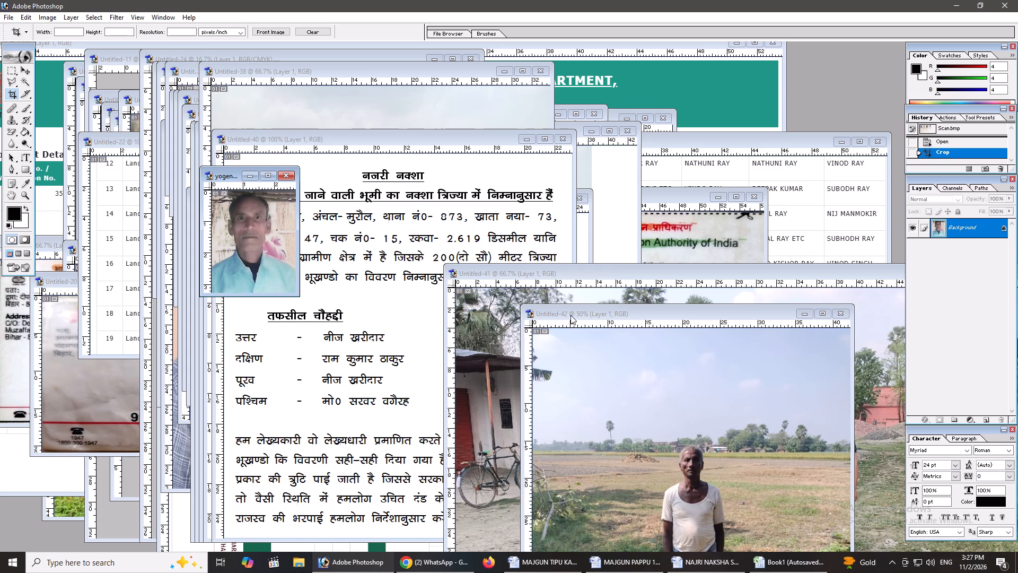
Restore the full photo sheet and crop it to the second portrait, the bearded man, inside its dark border.
key(ctrl+alt+z)
drag(345, 216, 436, 341)
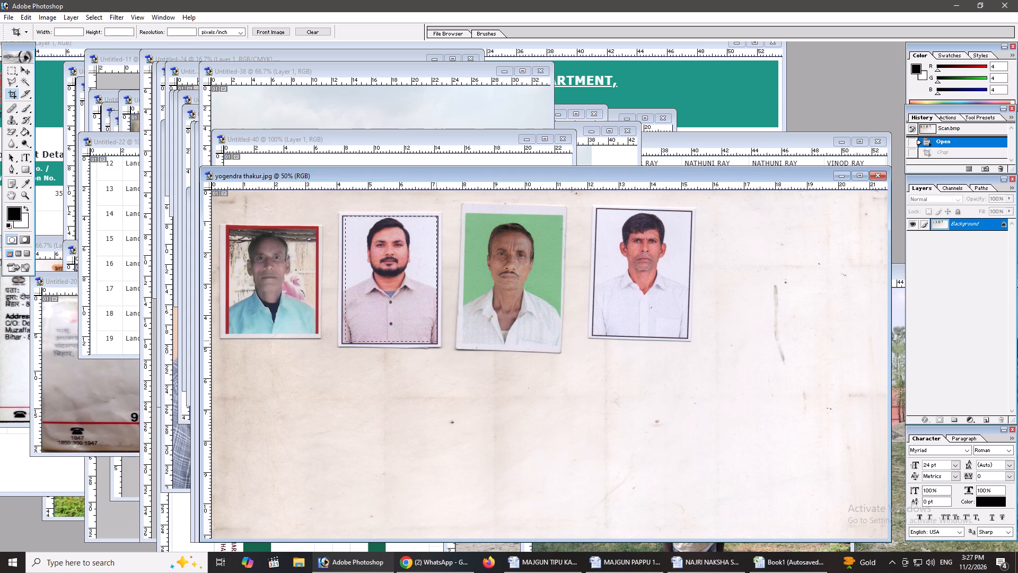
drag(436, 341, 433, 338)
click(418, 317)
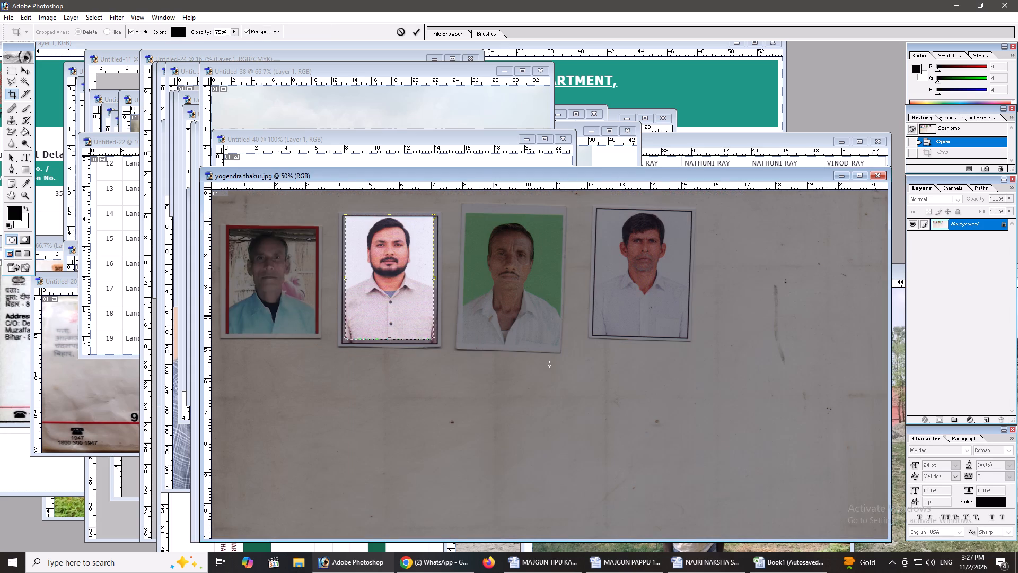
key(Down)
key(Return)
Save the bearded man's portrait as a separate JPEG on the Desktop, using his name as the file name.
click(4, 20)
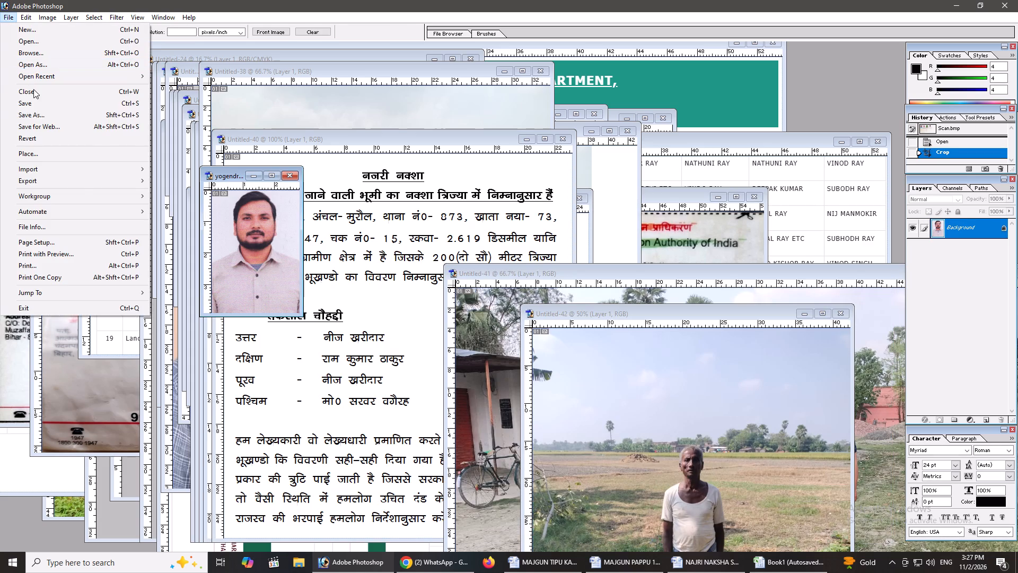
click(39, 108)
key(BackSpace)
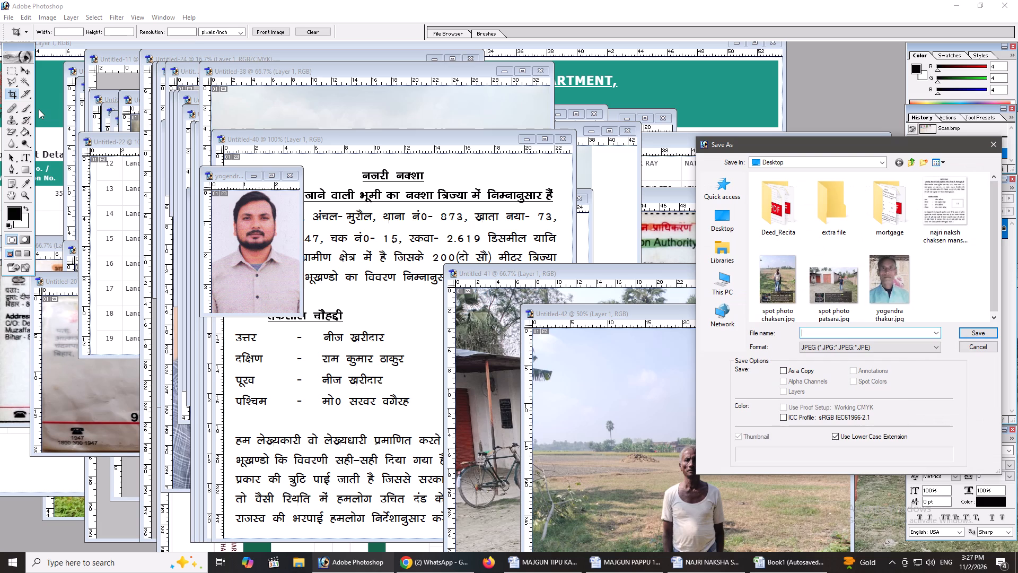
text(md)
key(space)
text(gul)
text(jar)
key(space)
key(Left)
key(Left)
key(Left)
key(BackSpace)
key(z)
click(726, 218)
click(966, 333)
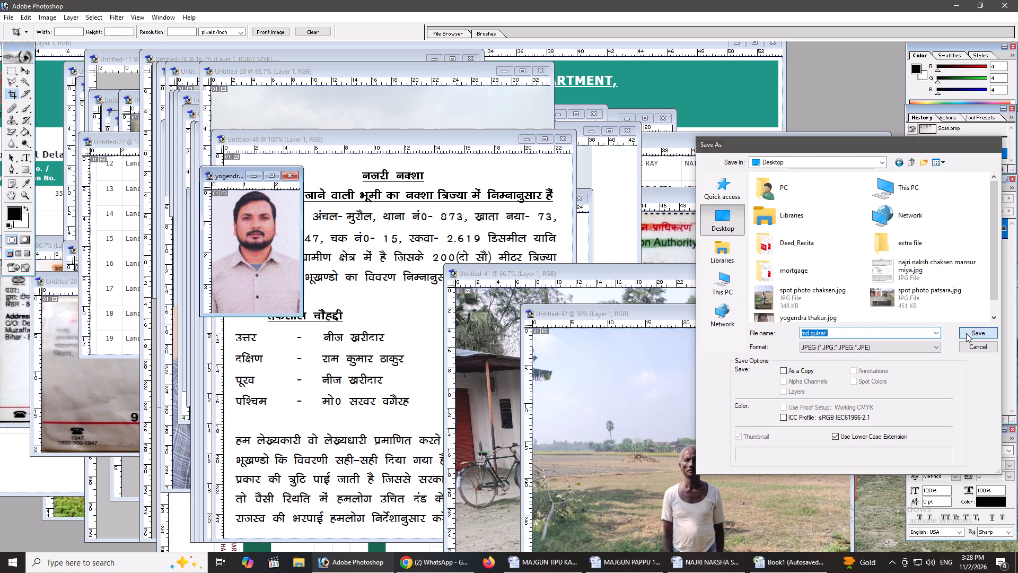
click(490, 255)
click(492, 258)
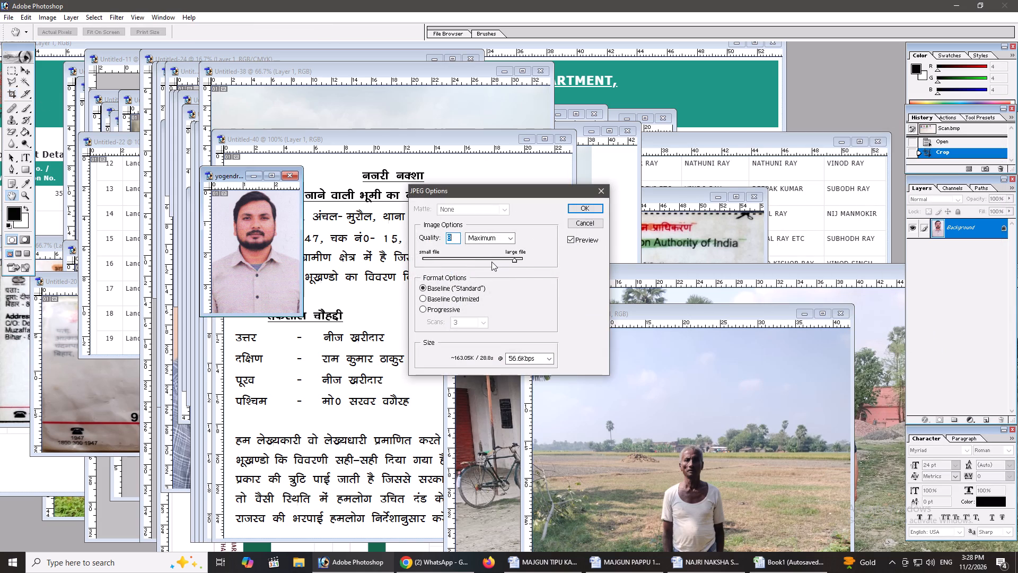
key(Return)
Restore the full photo sheet and crop it to the third portrait, with the green background, rotating the crop to match its tilt.
key(ctrl+alt+z)
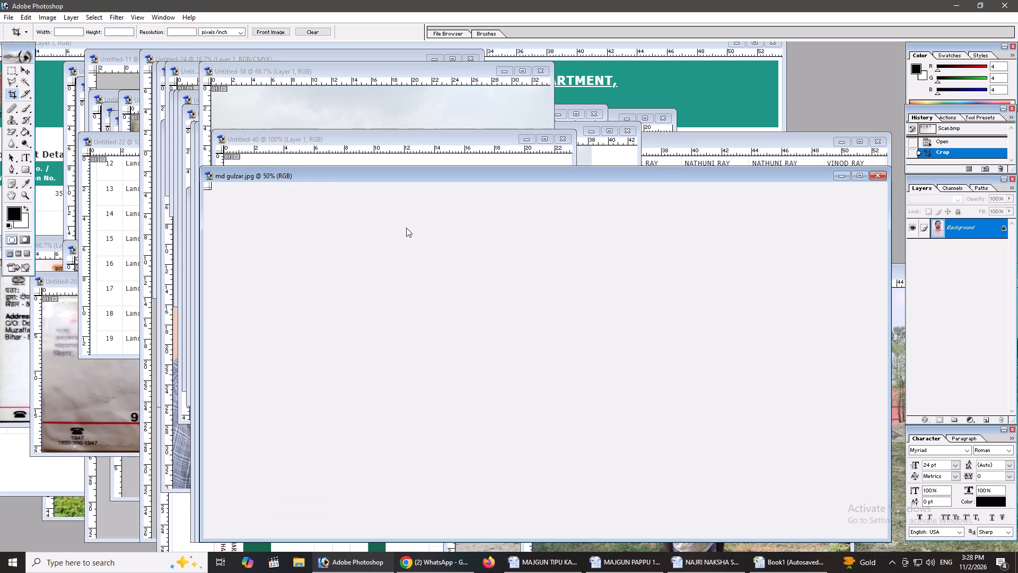
drag(468, 217, 520, 346)
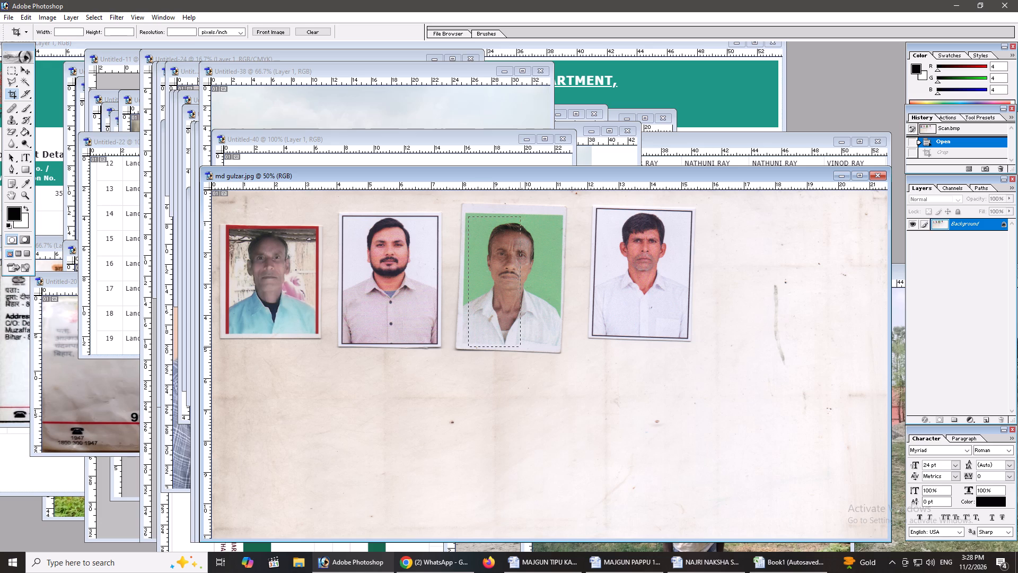
drag(520, 346, 565, 345)
drag(575, 371, 567, 370)
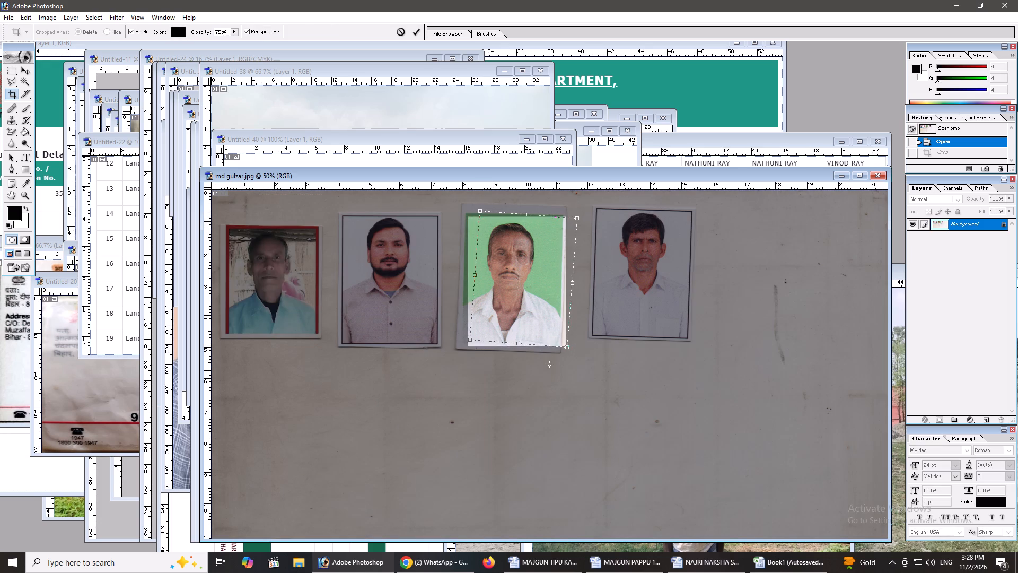
drag(567, 370, 551, 360)
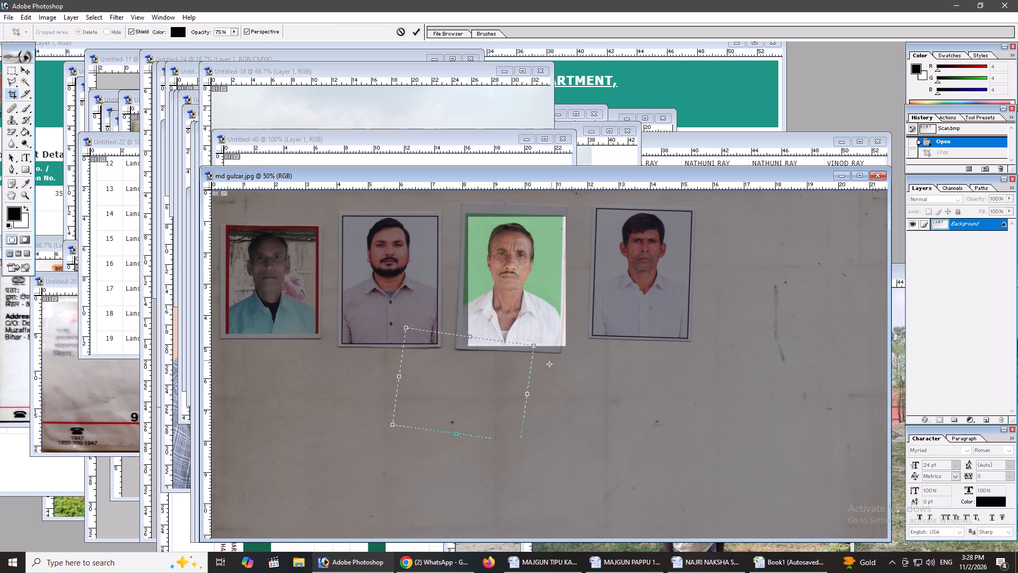
drag(551, 360, 666, 397)
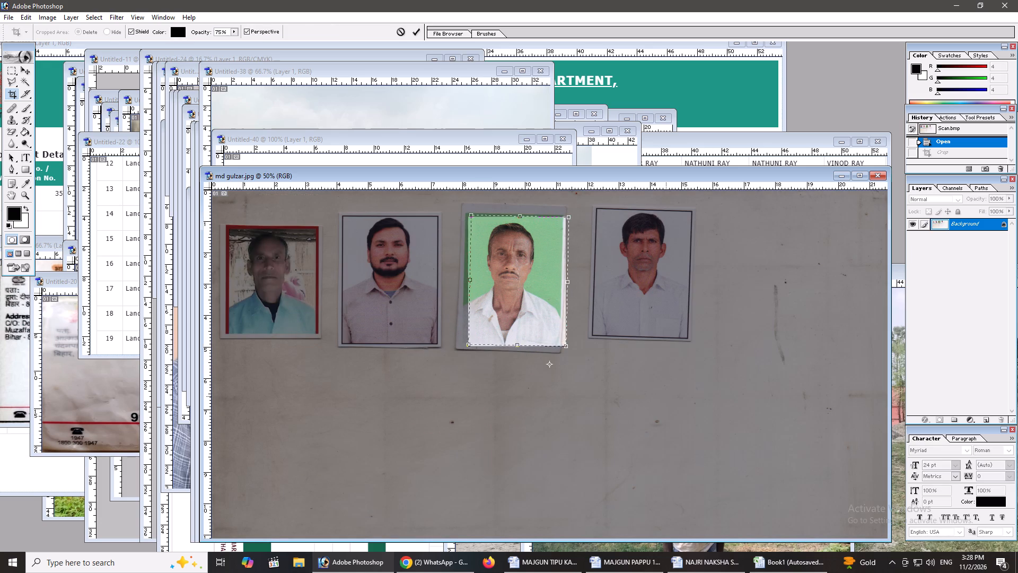
drag(666, 397, 678, 403)
key(Left)
key(Left)
key(Left)
key(Left)
key(Left)
key(Left)
key(Left)
key(Left)
key(Left)
key(Left)
key(Left)
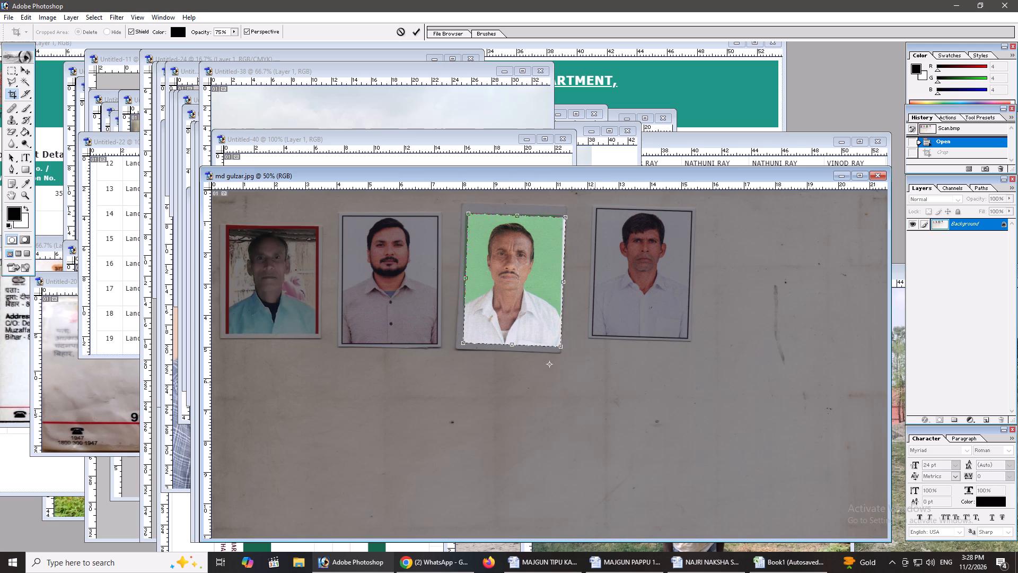
key(Down)
key(Down)
key(Down)
key(Left)
click(561, 322)
key(Return)
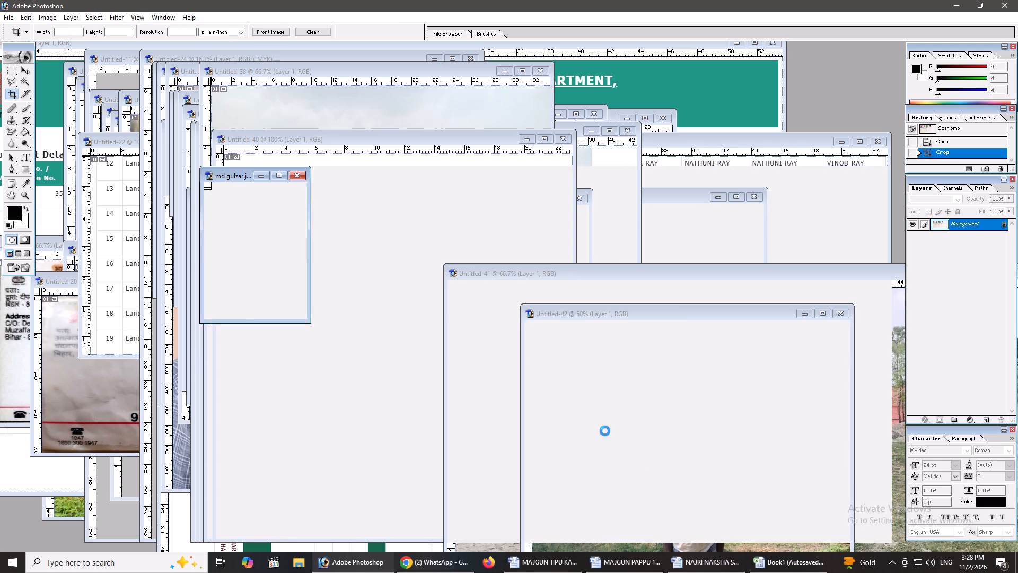
Save the green-background portrait as a separate JPEG on the Desktop, using the pictured person's name as the file name.
click(7, 19)
click(41, 110)
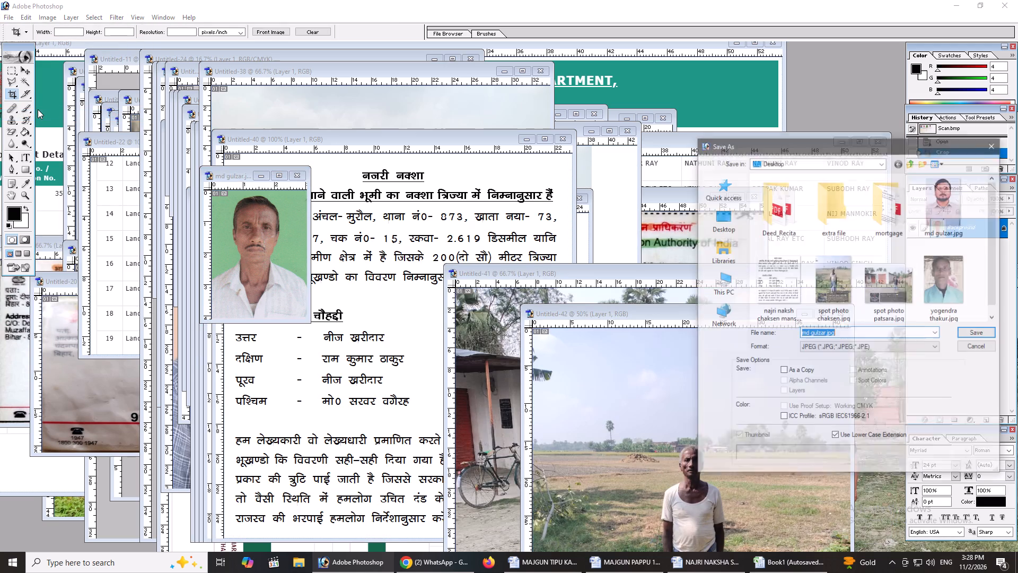
key(BackSpace)
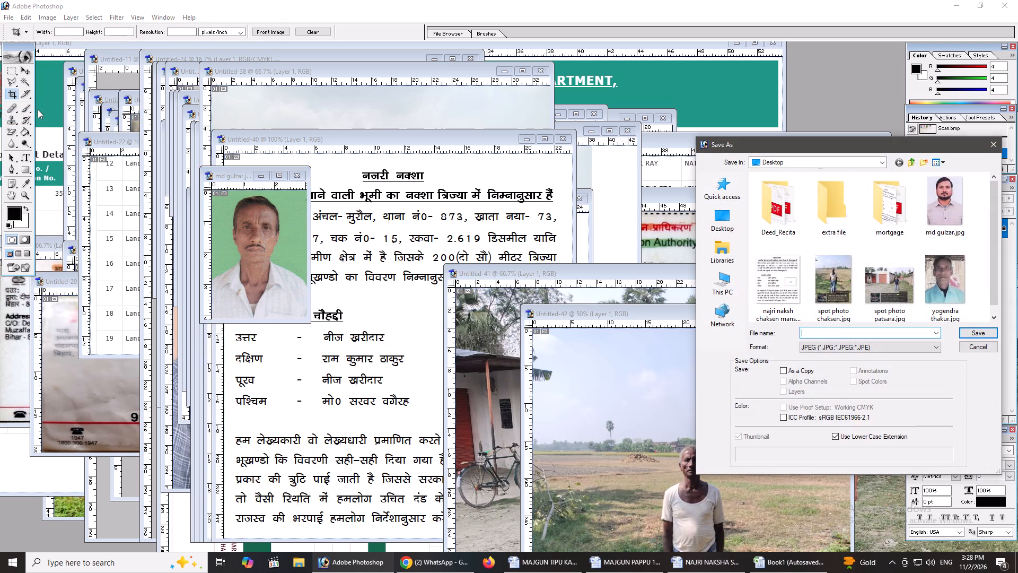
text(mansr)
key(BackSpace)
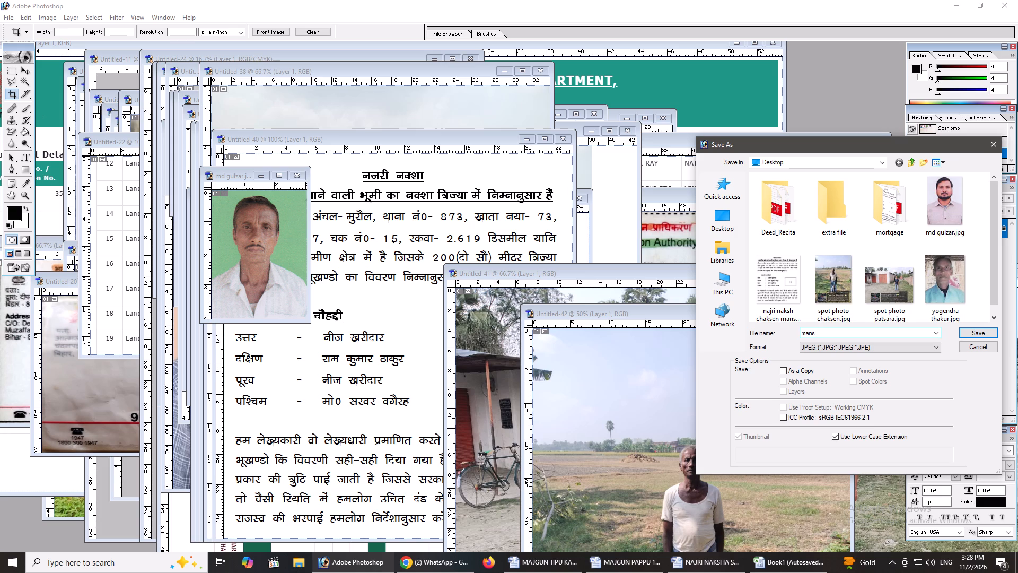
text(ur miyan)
click(729, 221)
click(966, 332)
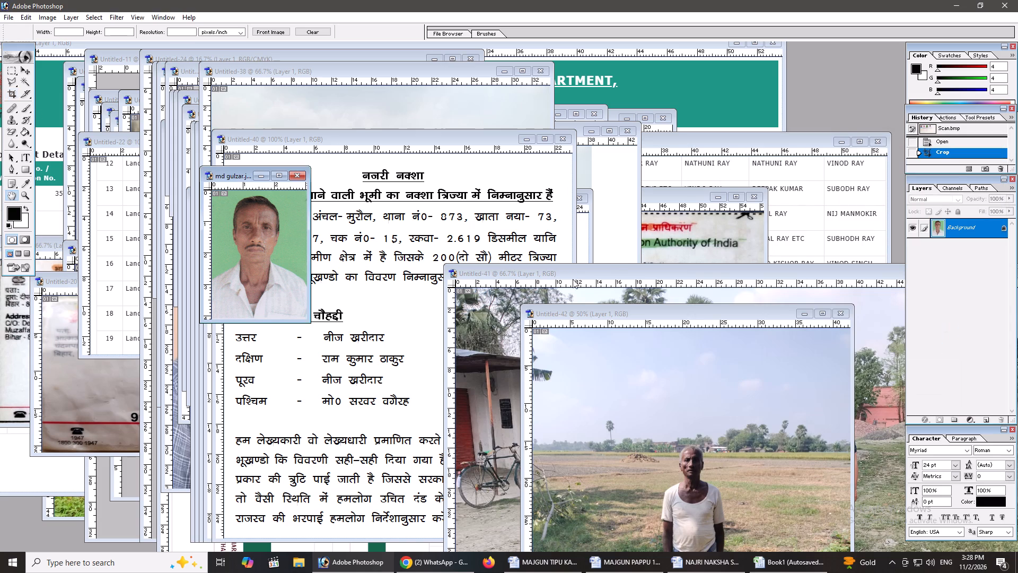
key(Return)
Restore the full photo sheet and crop it to the fourth portrait, the white-shirted man at the row's end, rotating the crop to match its tilt.
key(ctrl+alt+z)
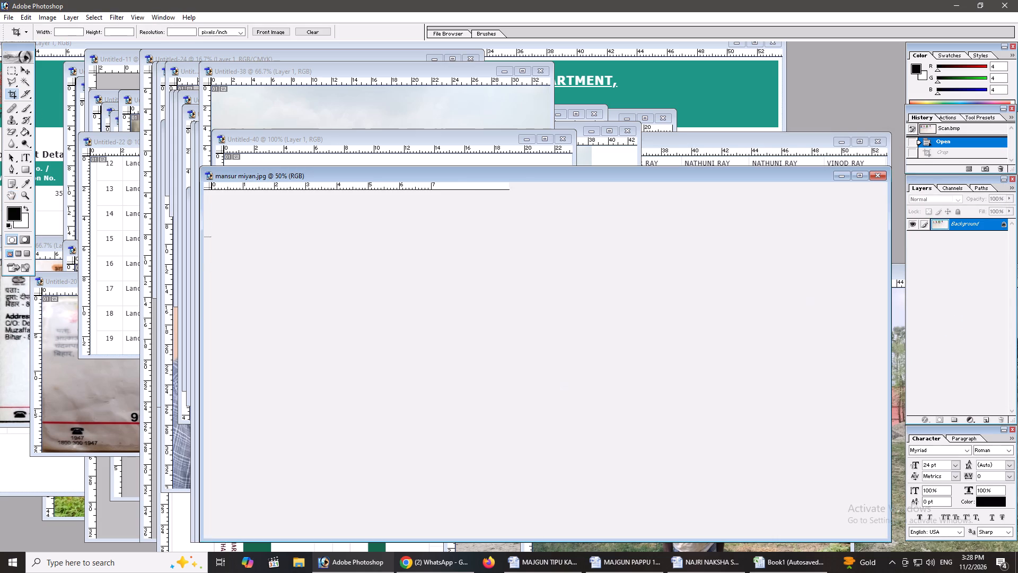
drag(597, 212, 684, 331)
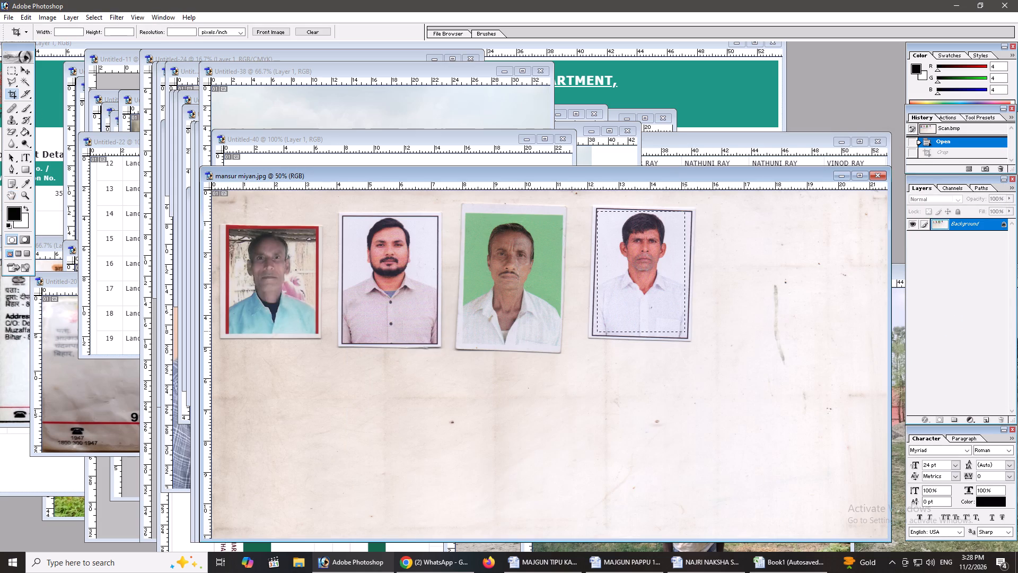
drag(684, 331, 687, 335)
drag(693, 359, 697, 362)
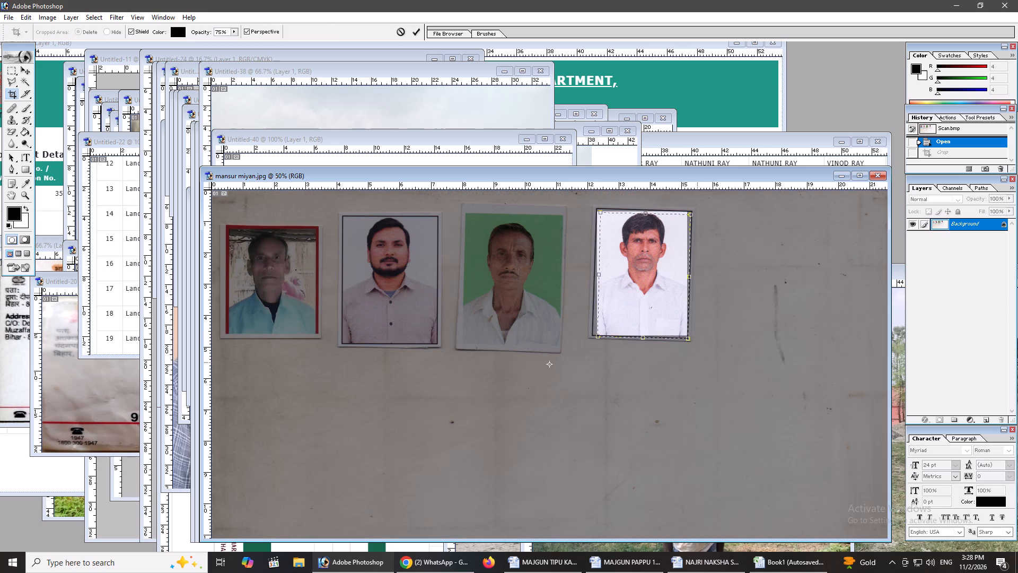
drag(697, 362, 705, 364)
key(Left)
click(663, 311)
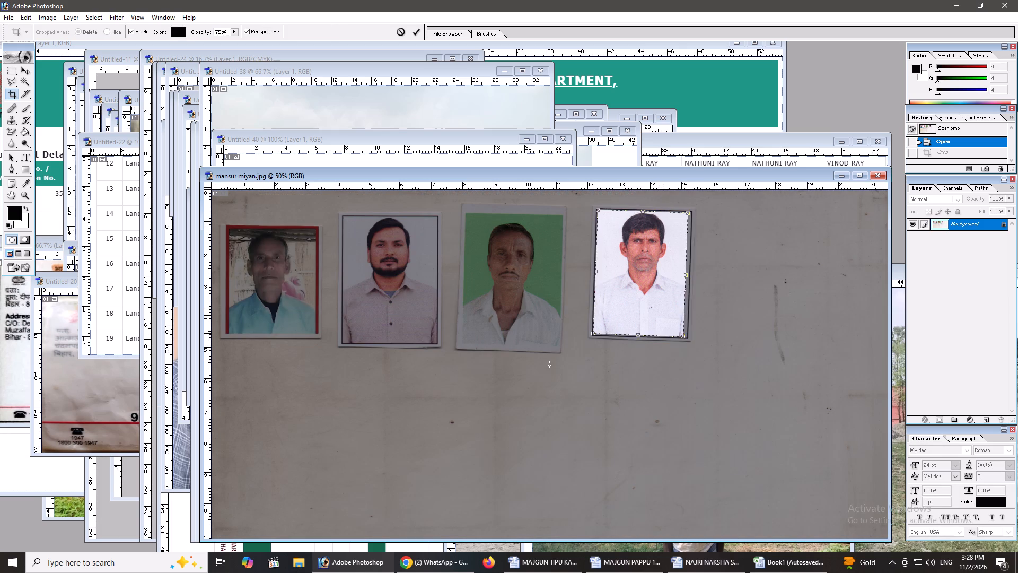
key(Return)
Save the fourth portrait as a separate JPEG on the Desktop, using the pictured person's name as the file name.
click(7, 18)
click(42, 116)
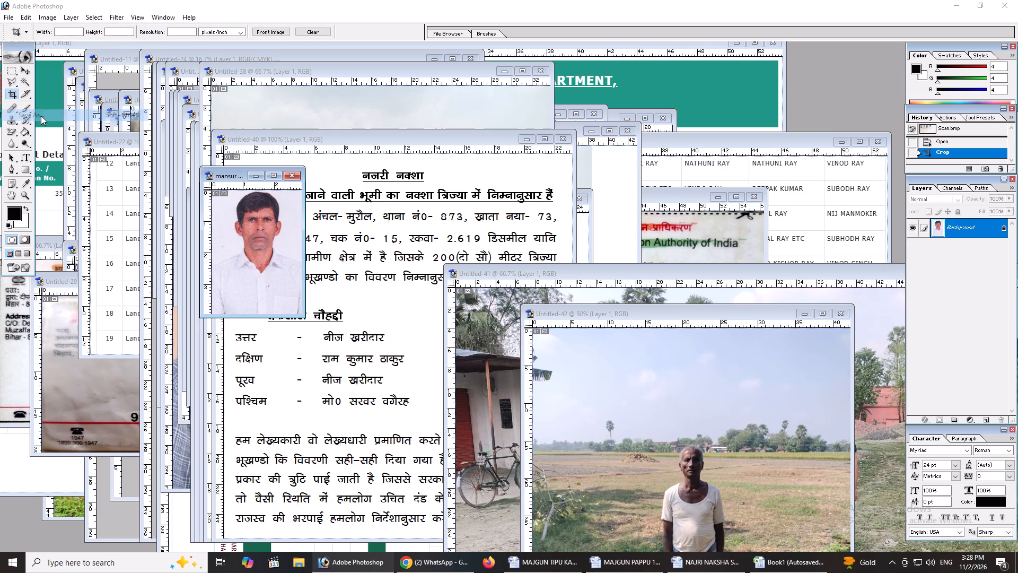
key(BackSpace)
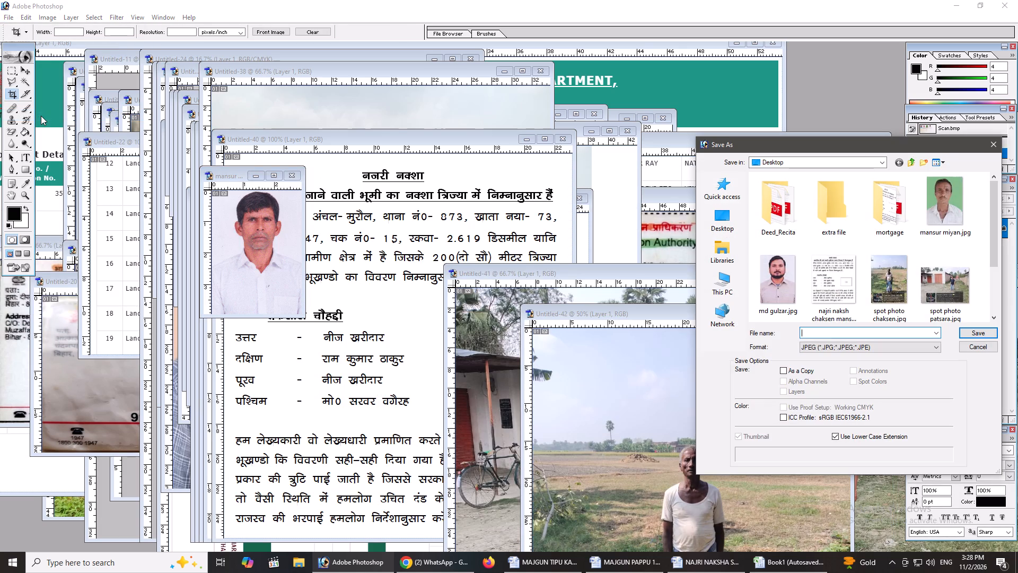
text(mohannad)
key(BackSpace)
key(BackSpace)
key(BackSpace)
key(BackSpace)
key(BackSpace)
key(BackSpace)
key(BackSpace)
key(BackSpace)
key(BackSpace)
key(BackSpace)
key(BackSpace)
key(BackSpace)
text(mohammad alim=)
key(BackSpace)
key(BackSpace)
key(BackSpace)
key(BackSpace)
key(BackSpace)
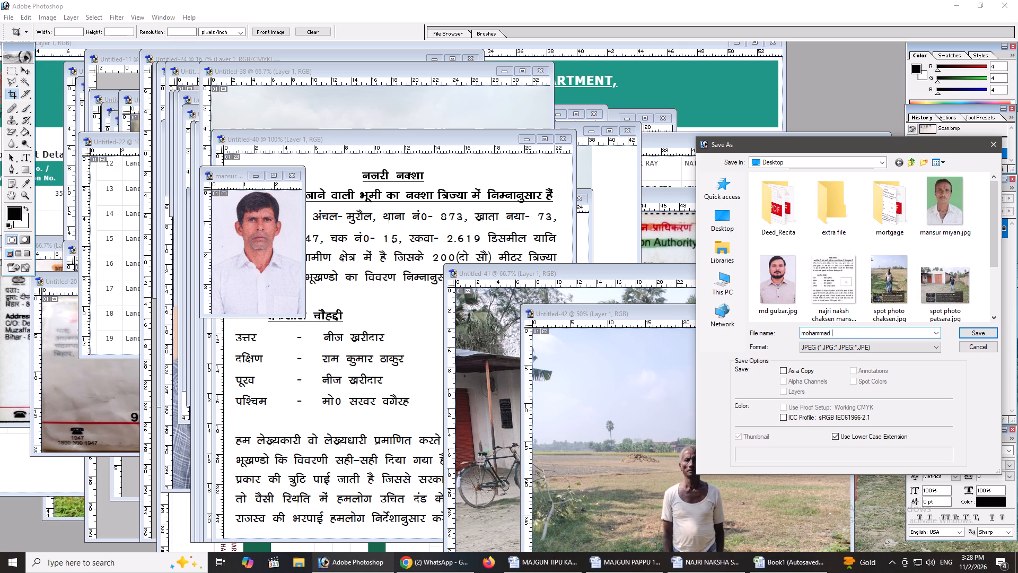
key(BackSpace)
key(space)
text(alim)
click(712, 221)
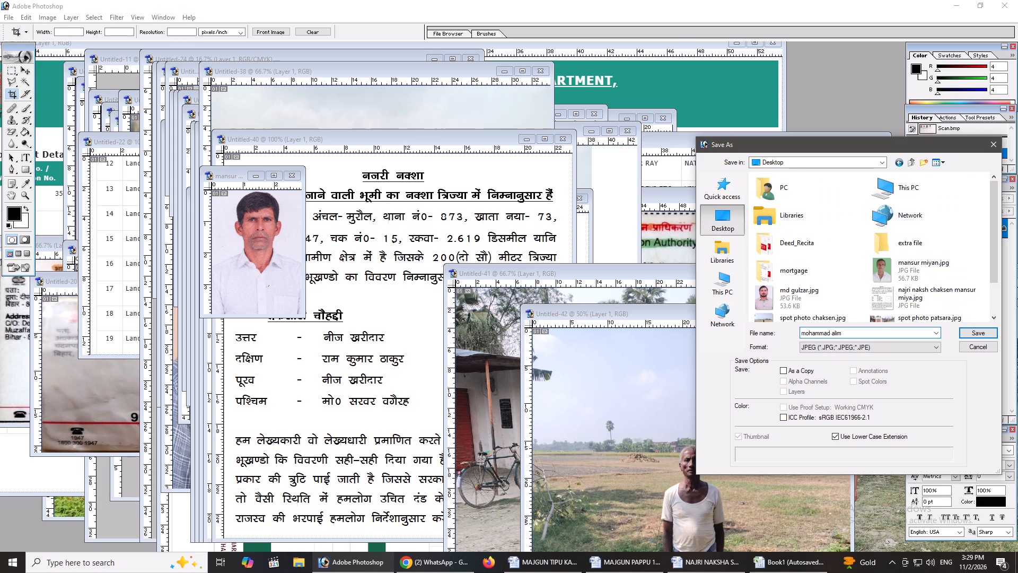
click(972, 330)
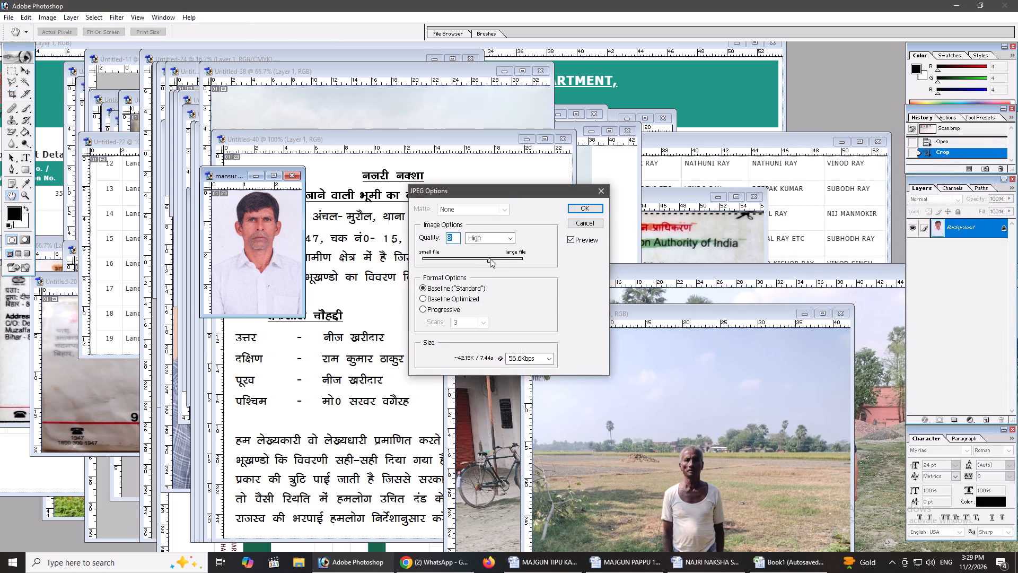
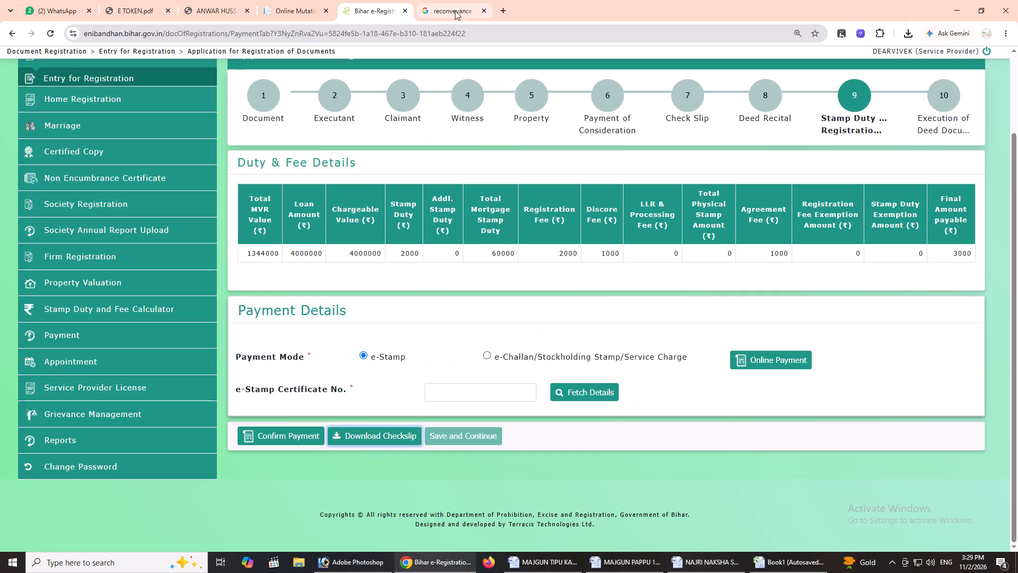
Log out of the service provider account on Bihar's e-registration portal, leaving the application at the stamp duty payment stage.
click(479, 10)
click(562, 7)
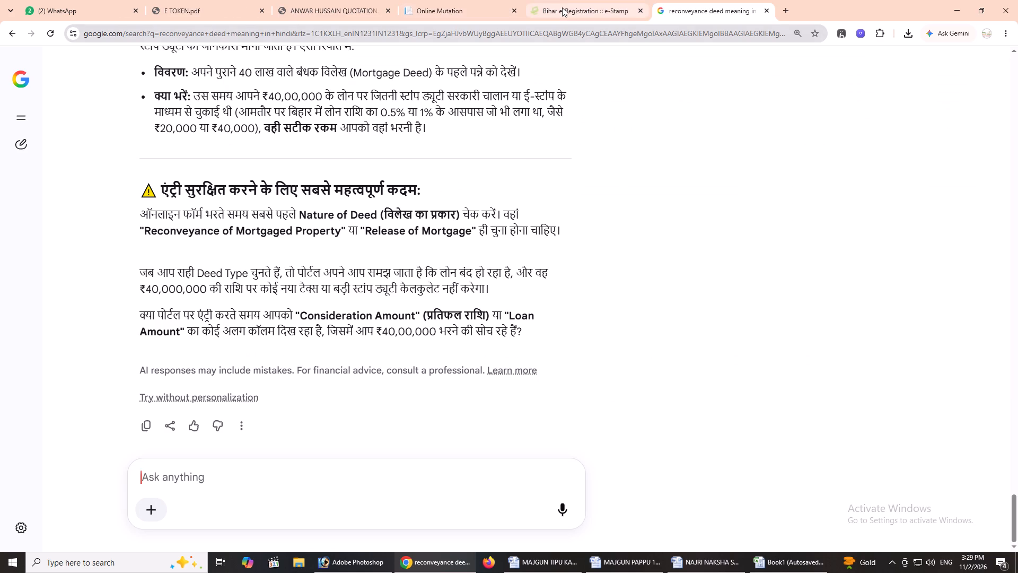
scroll(133, 96, up, 3)
scroll(133, 96, down, 1)
scroll(133, 96, up, 1)
click(980, 123)
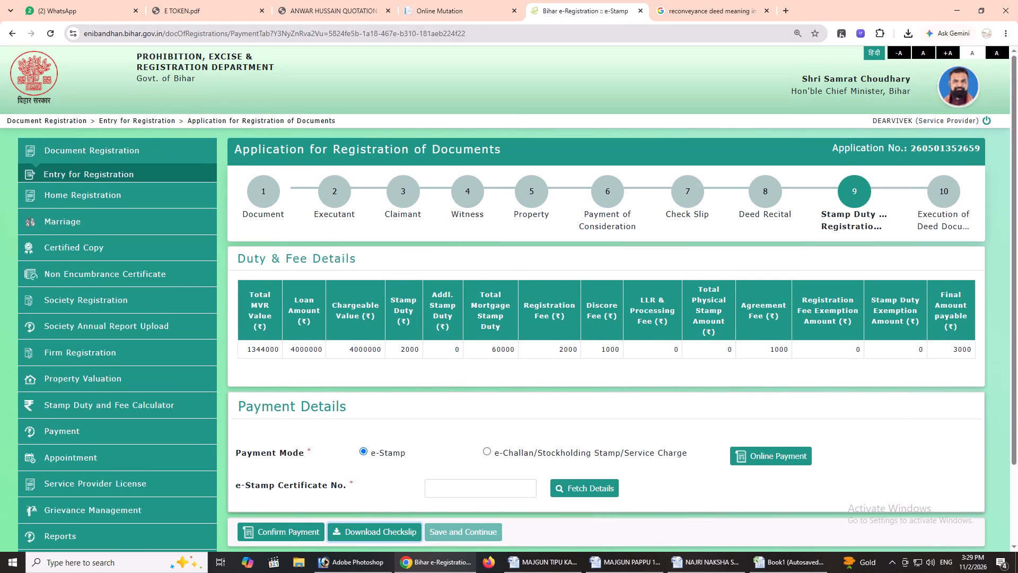
click(979, 118)
click(983, 120)
click(560, 106)
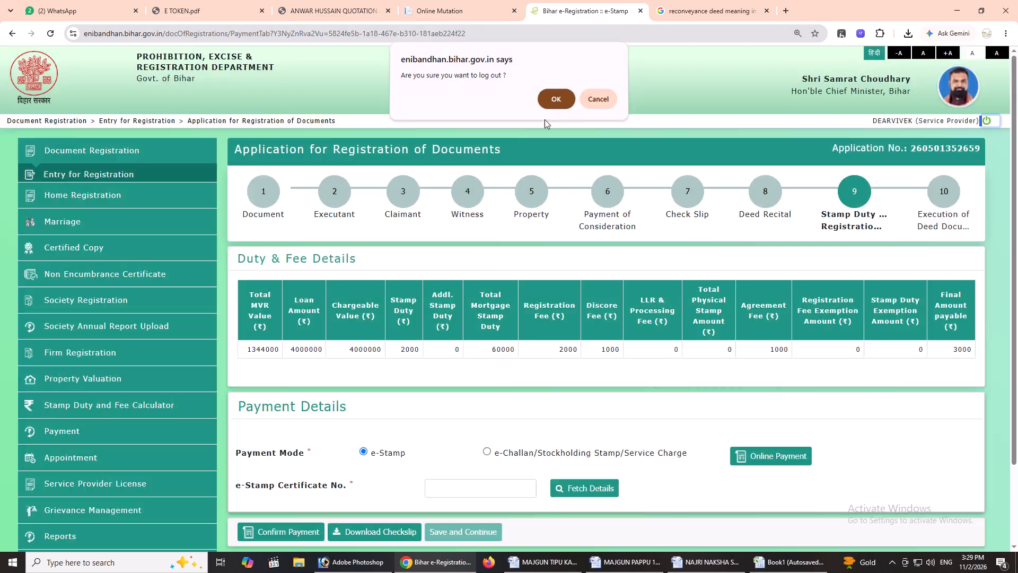